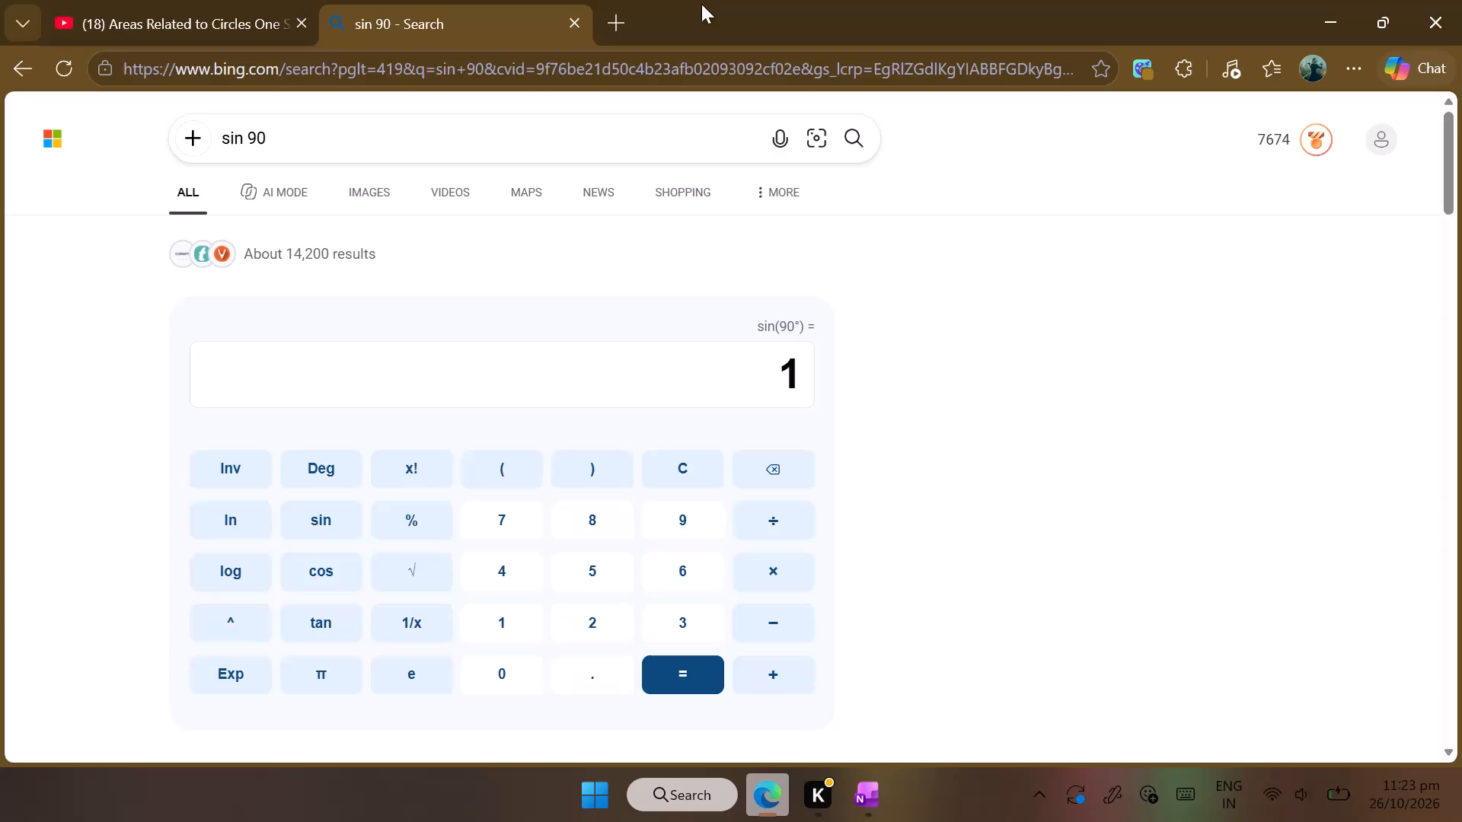
Open Pinterest in a new browser tab.
click(616, 21)
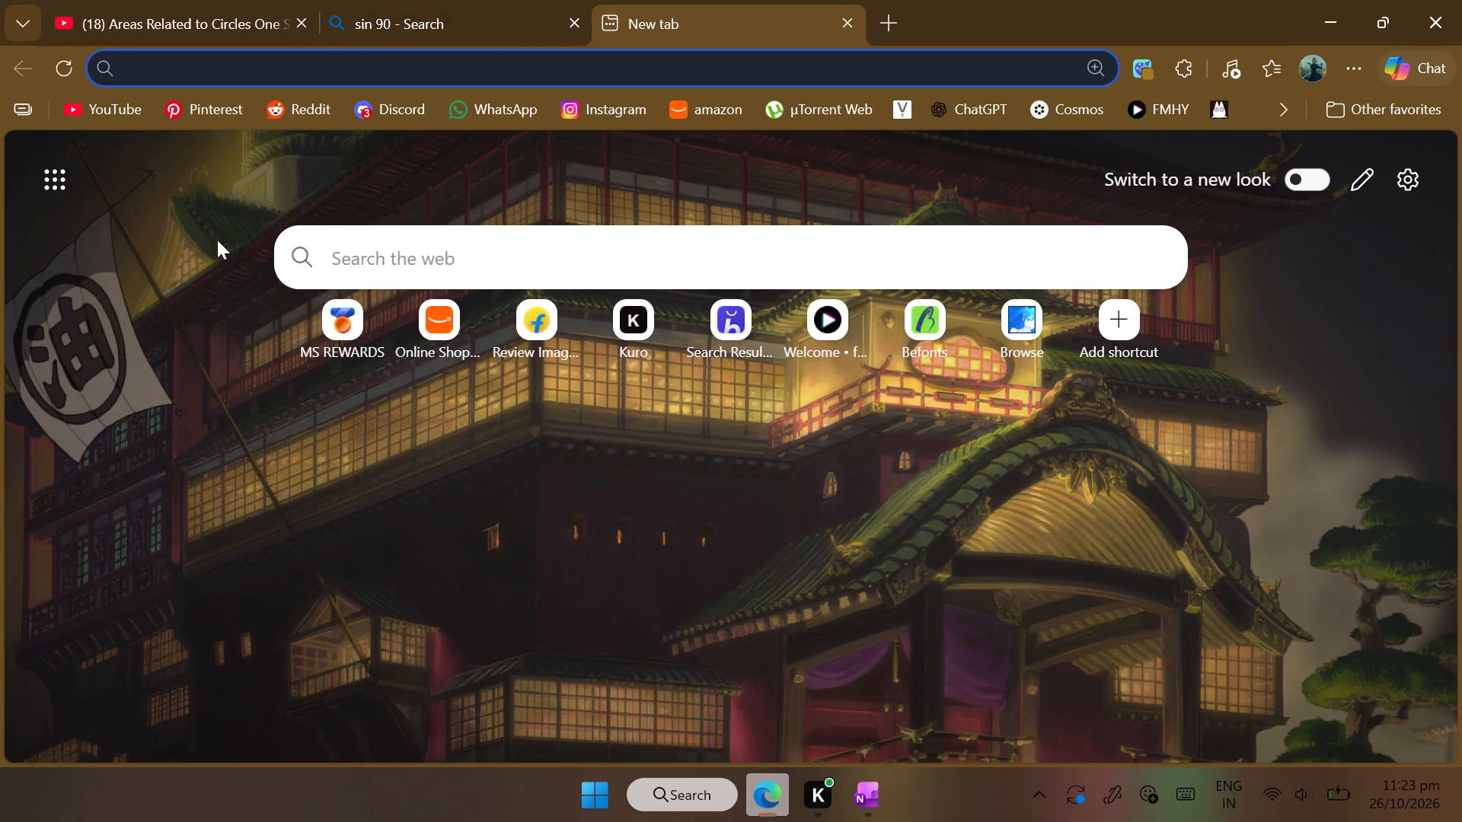
click(200, 127)
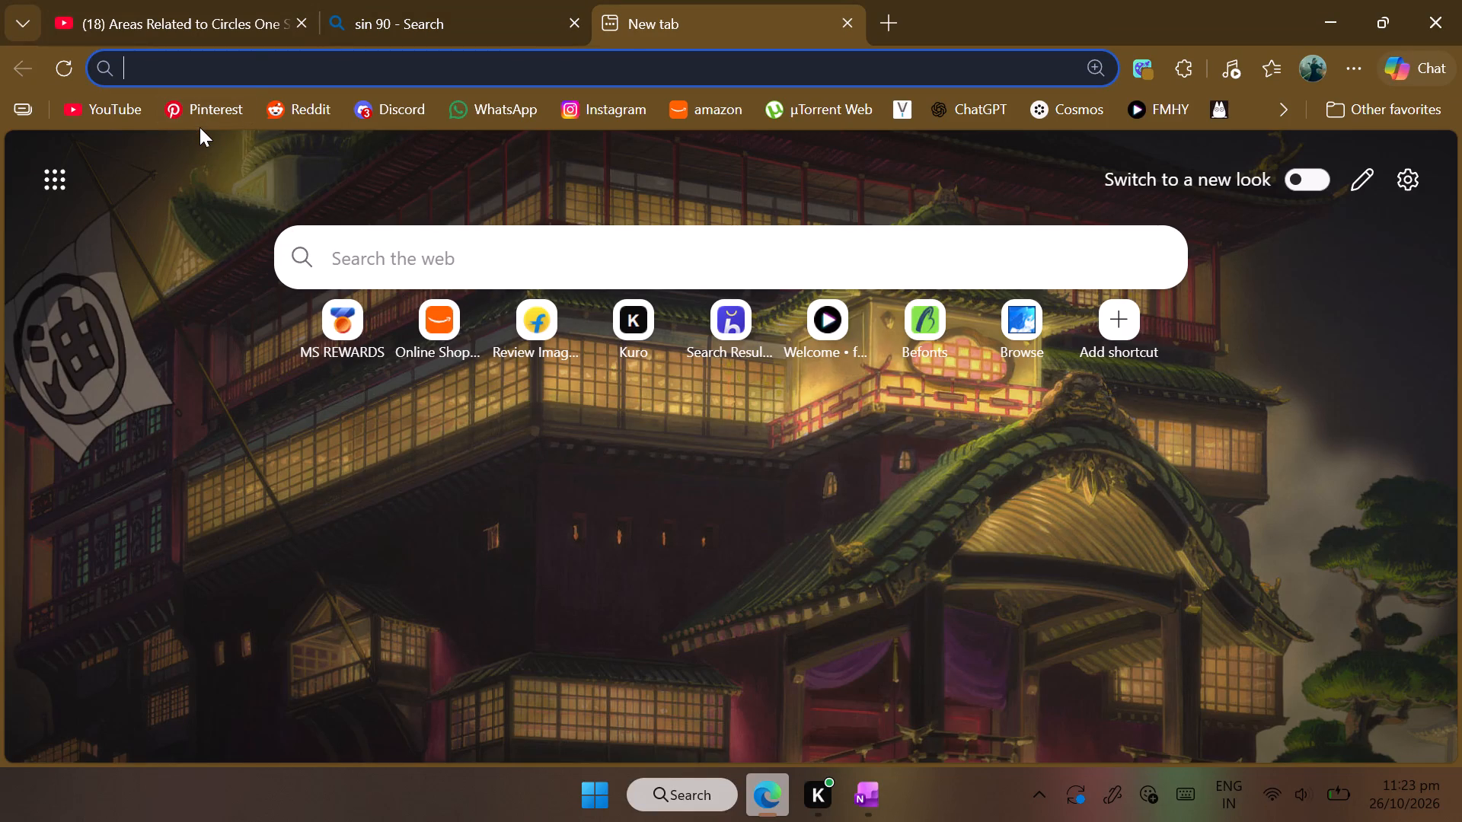
click(210, 115)
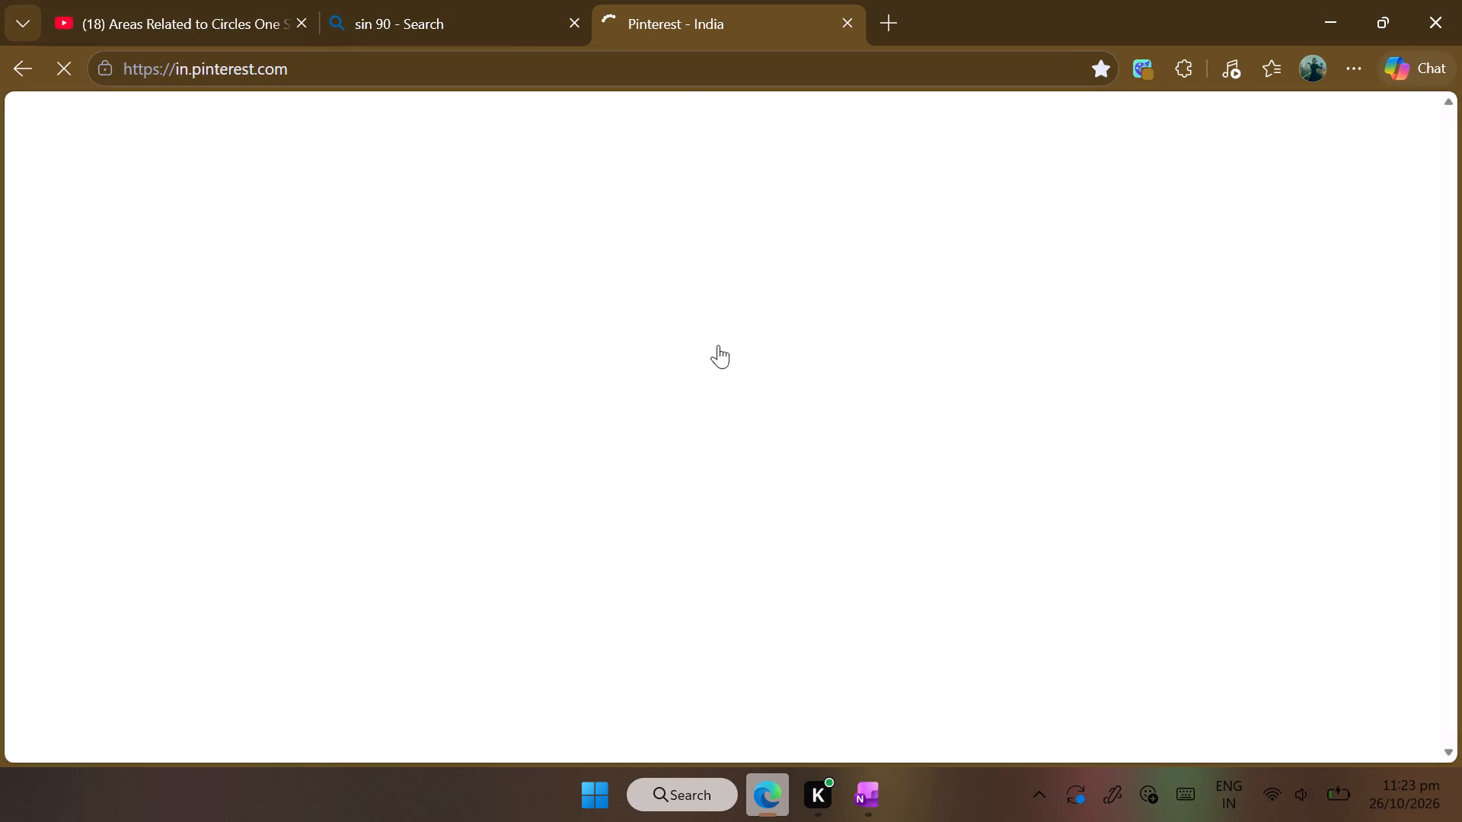
click(478, 126)
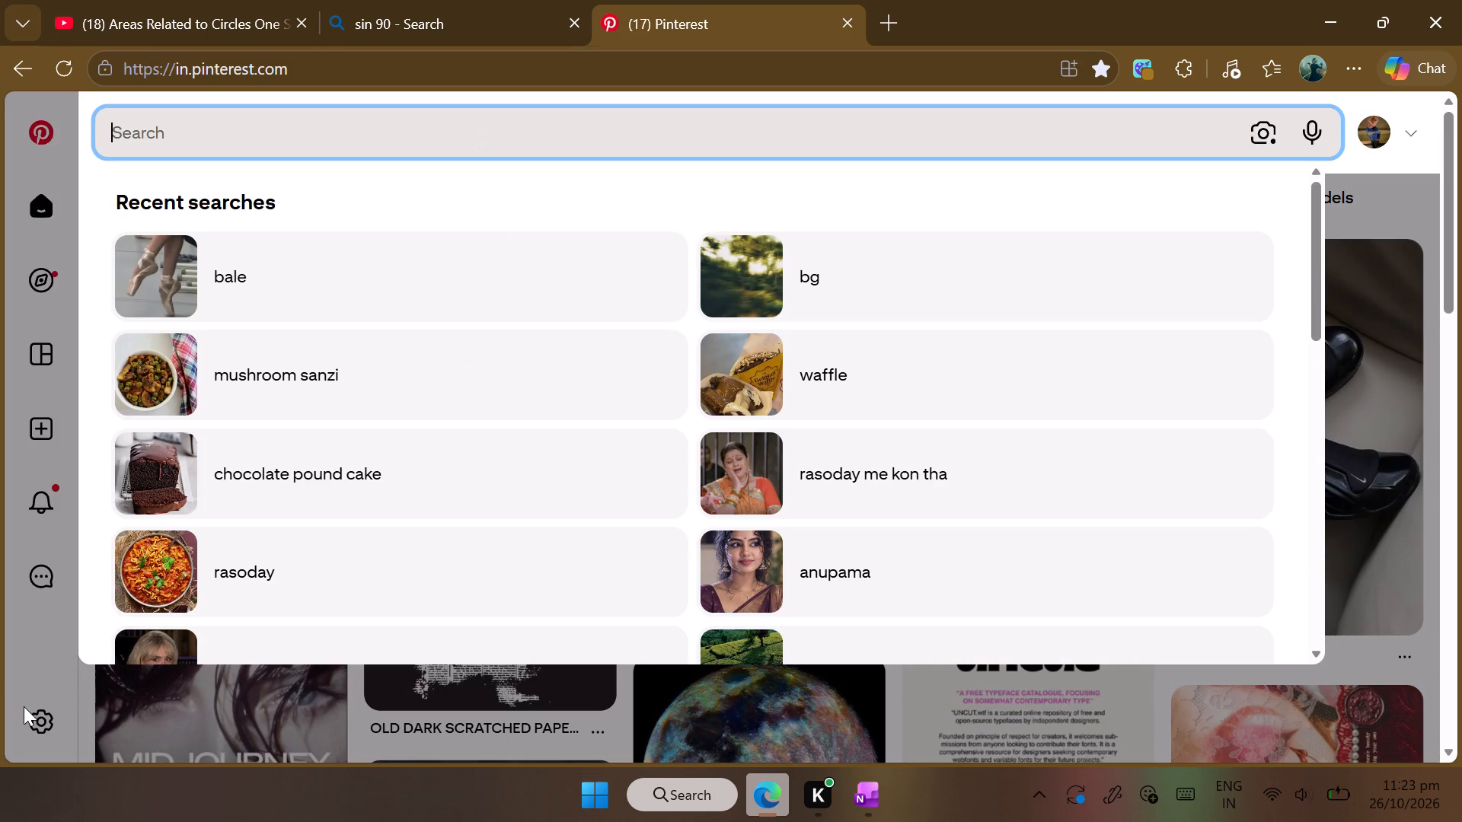
click(69, 673)
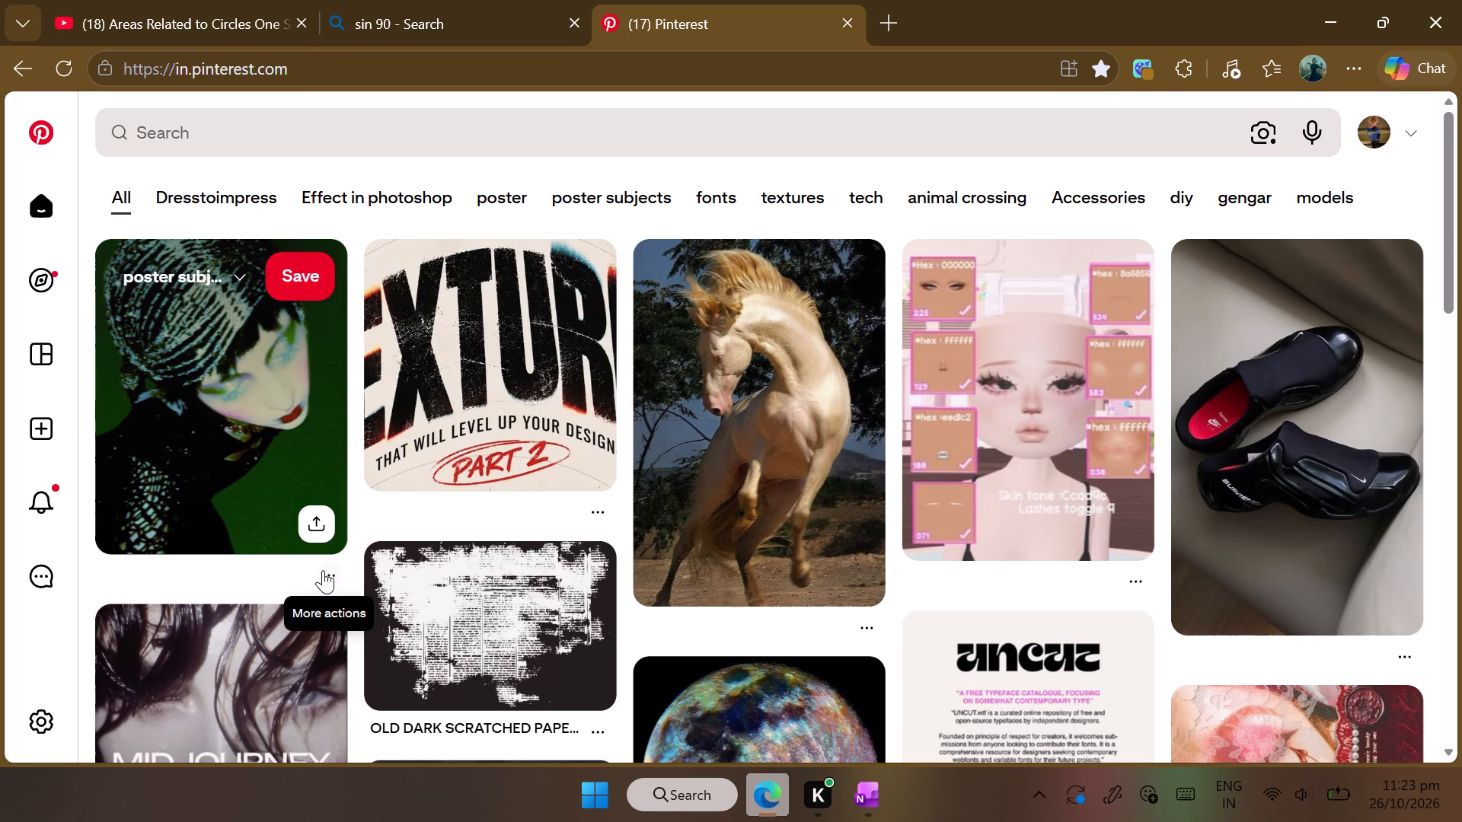
Download the pin of the woman's portrait on a green background from the Pinterest home feed.
click(323, 570)
click(320, 480)
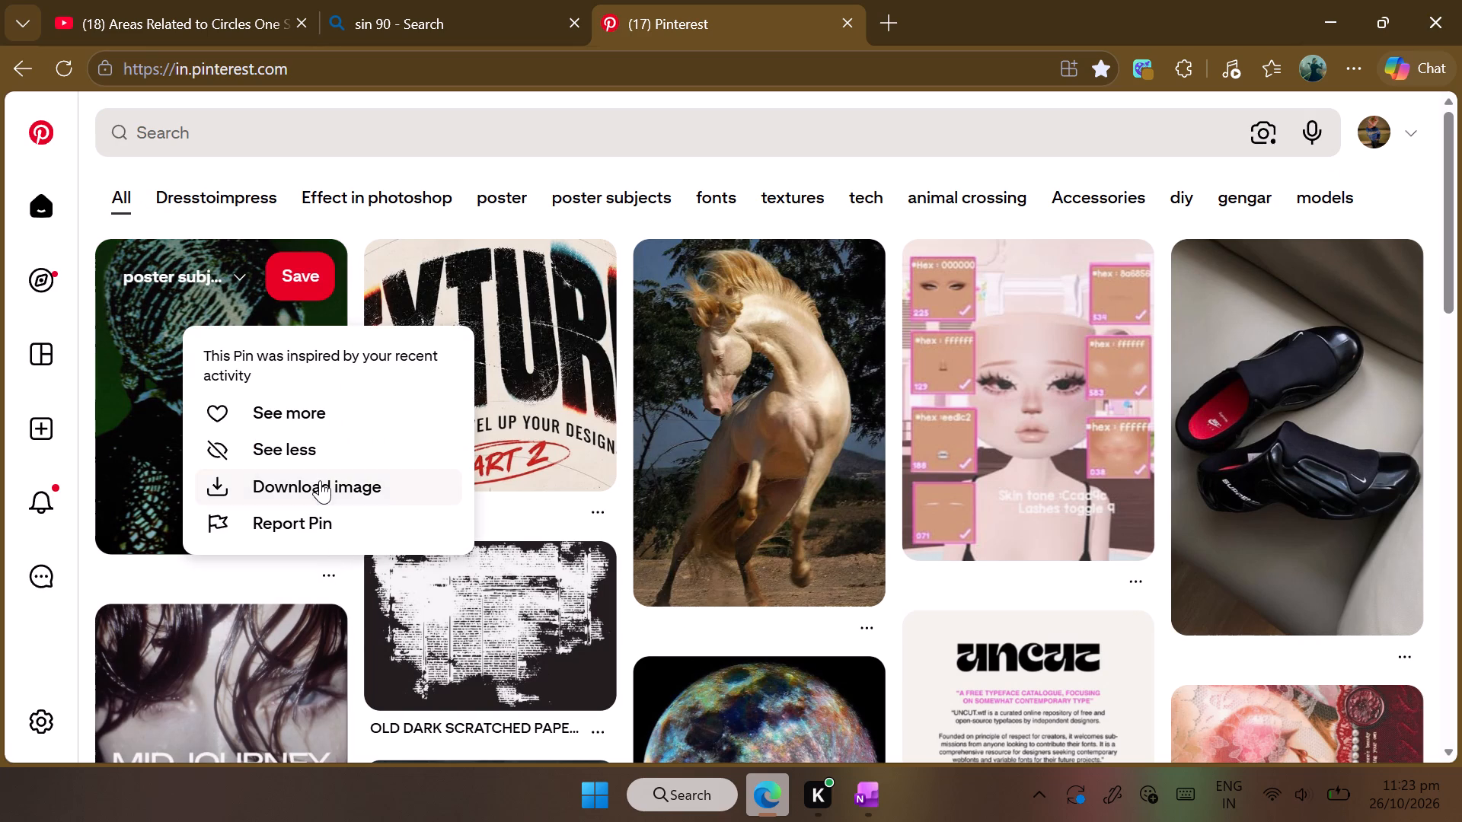
Search Pinterest for "zip".
click(302, 136)
text(zip)
key(Return)
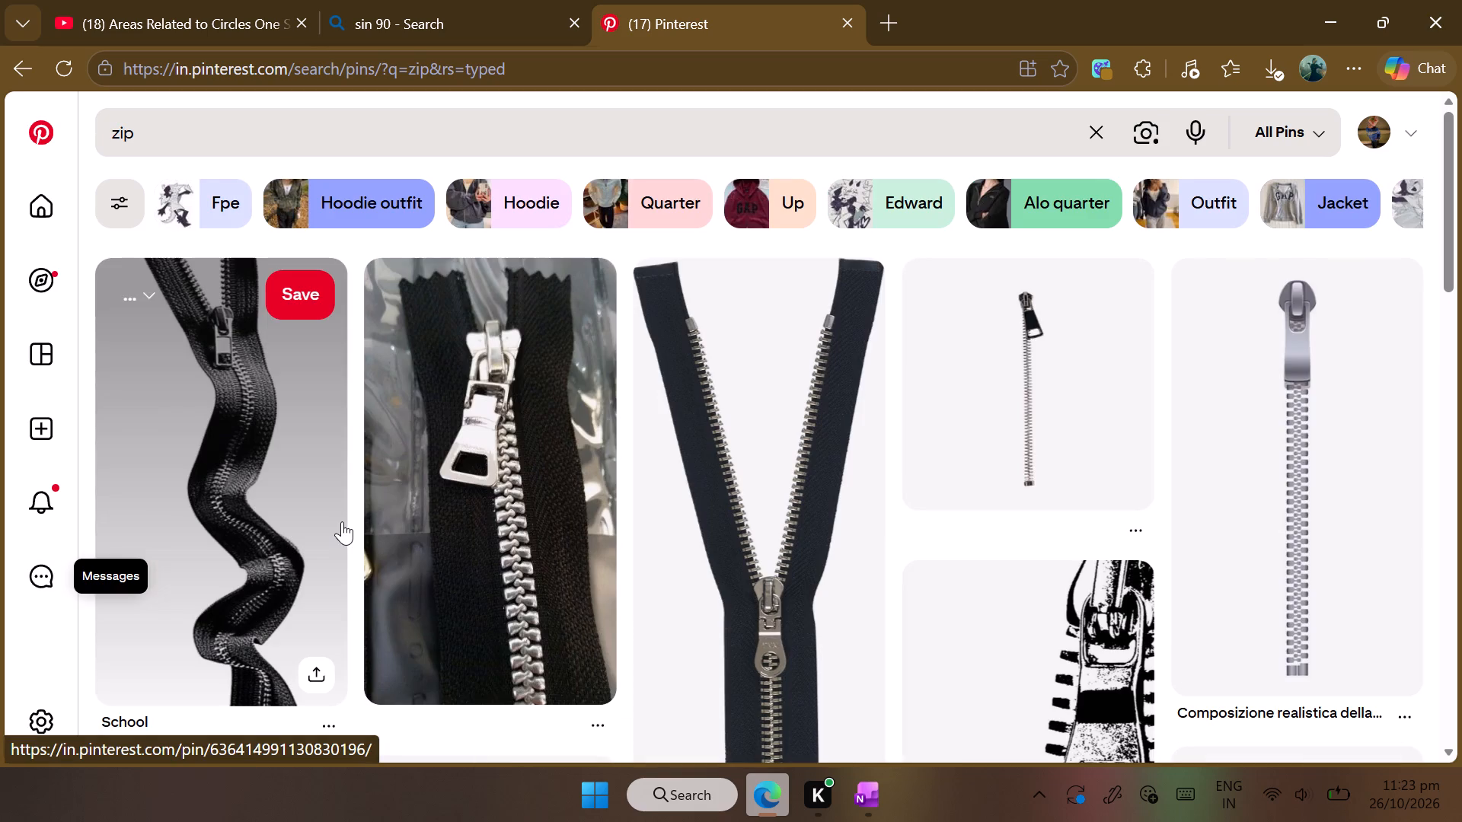
Download the image of the wavy black zipper pin titled "School" from the search results.
scroll(342, 521, down, 1)
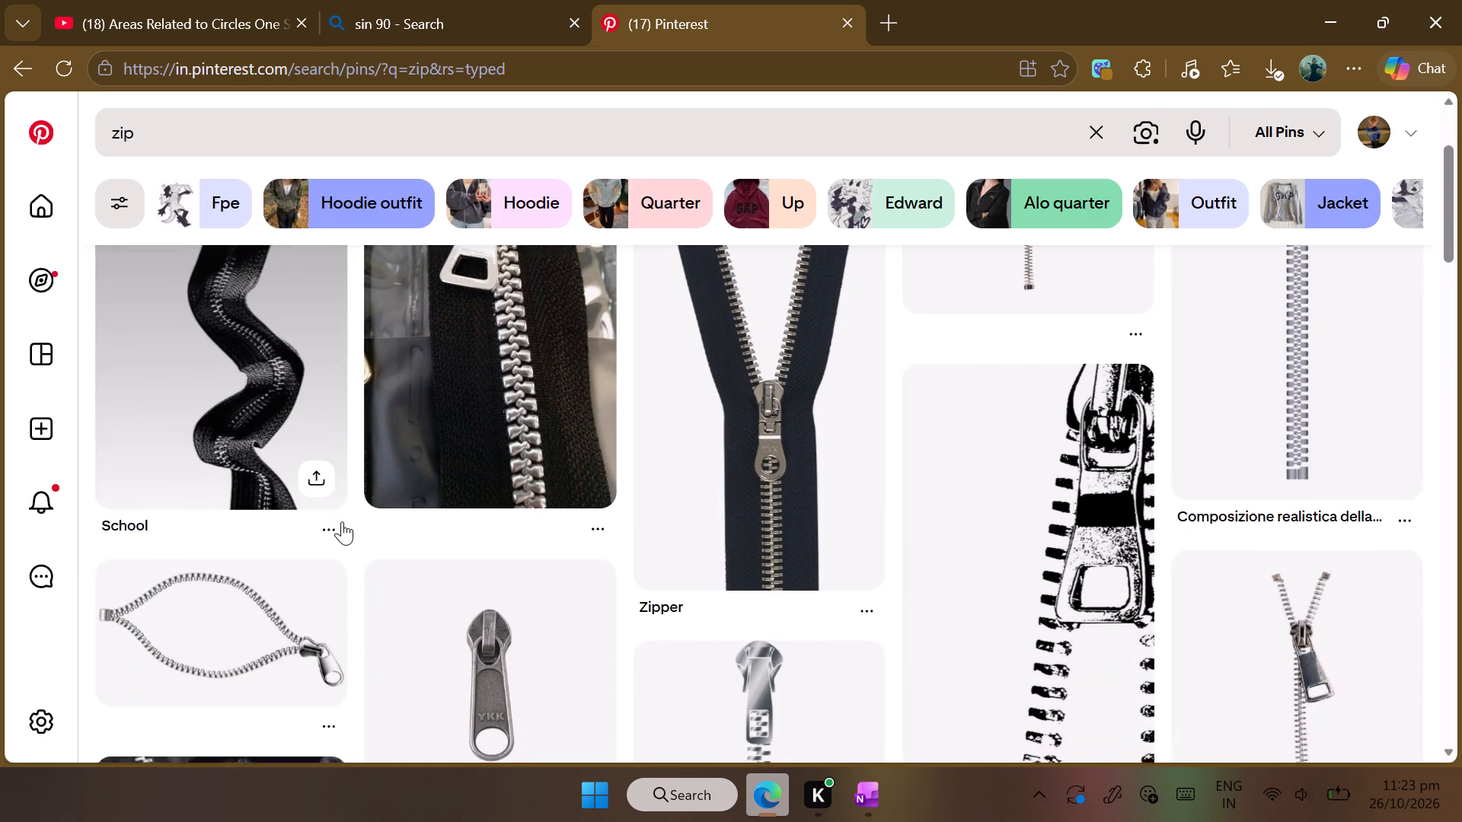
scroll(342, 521, down, 1)
click(327, 547)
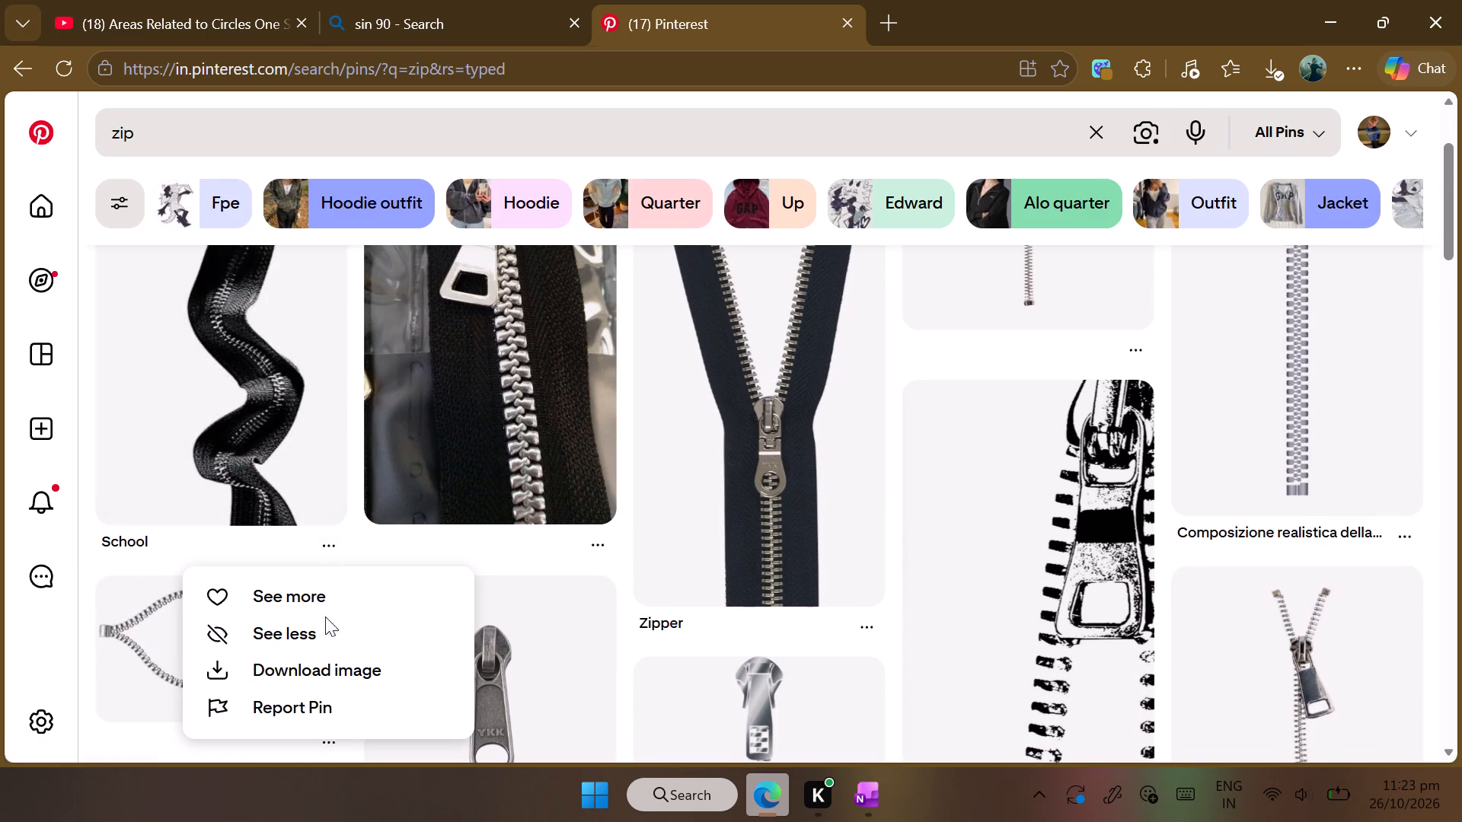
click(322, 667)
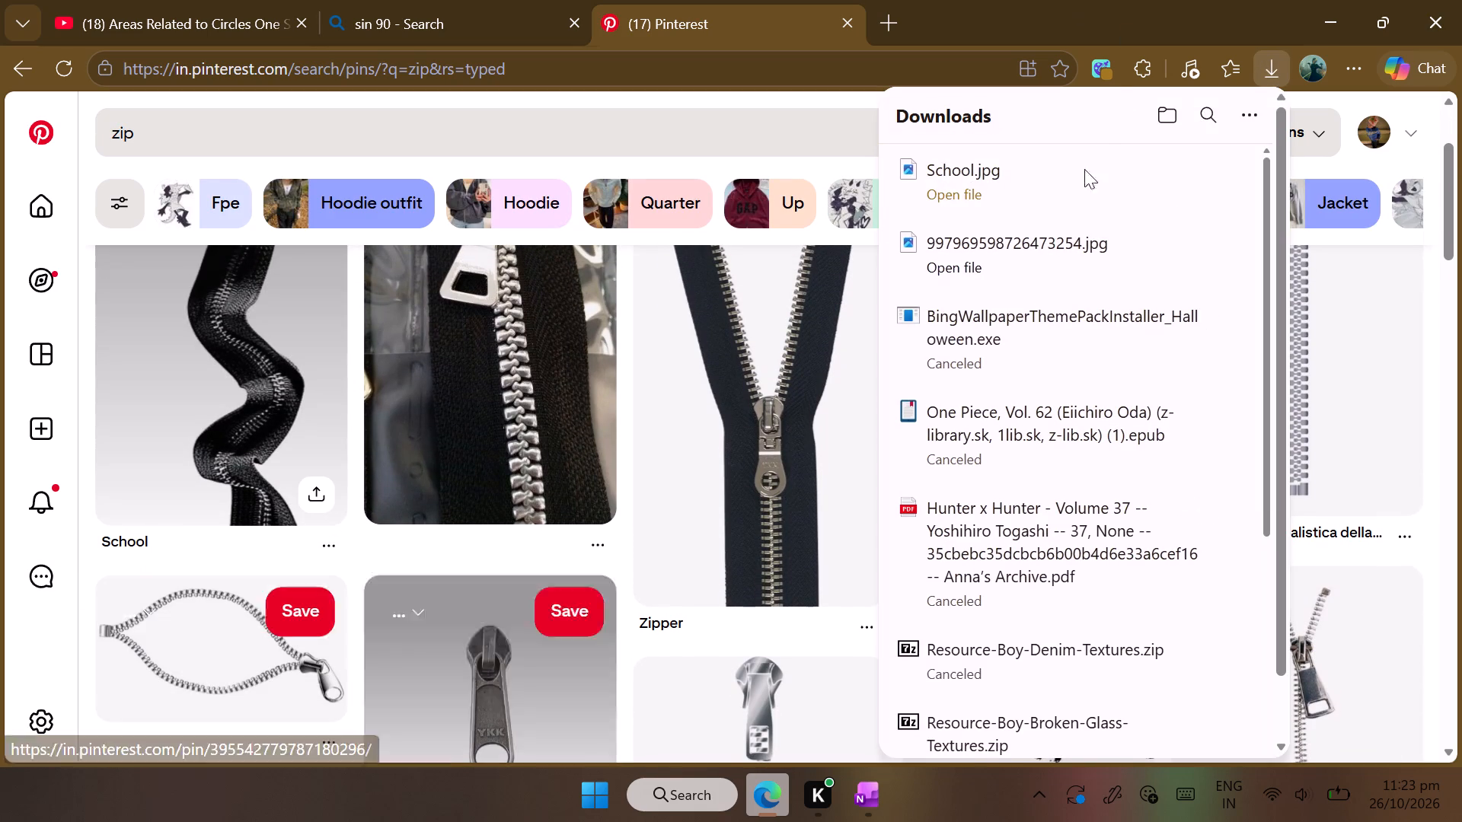
Launch Adobe Photoshop 2026.
click(602, 797)
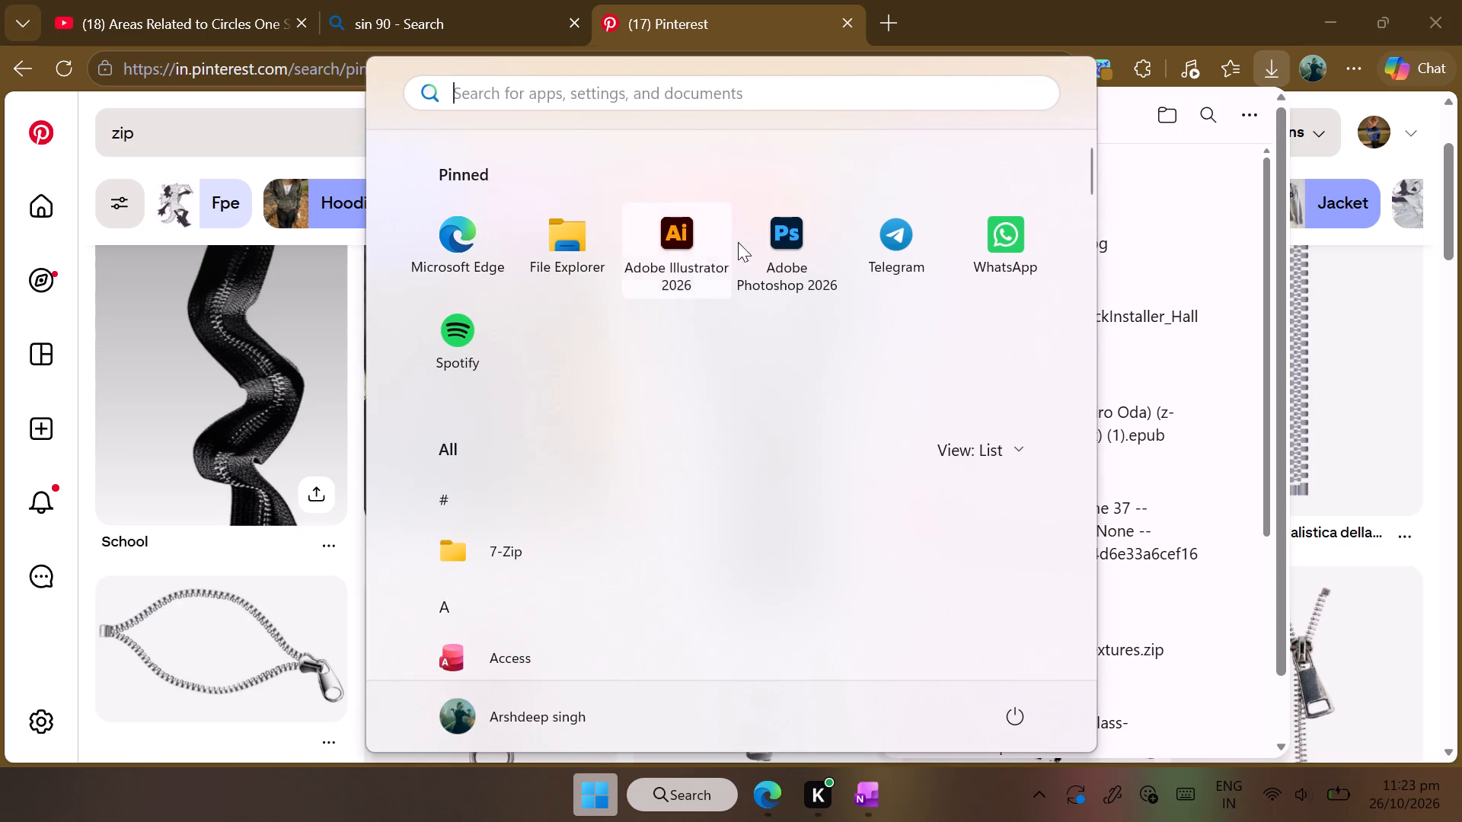
click(777, 236)
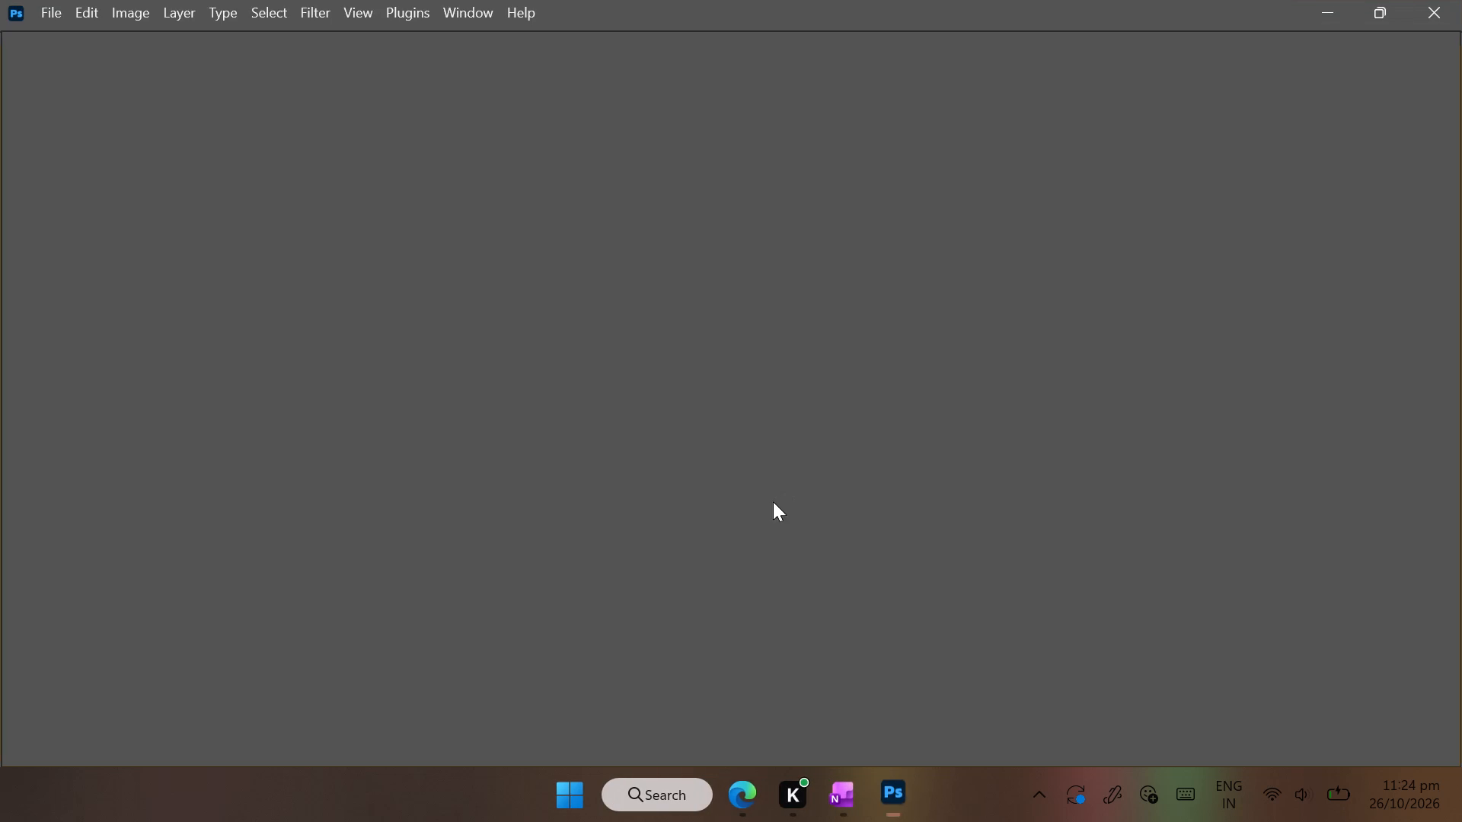
In Photoshop, create a white 3000 × 3000 px RGB document at 300 pixels/inch named Untitled-26, and close the OneNote window left open.
click(54, 16)
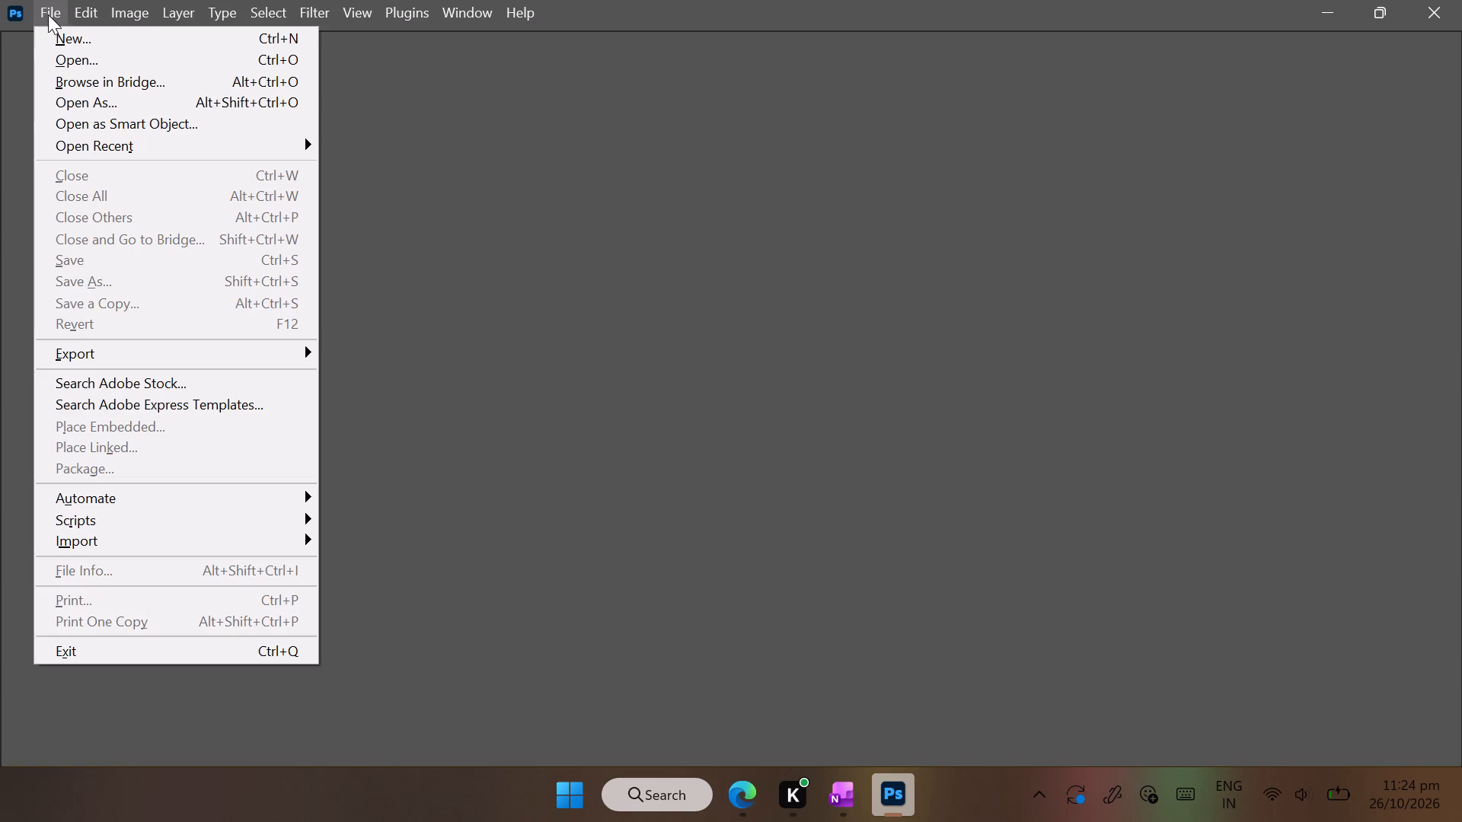
click(65, 35)
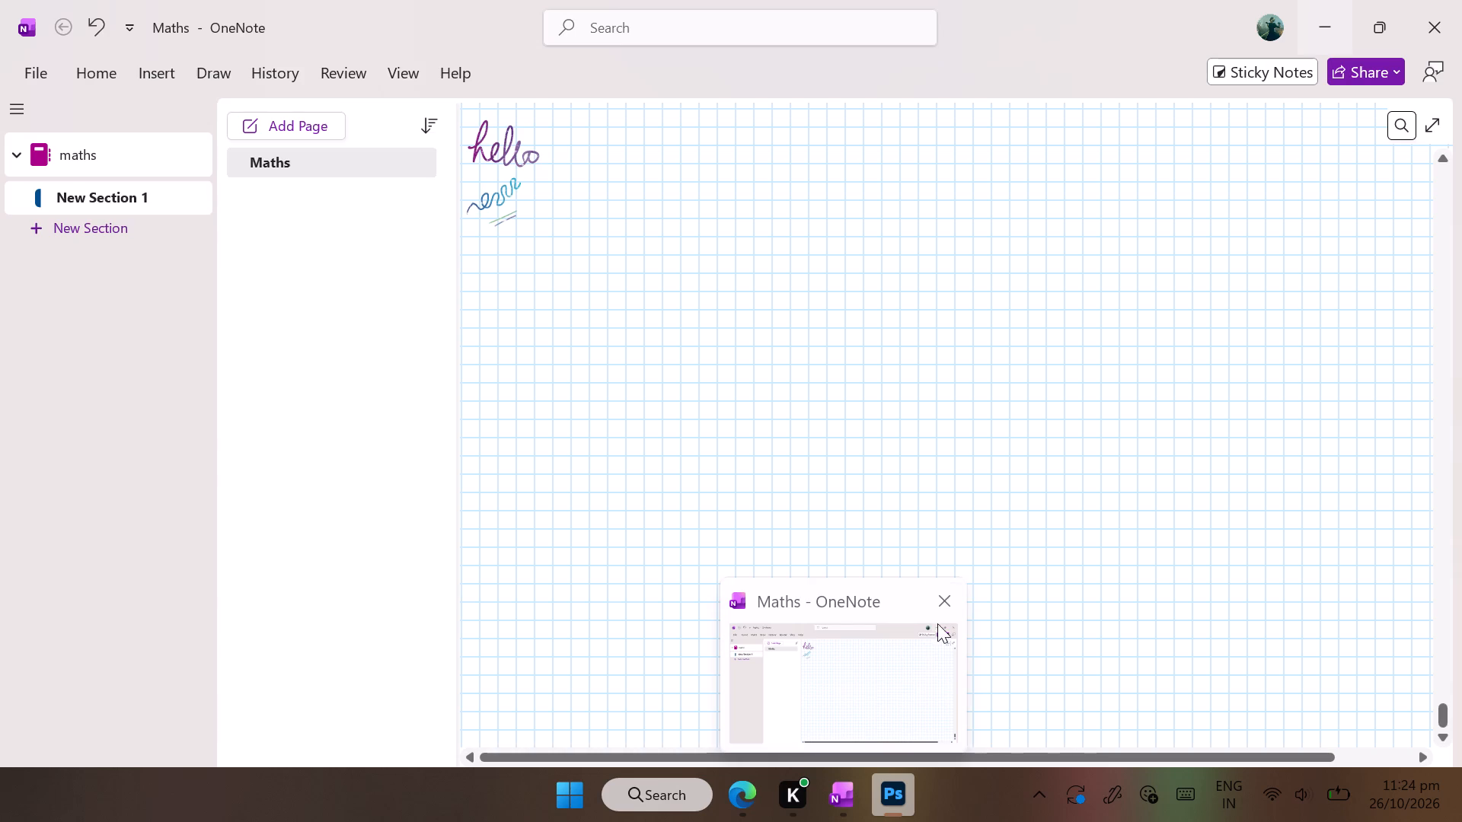
click(943, 598)
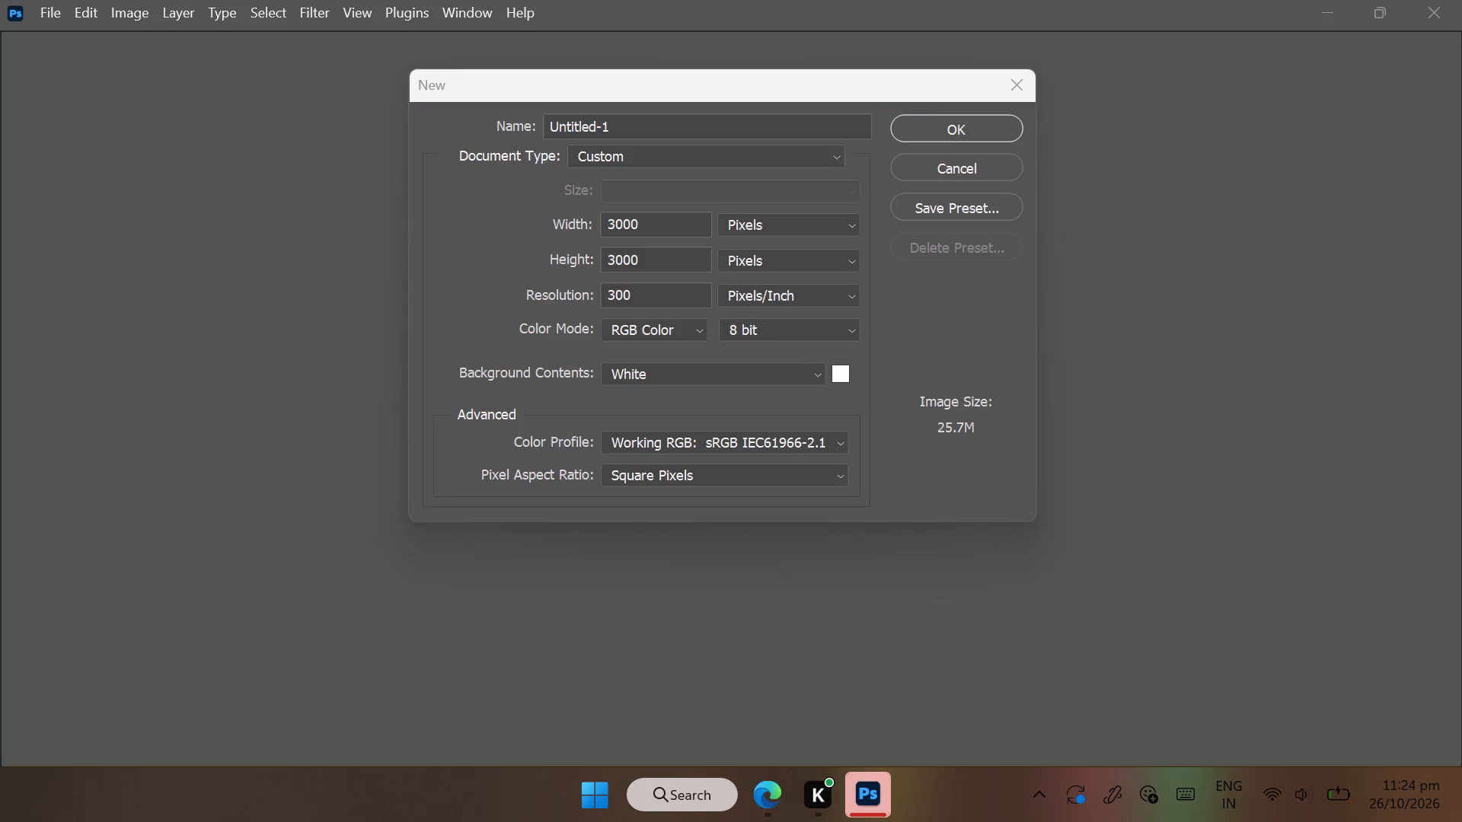
click(688, 131)
click(688, 131)
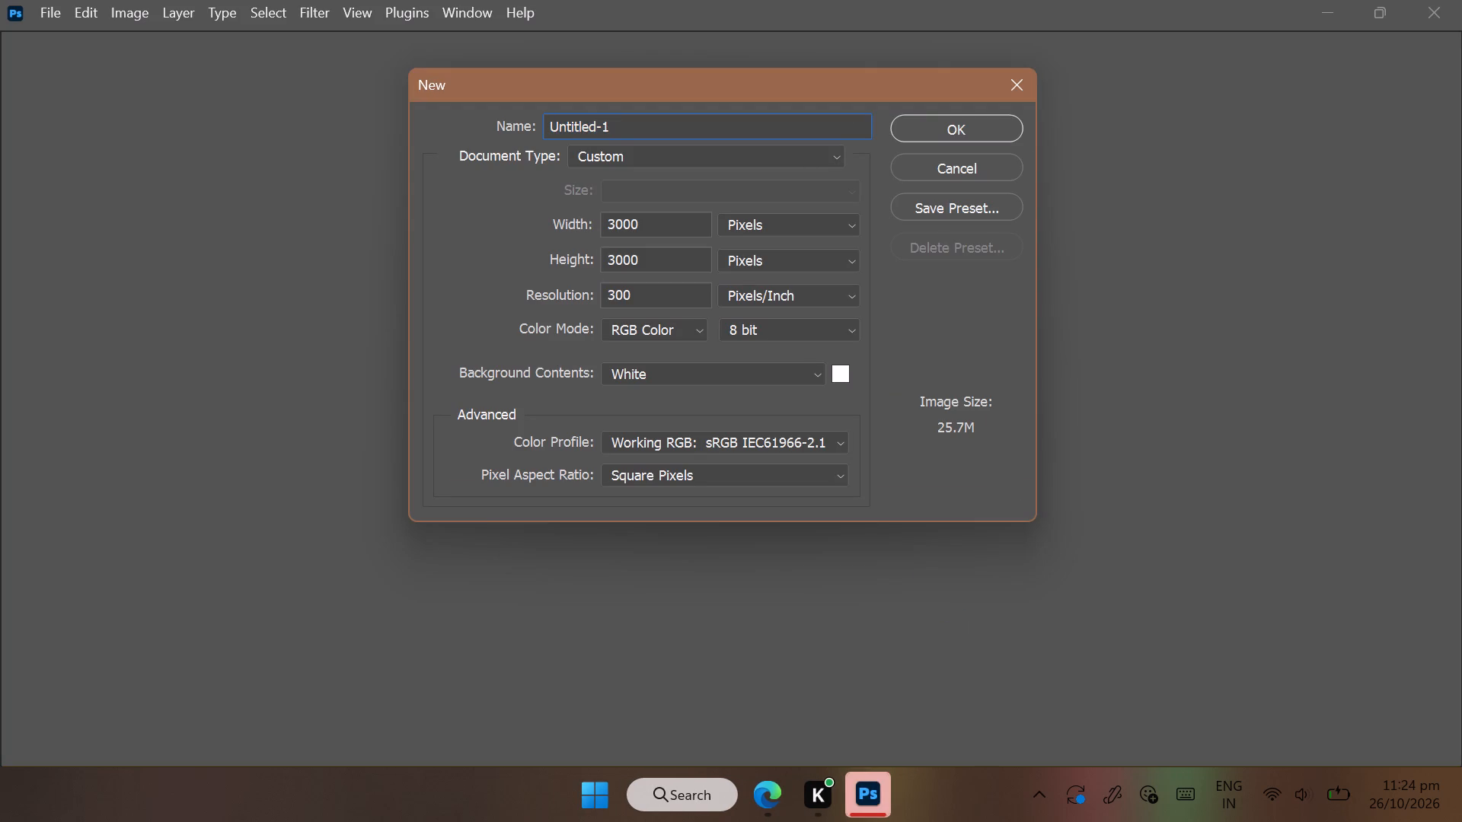
click(688, 131)
key(BackSpace)
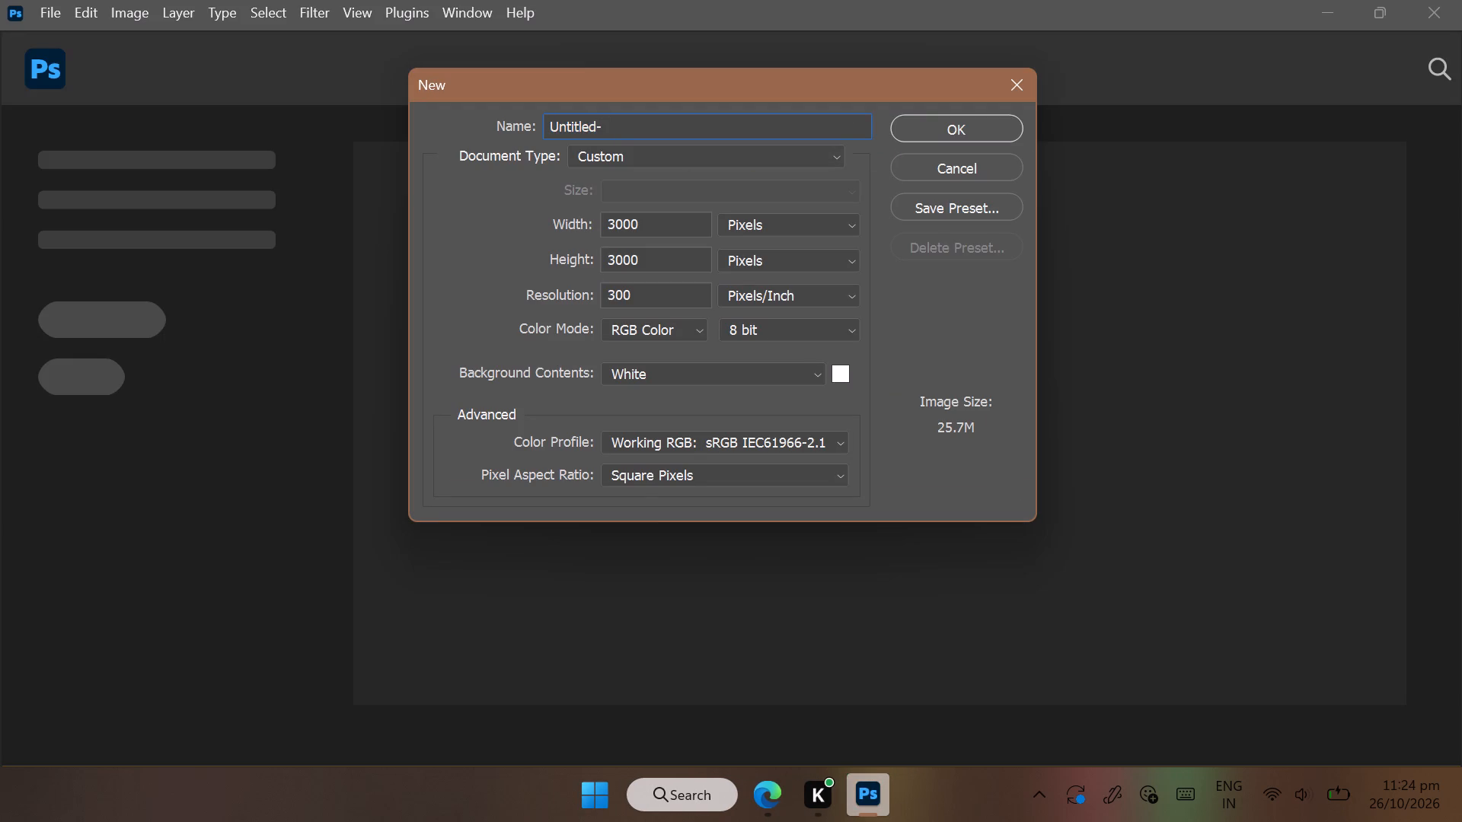
text(26)
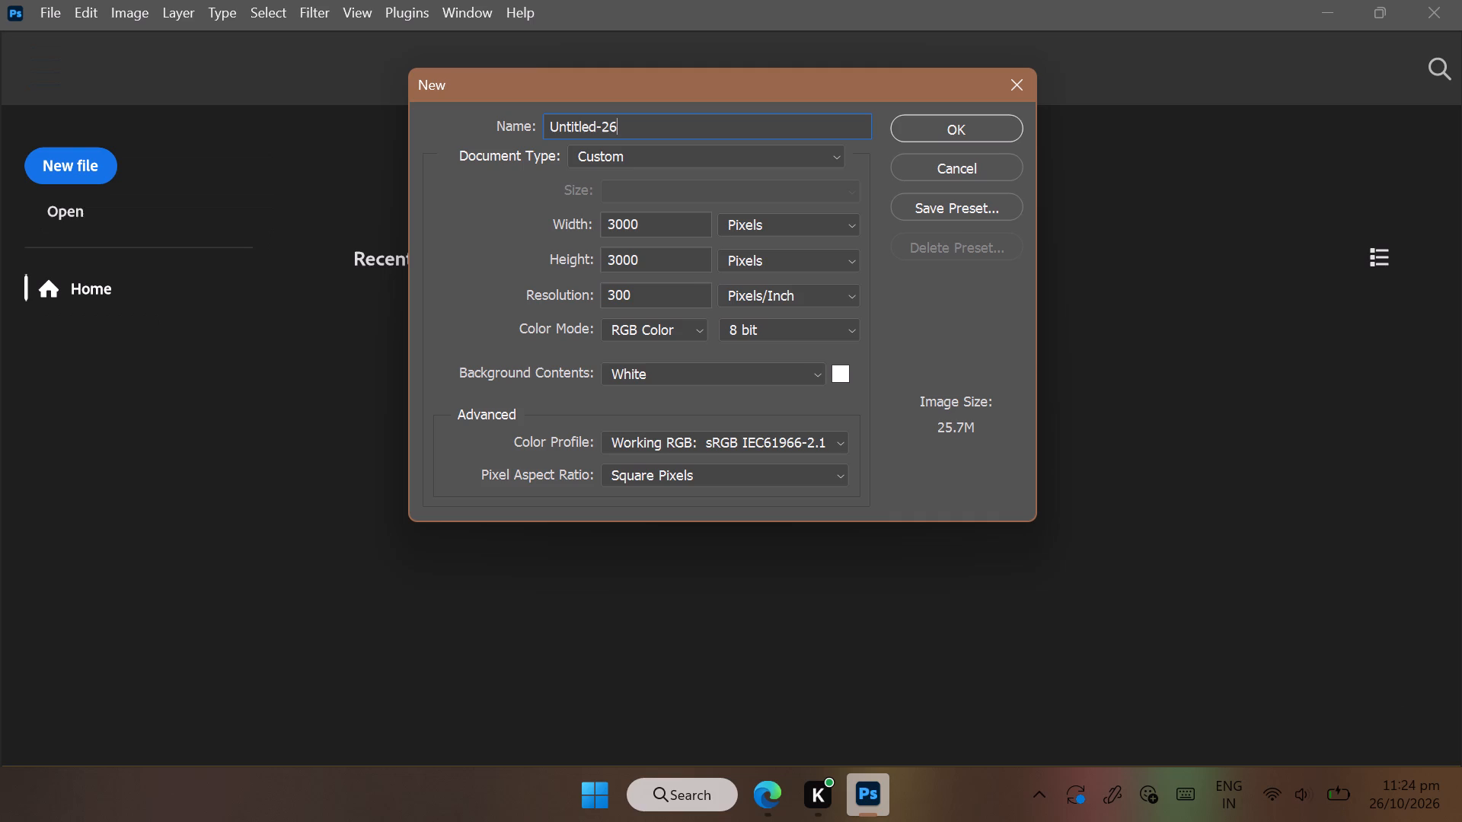
click(945, 137)
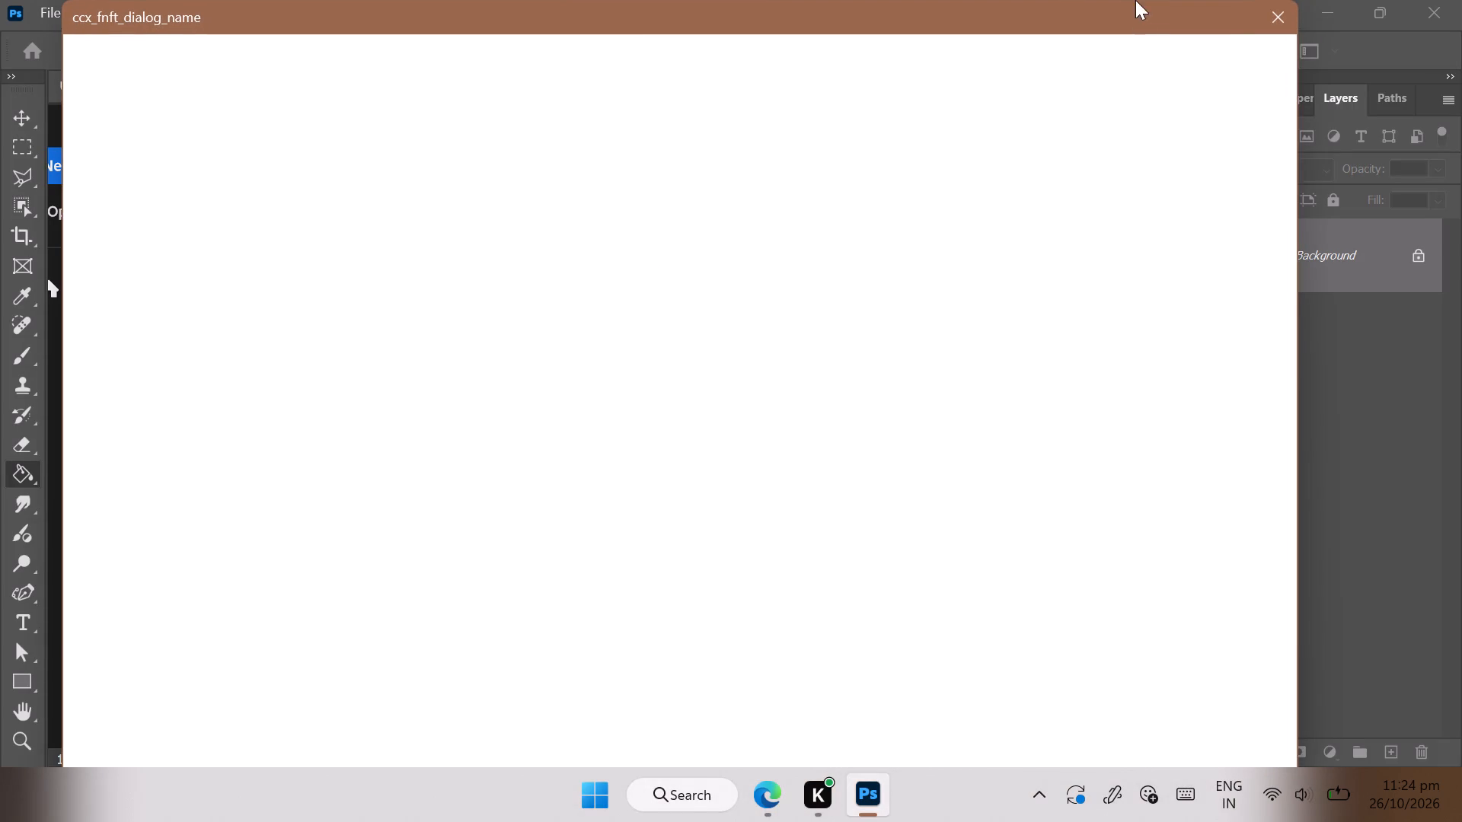
click(1273, 18)
click(1279, 24)
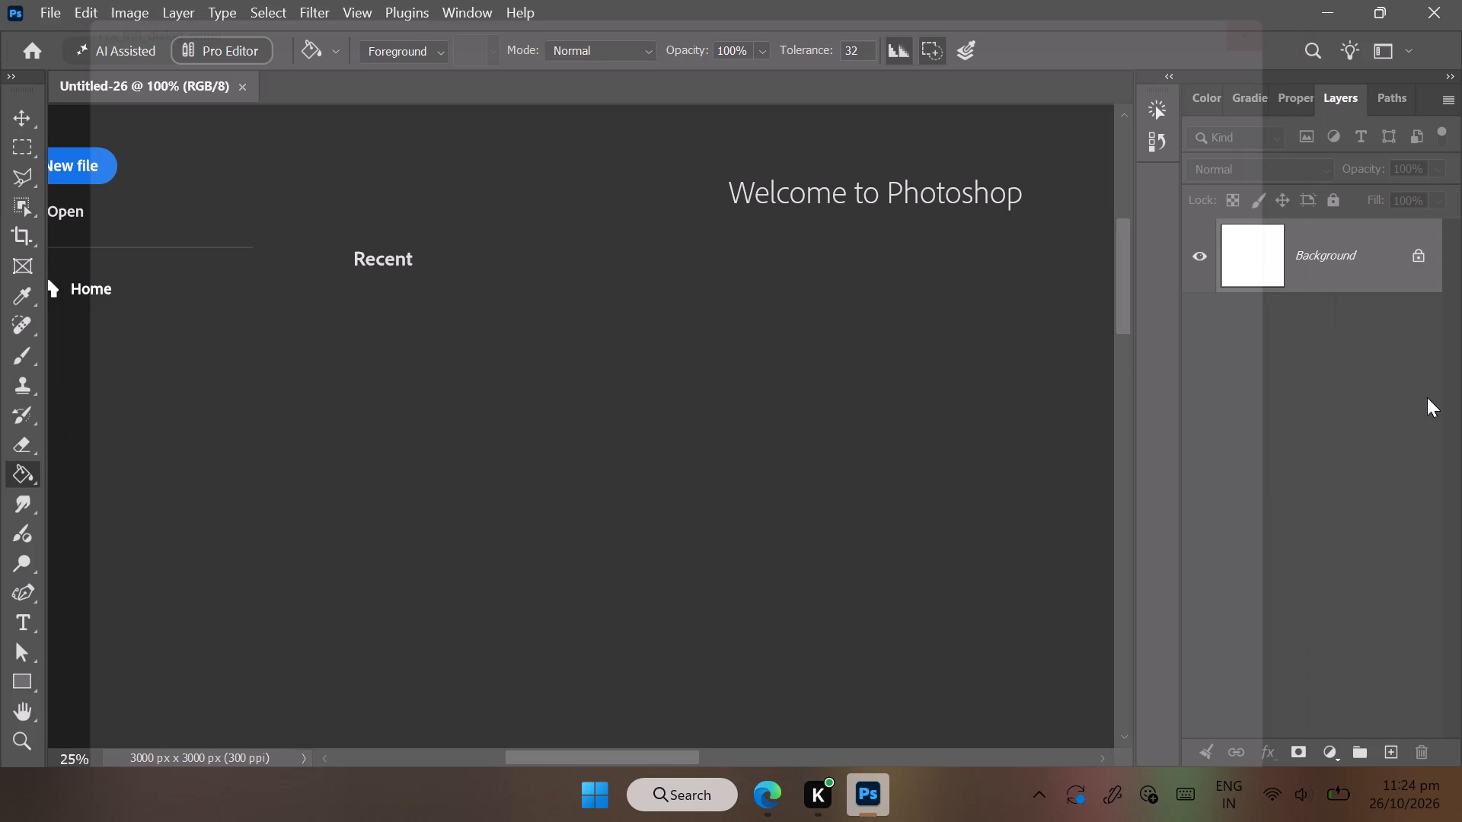
Replace the white background with a transparent canvas by unlocking it, adding an empty layer and deleting the white layer.
click(1416, 260)
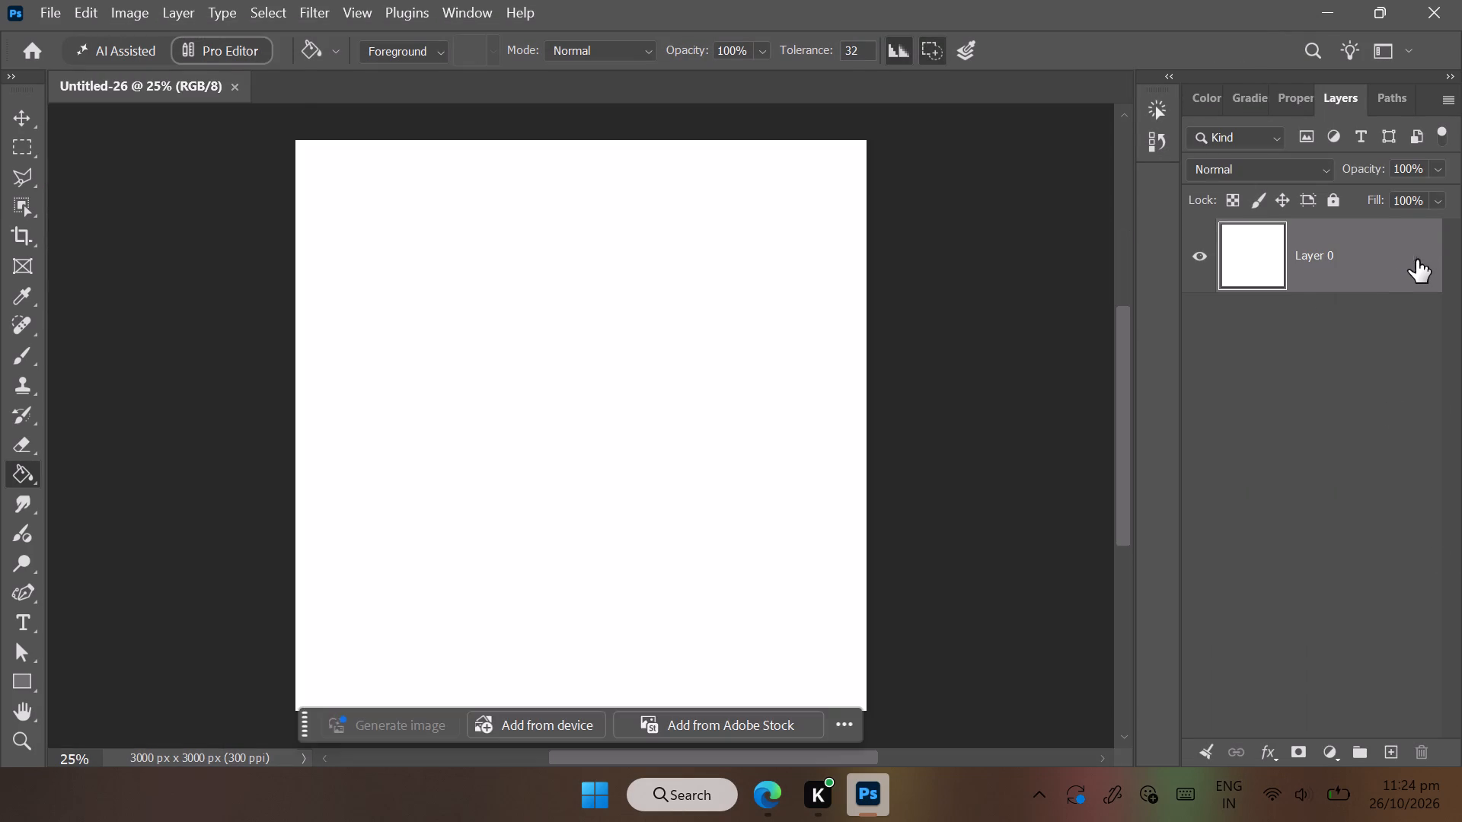
click(1388, 756)
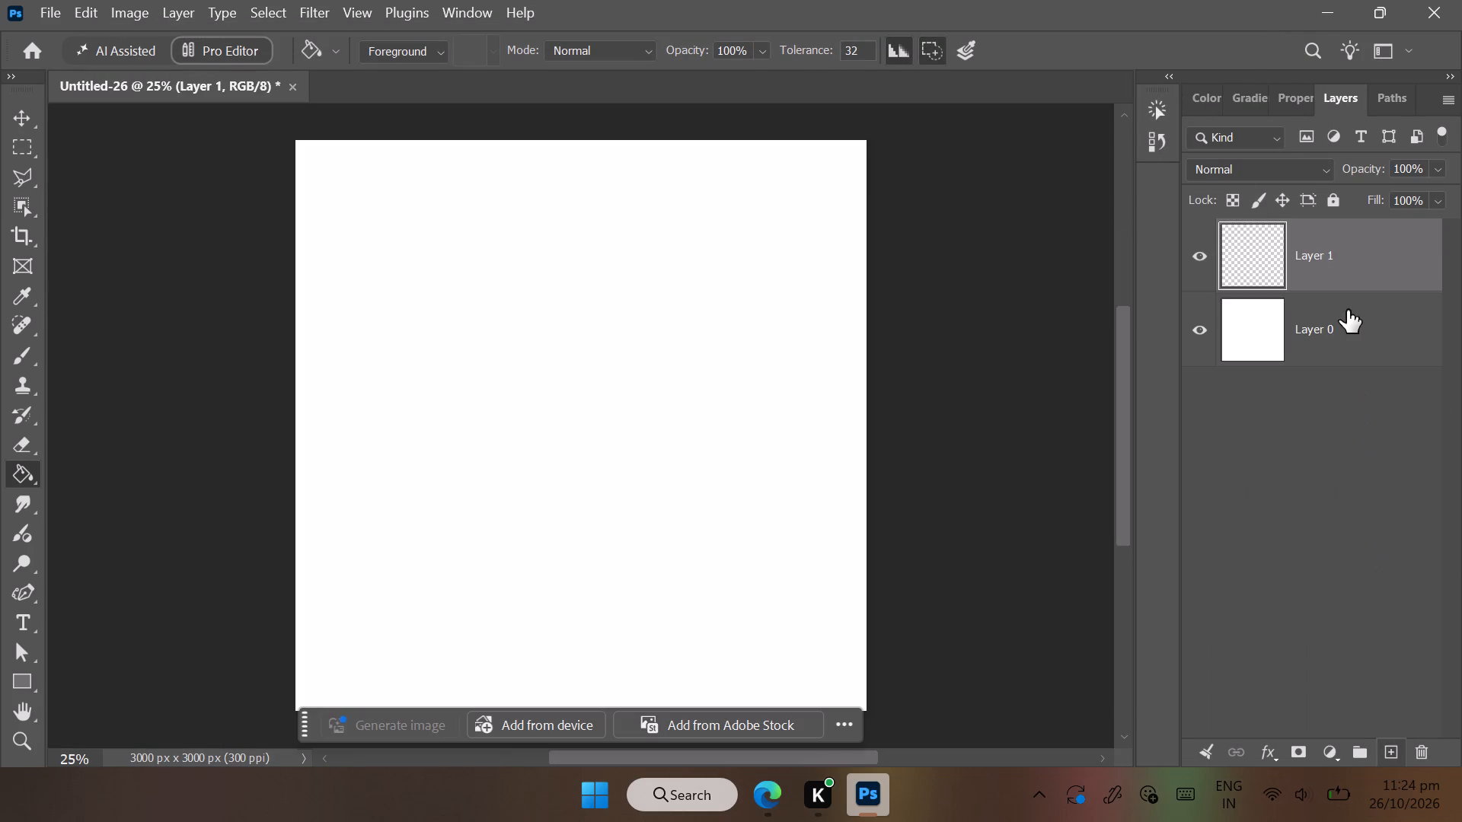
click(1347, 310)
click(1409, 743)
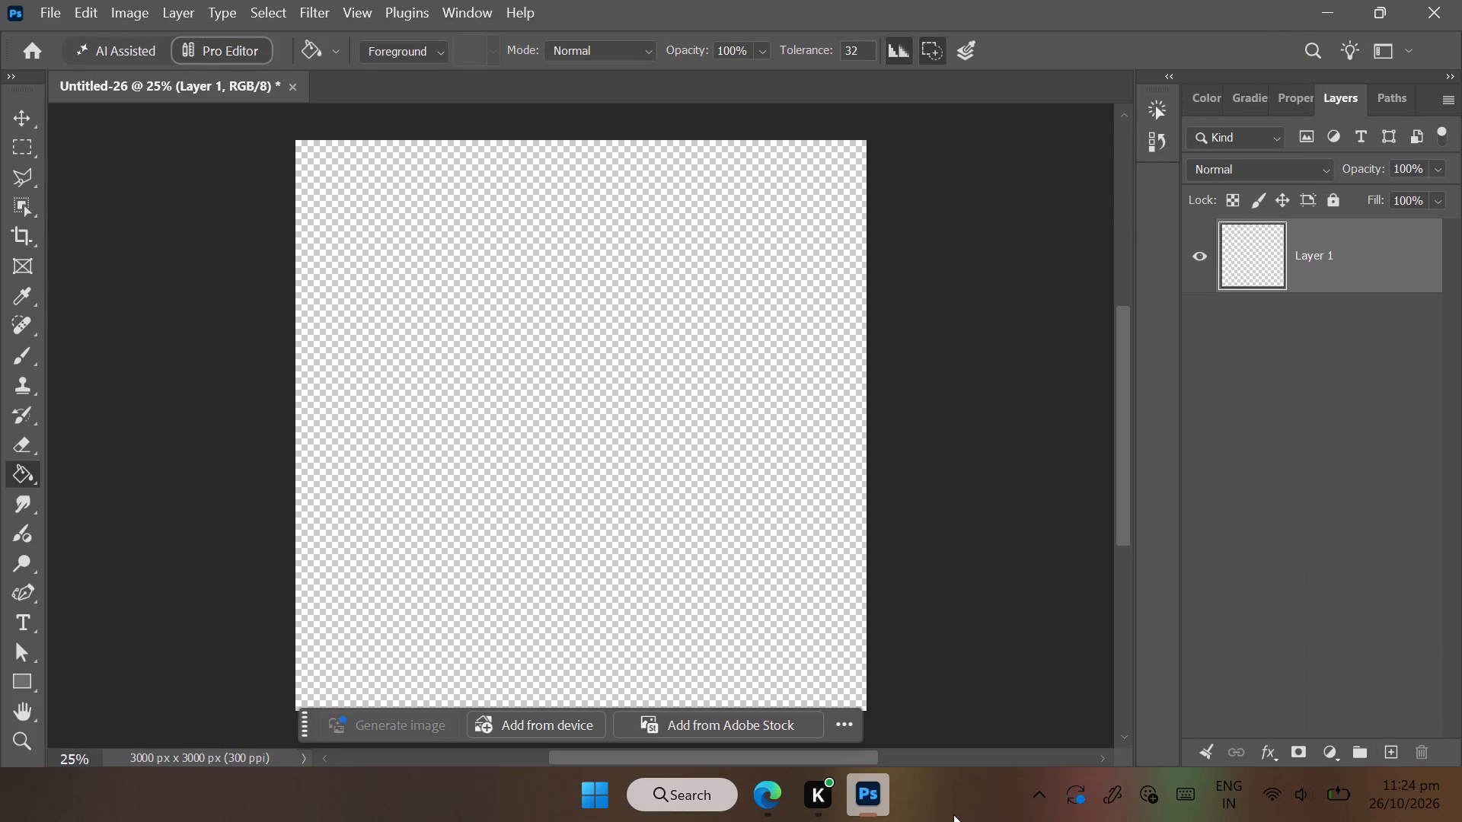
Place the downloaded portrait 997969598726473254.jpg from the browser's downloads into the Photoshop document.
click(750, 792)
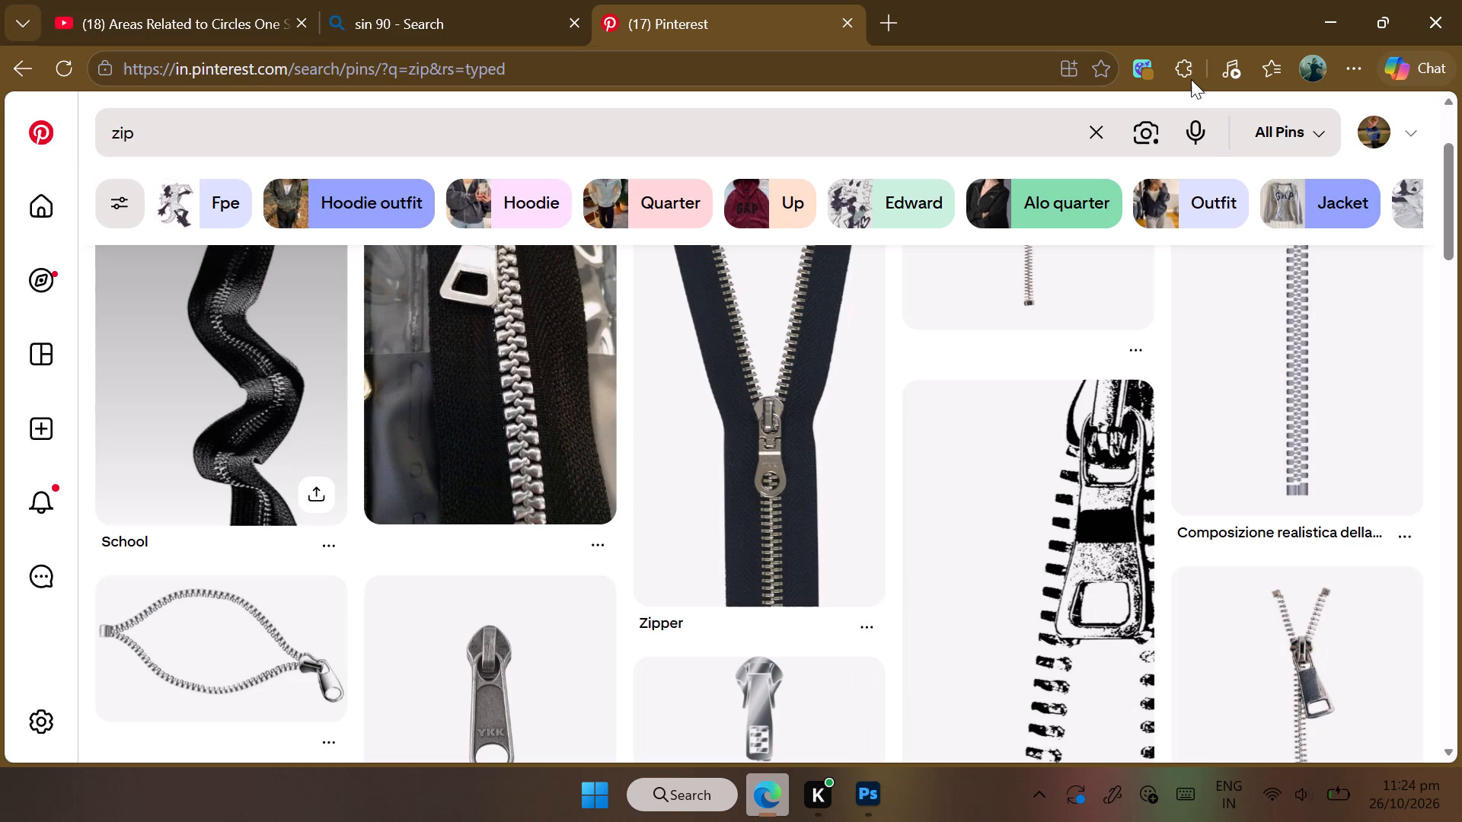
click(1344, 62)
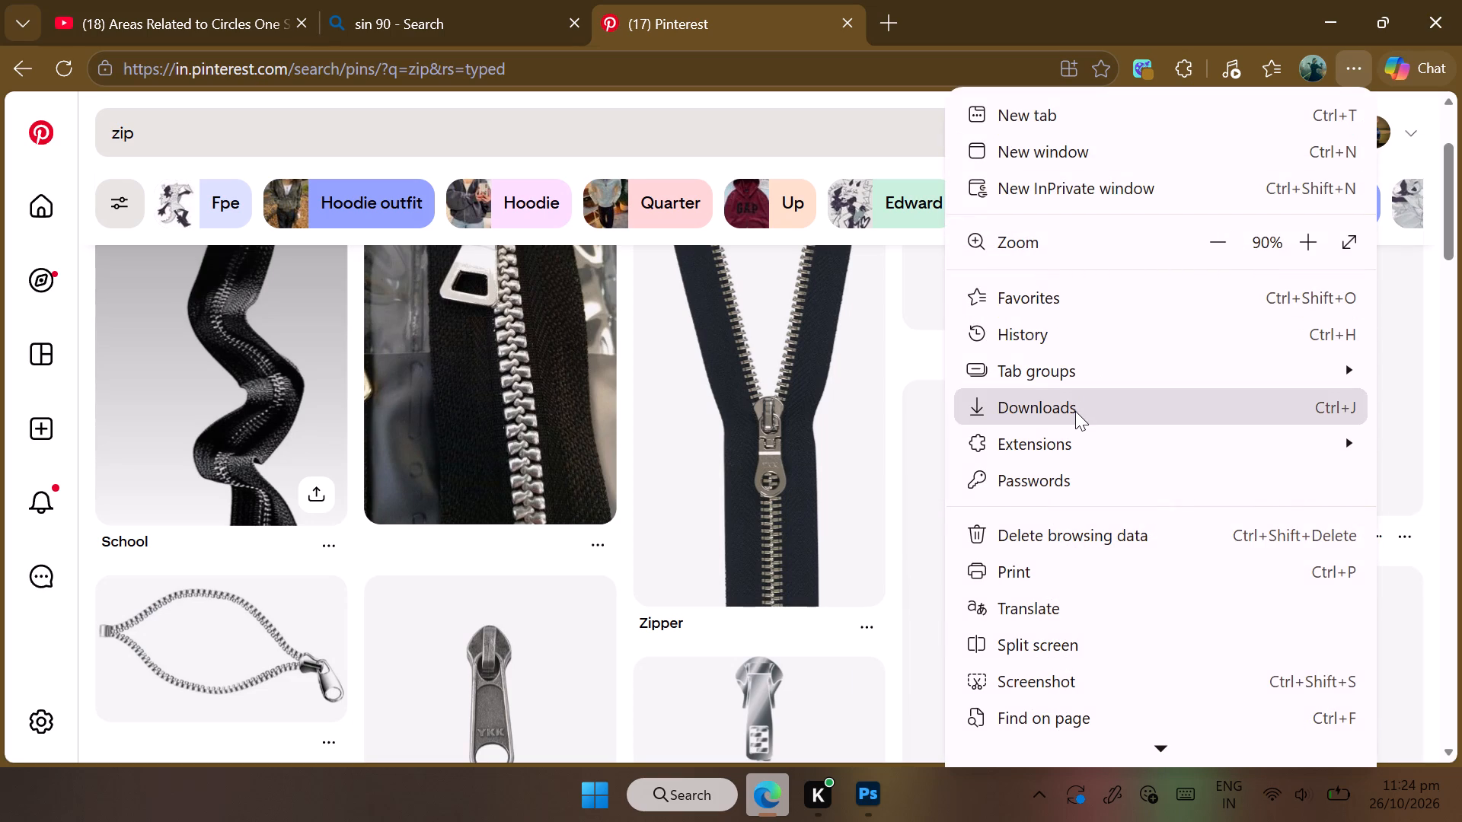
click(1074, 411)
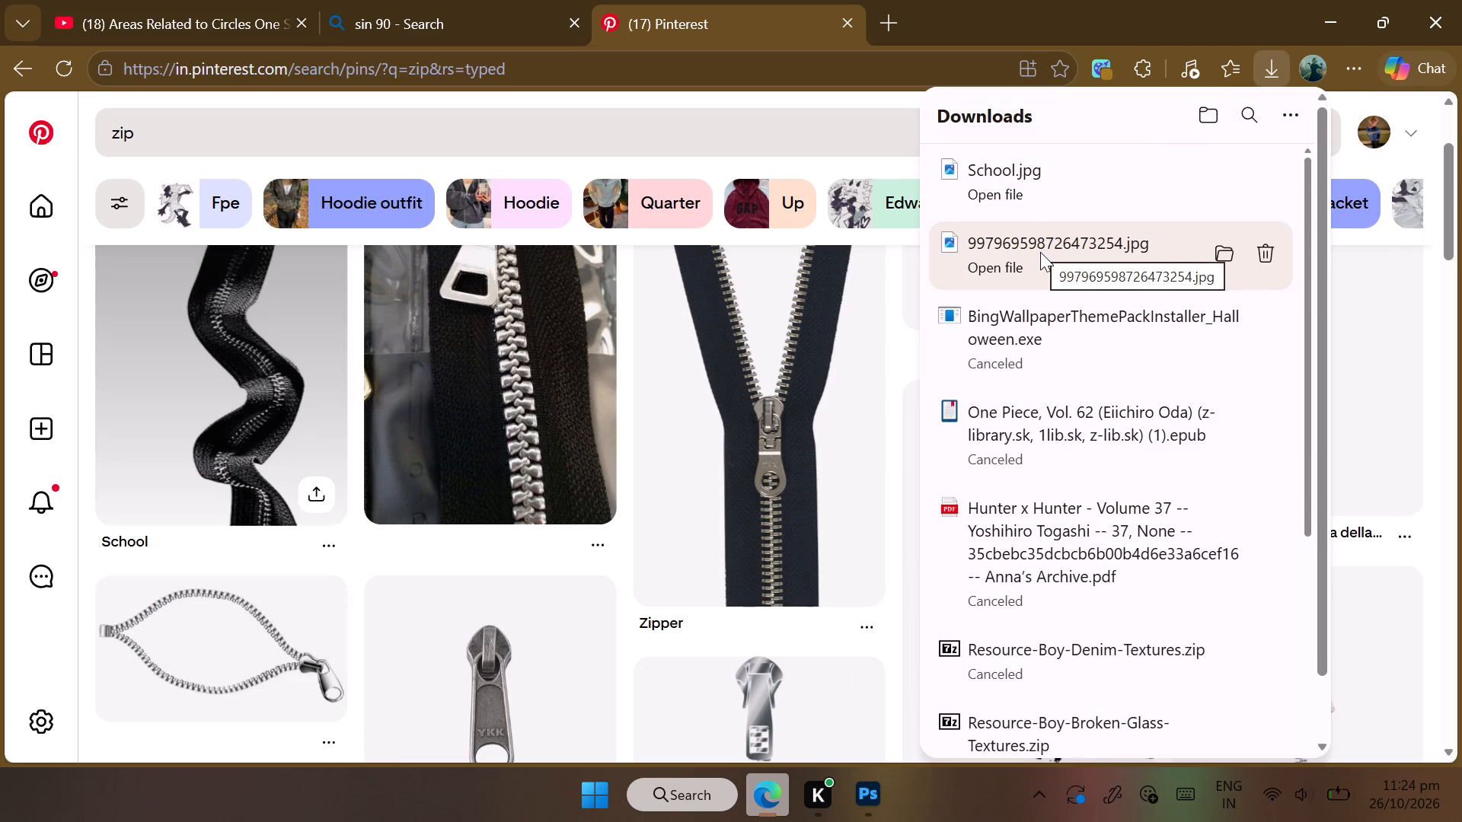
drag(1040, 252, 749, 556)
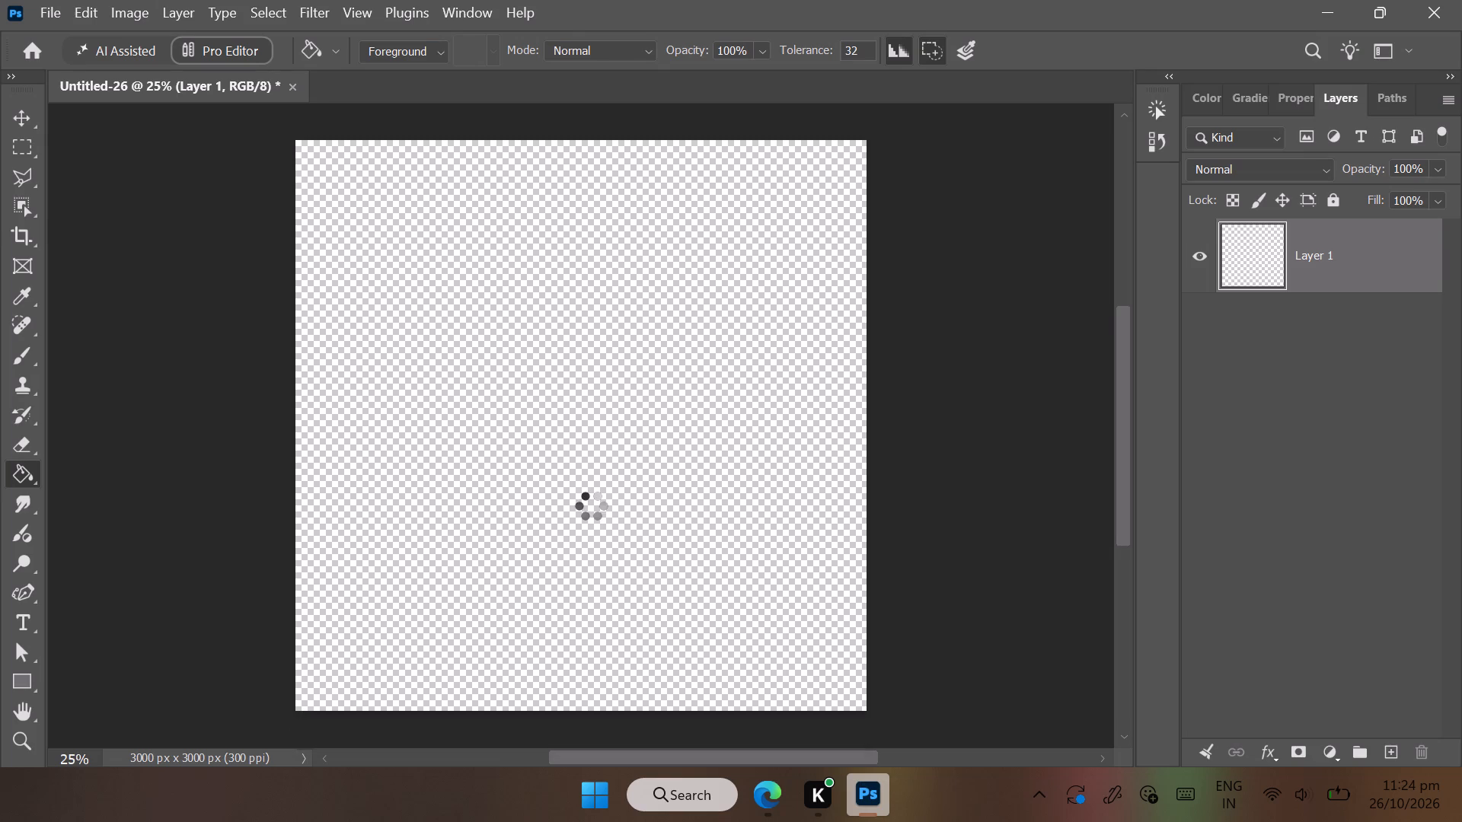
Scale the portrait proportionally to the canvas width of 3000 px and align its upper edge with the top of the canvas.
drag(812, 423, 870, 431)
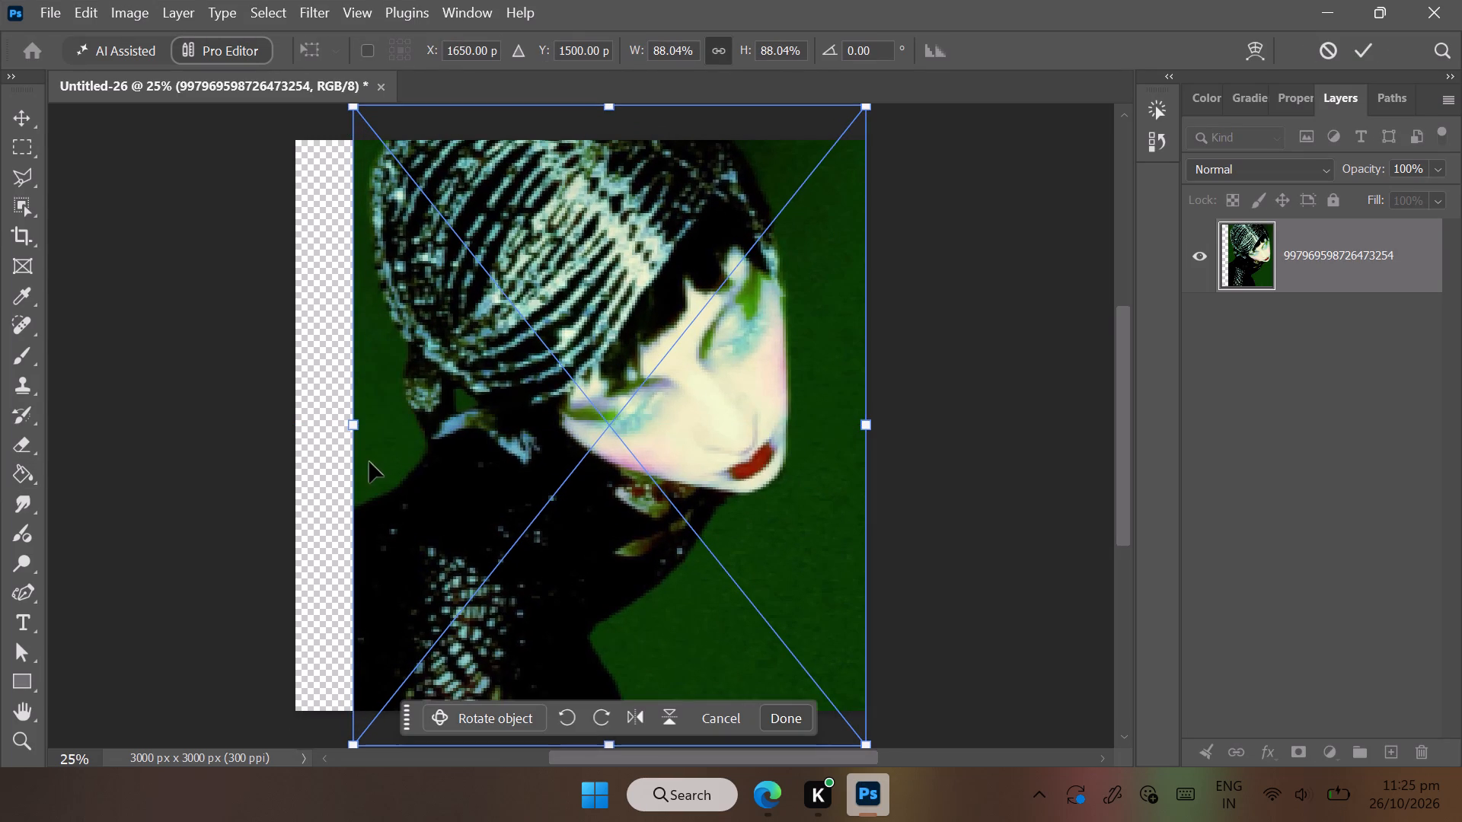
drag(349, 434, 292, 438)
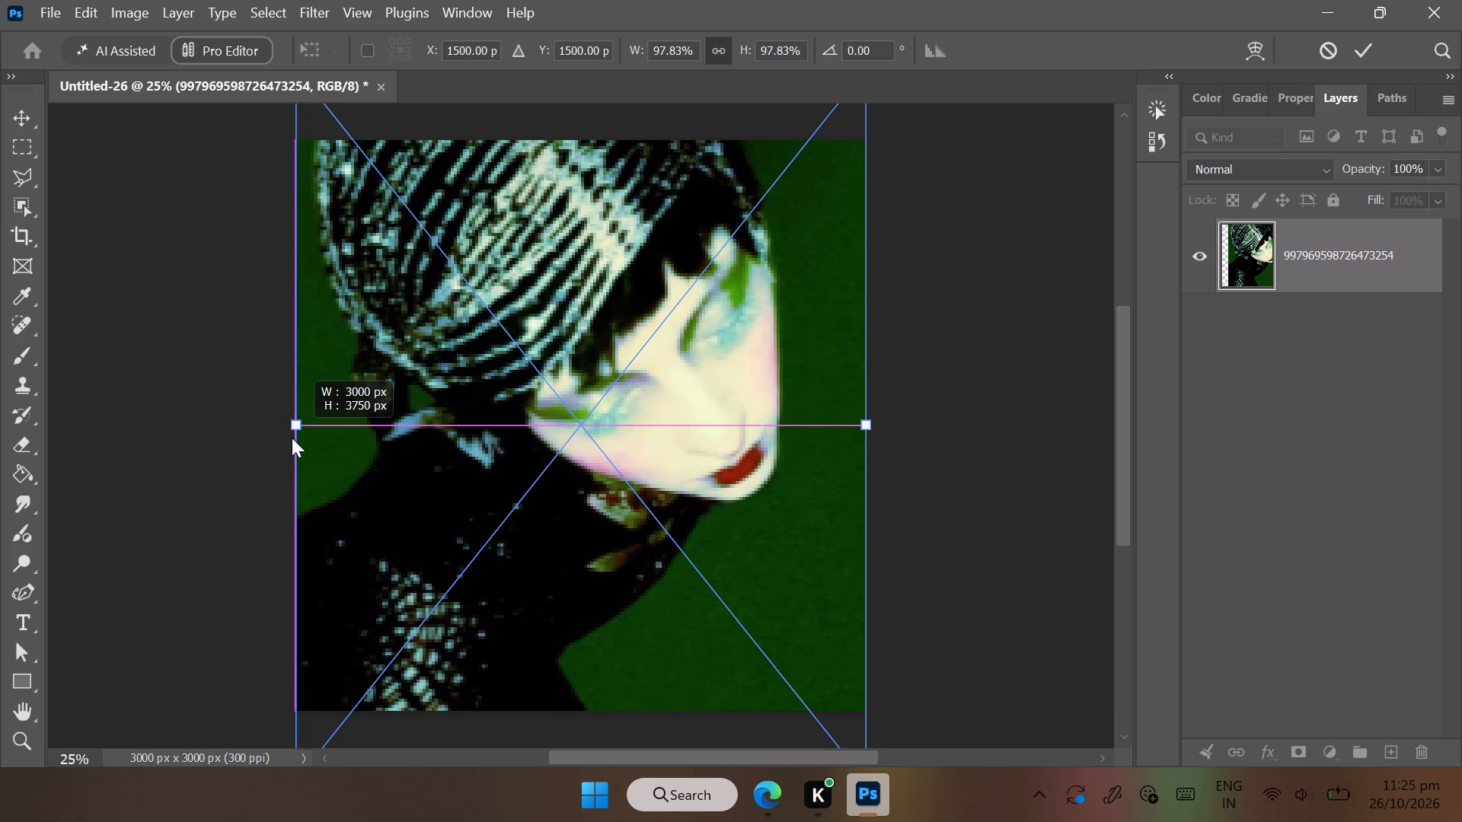
drag(292, 438, 297, 438)
drag(528, 361, 526, 407)
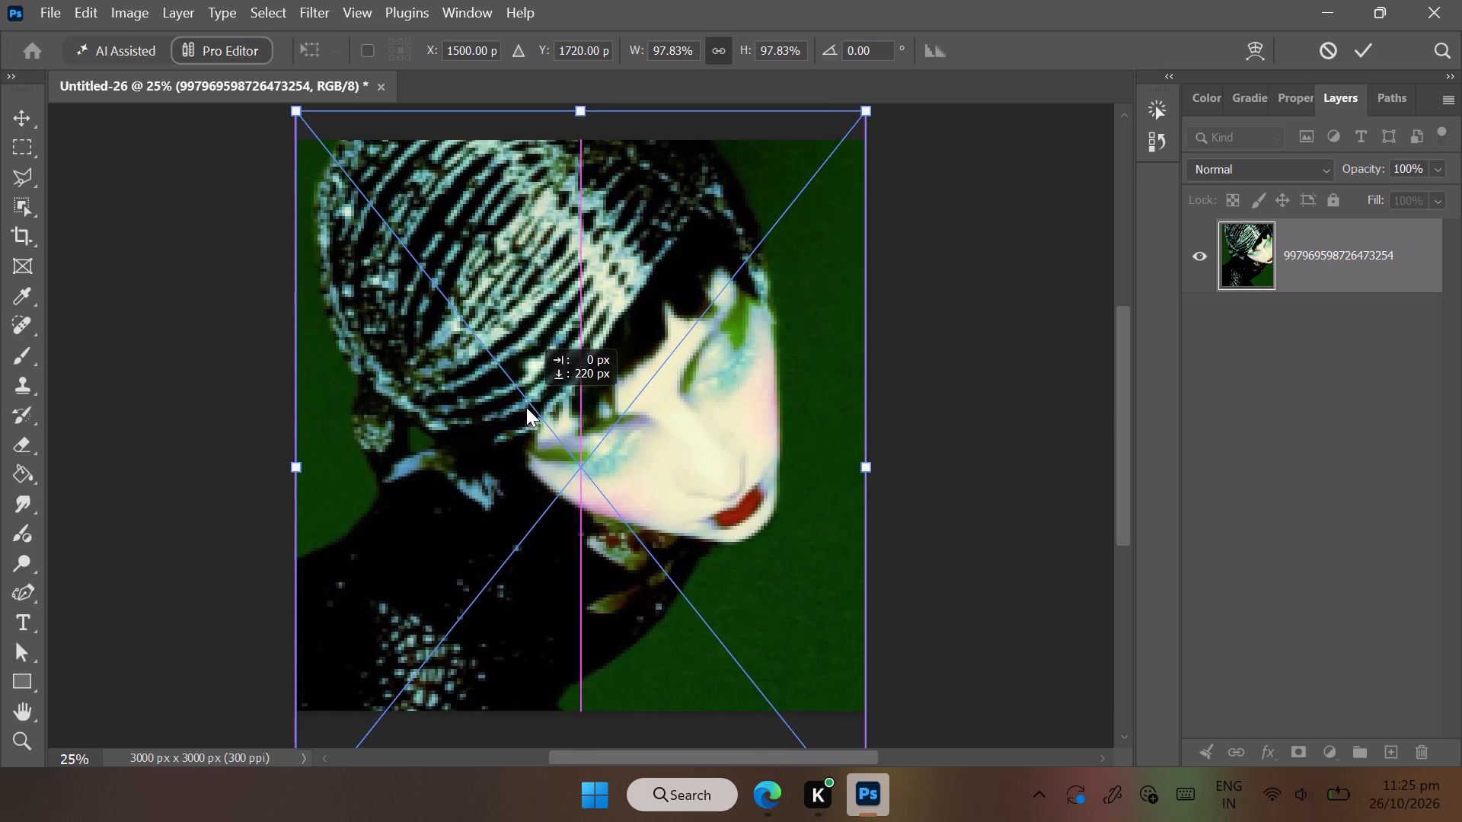
drag(526, 407, 528, 431)
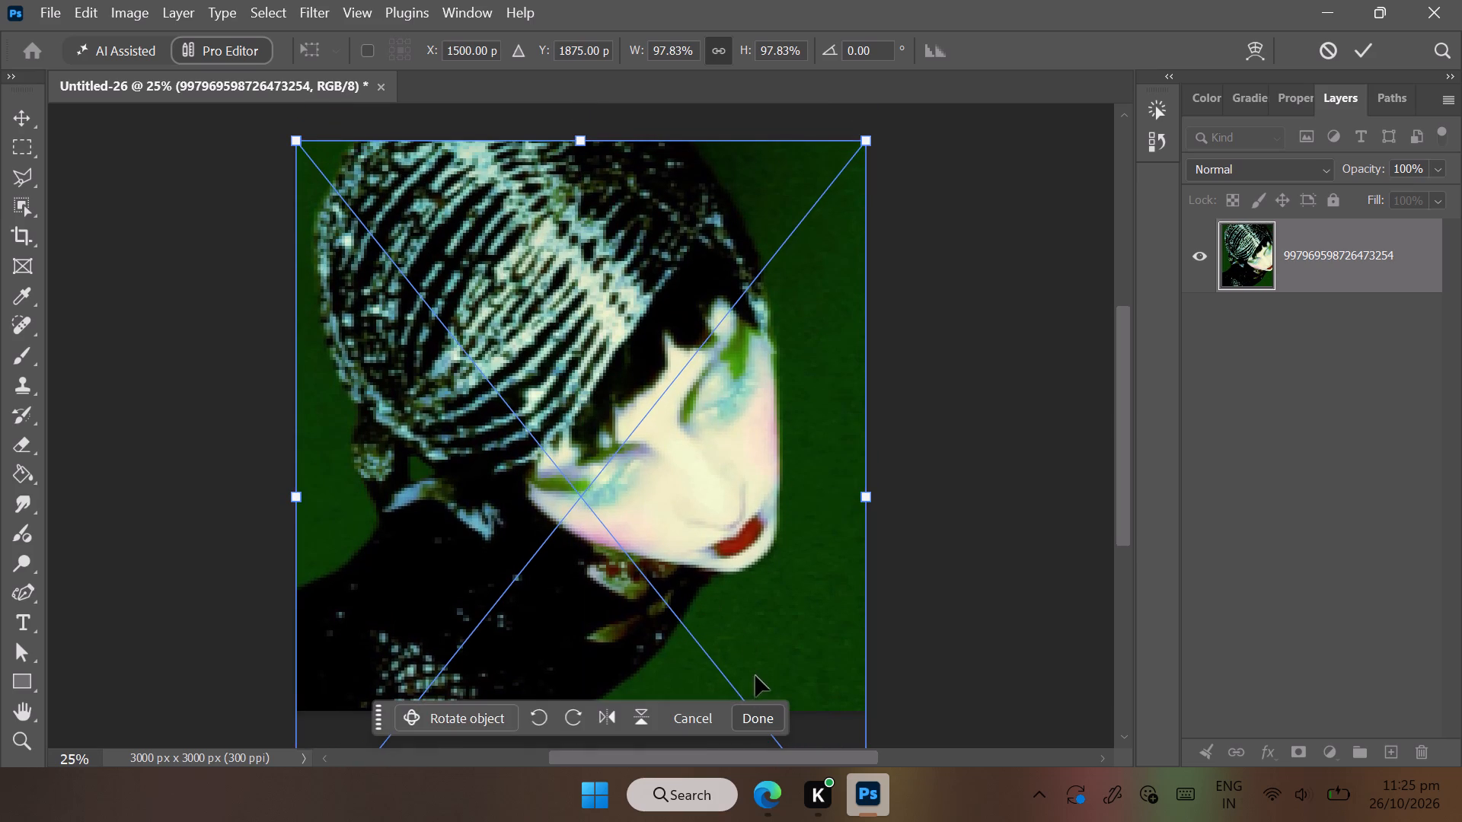
click(755, 709)
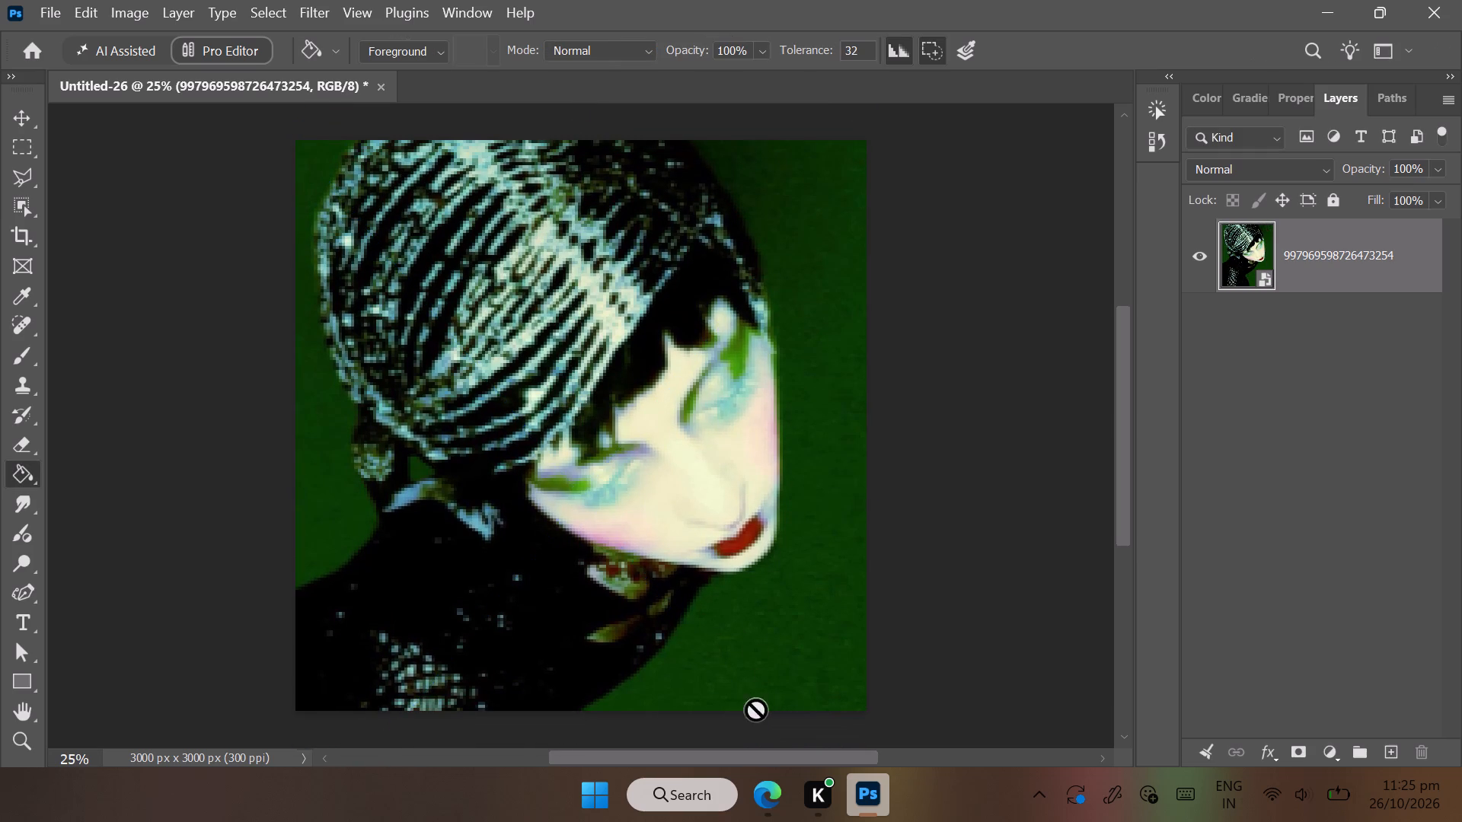
click(1461, 555)
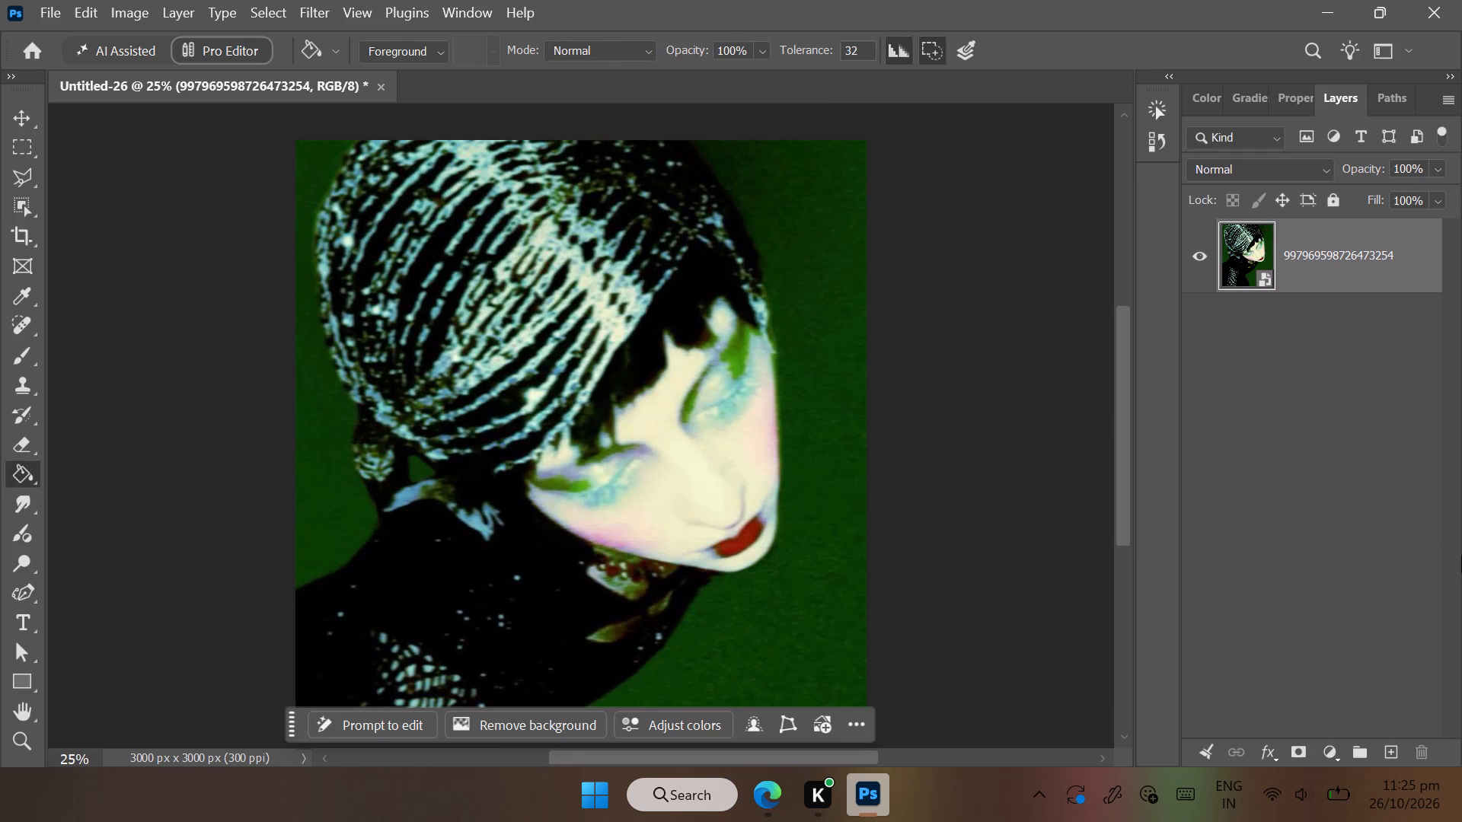
Place the downloaded zipper image School.jpg from the browser's downloads into the Photoshop document above the portrait.
click(763, 804)
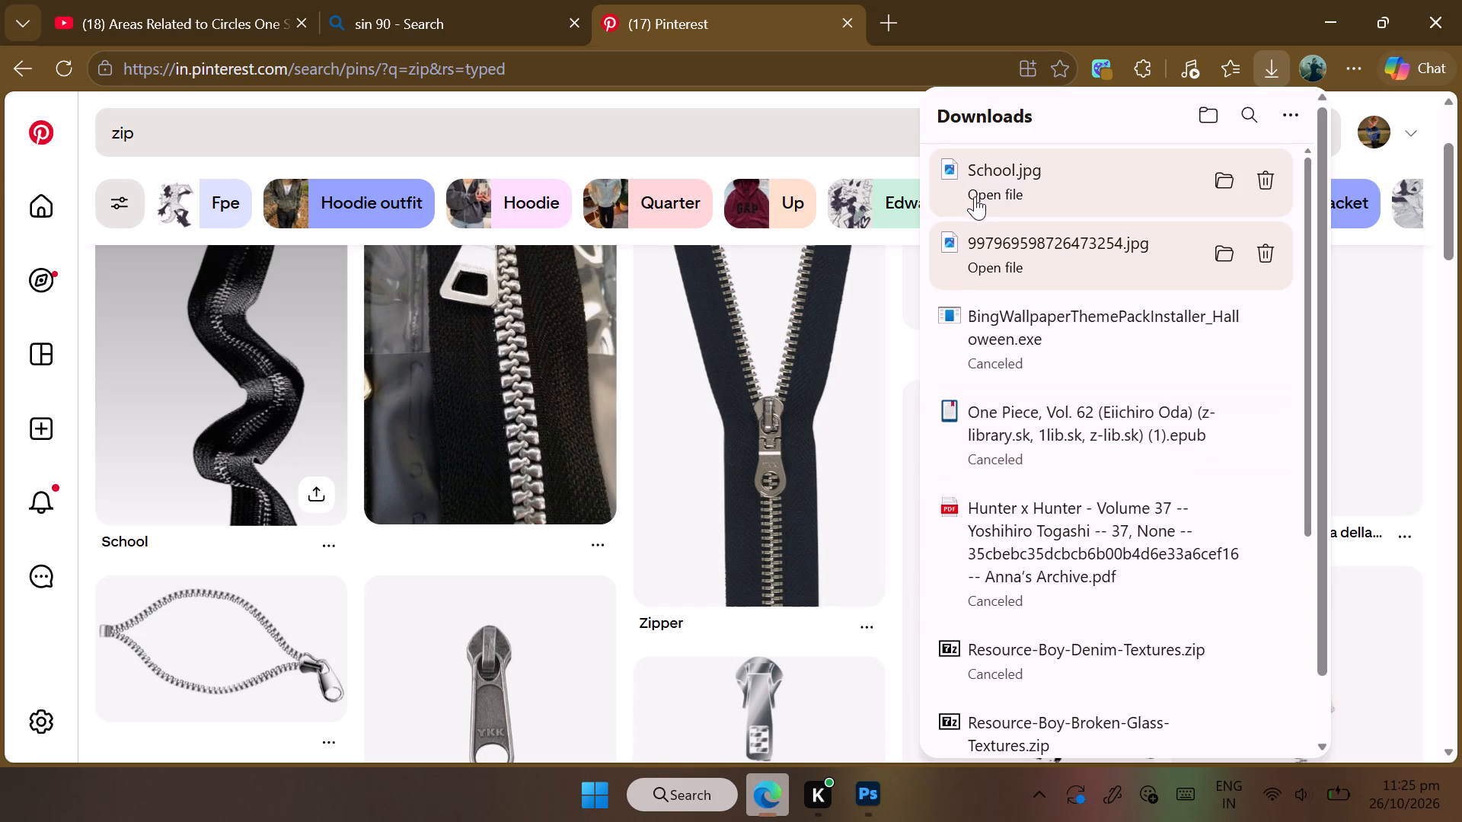
drag(979, 190, 1106, 32)
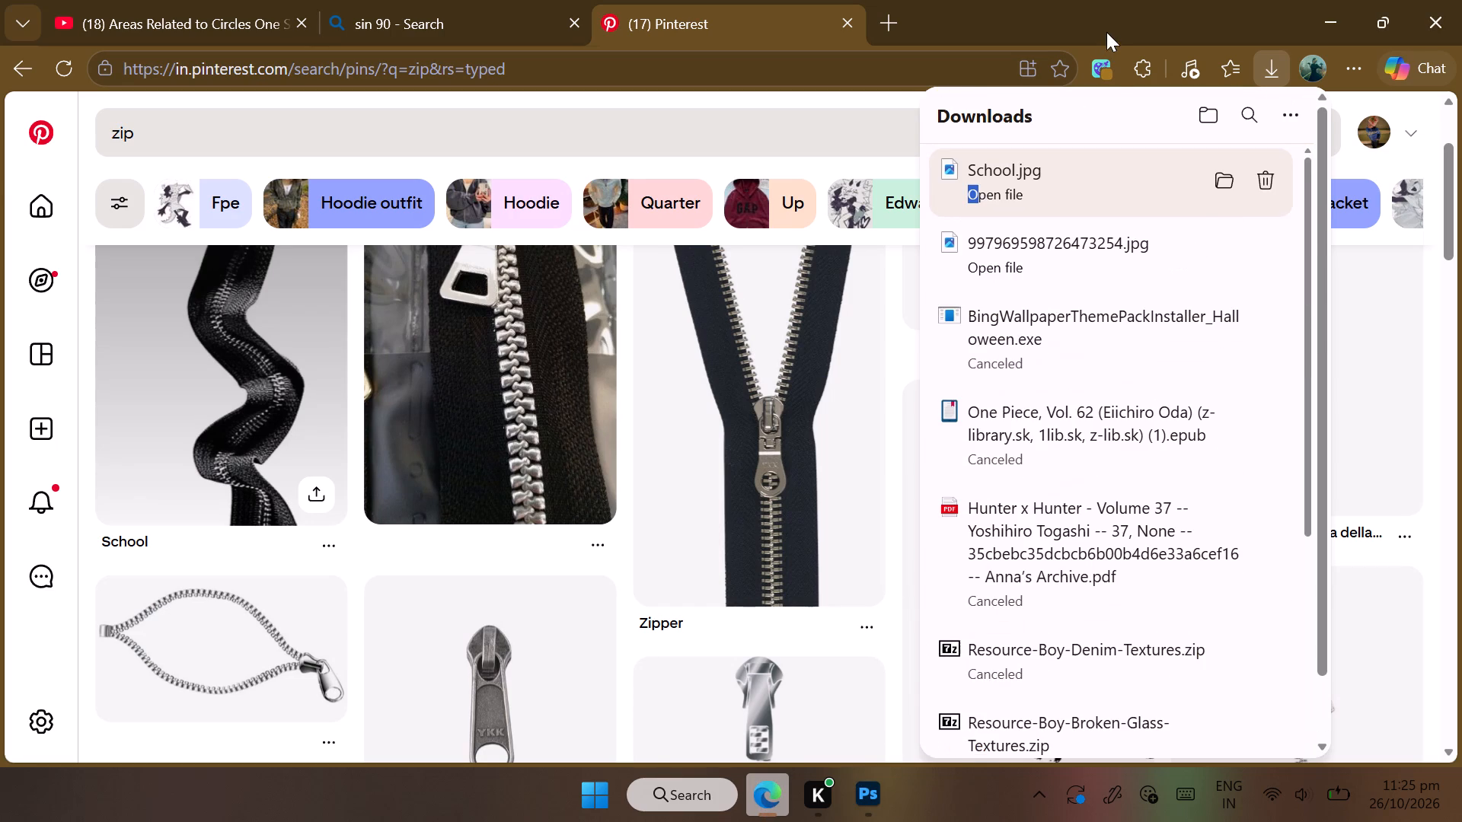
drag(1106, 32, 1058, 186)
drag(1058, 186, 874, 792)
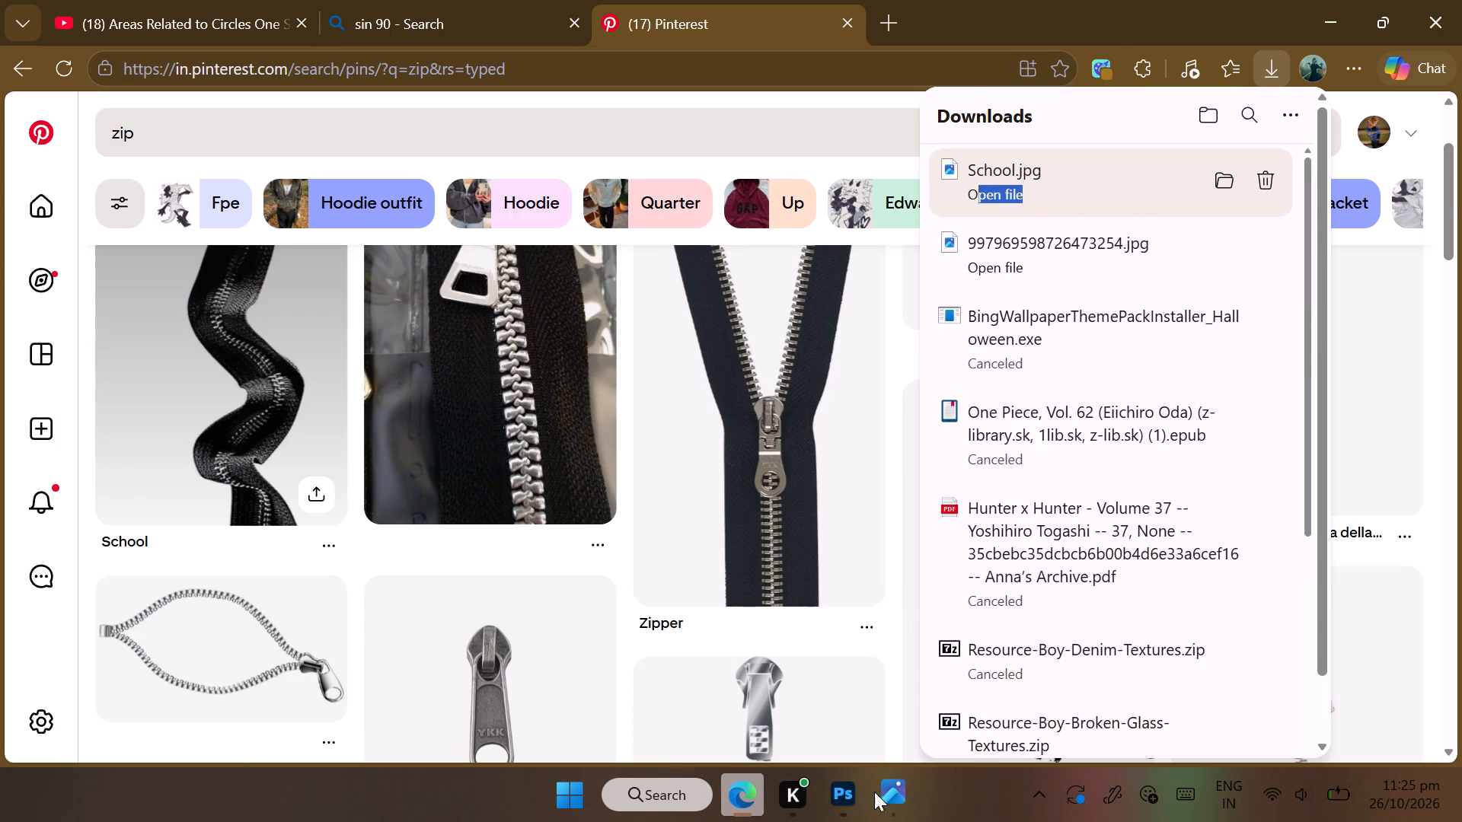
drag(874, 792, 739, 509)
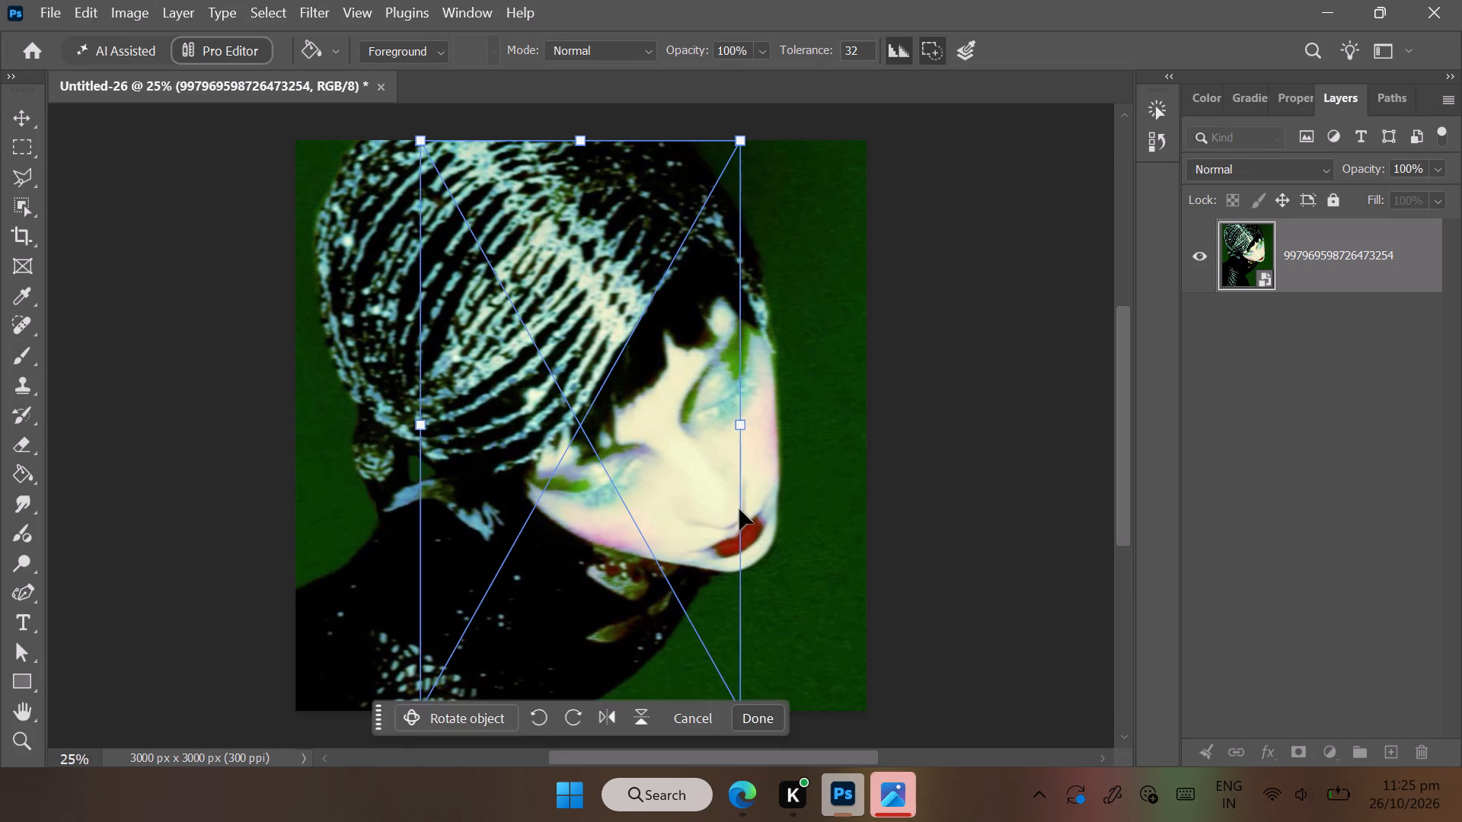
Move the zipper image sideways over the right half of the canvas, centred at about X 2344 px and Y 1500 px, and commit it.
drag(611, 476, 629, 474)
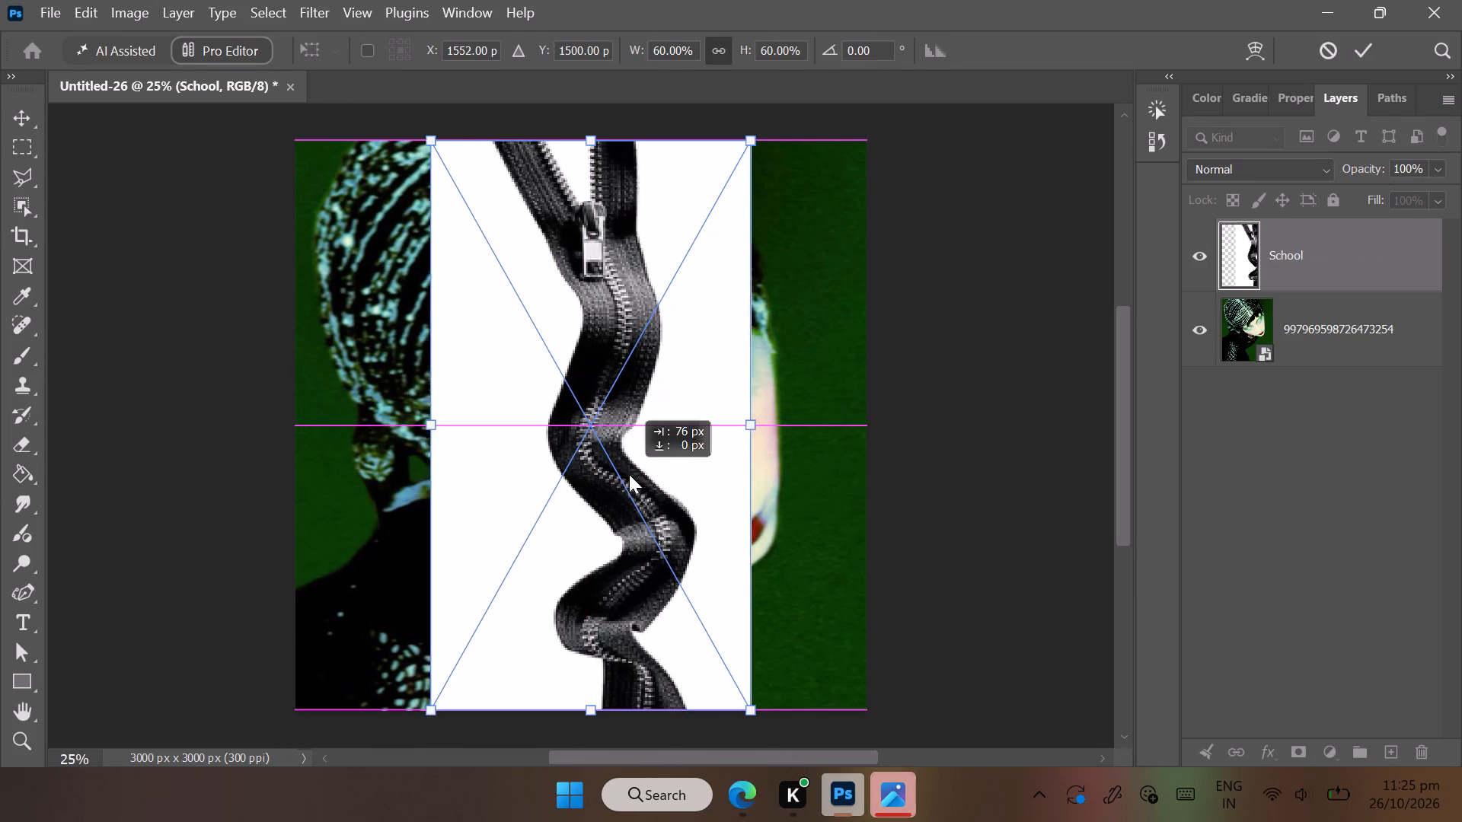
drag(629, 474, 744, 471)
drag(726, 588, 728, 588)
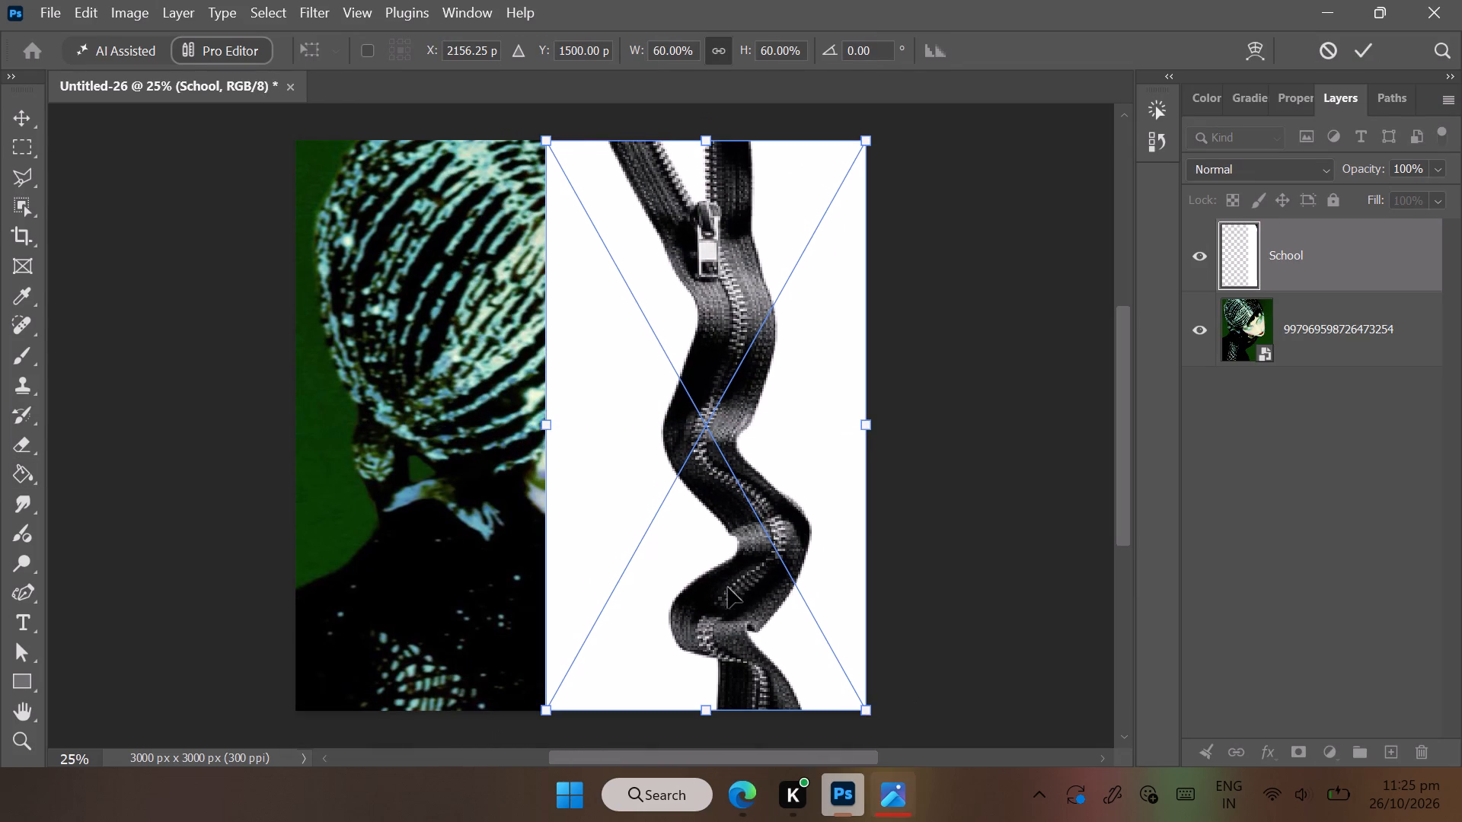
drag(728, 588, 766, 585)
click(931, 719)
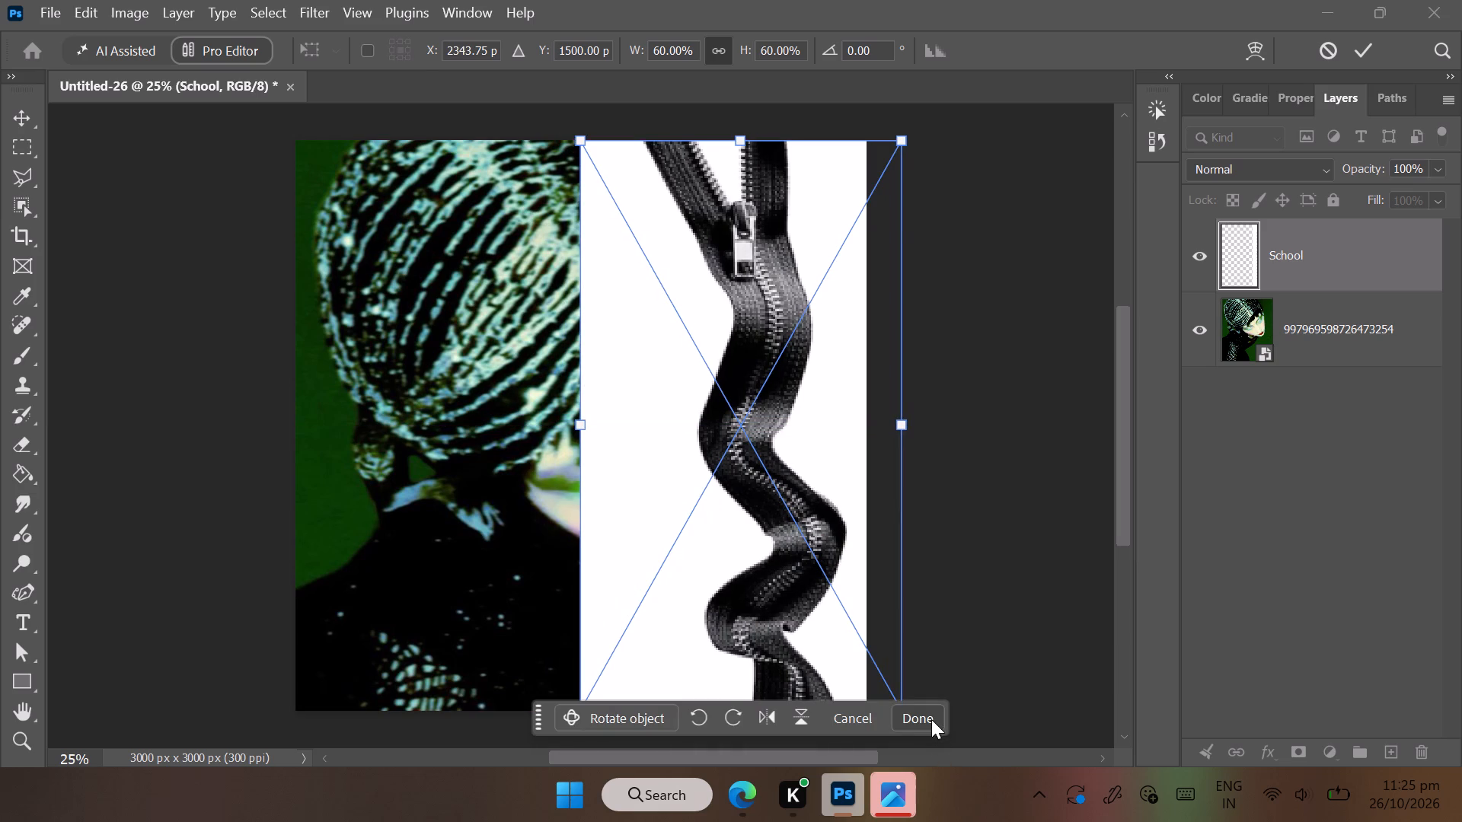
Close the image viewer window that shows School.jpg.
click(901, 807)
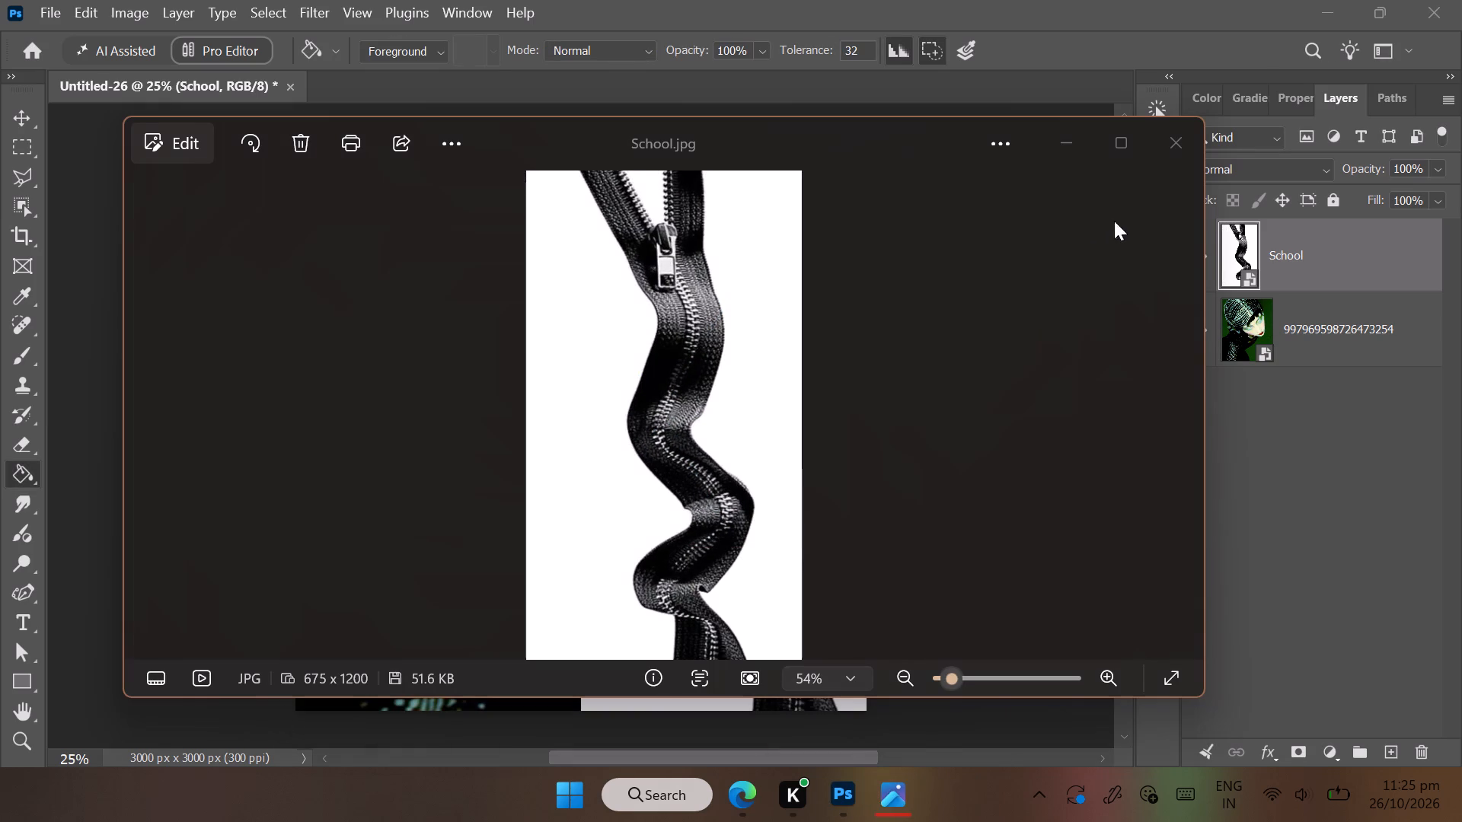
click(1174, 149)
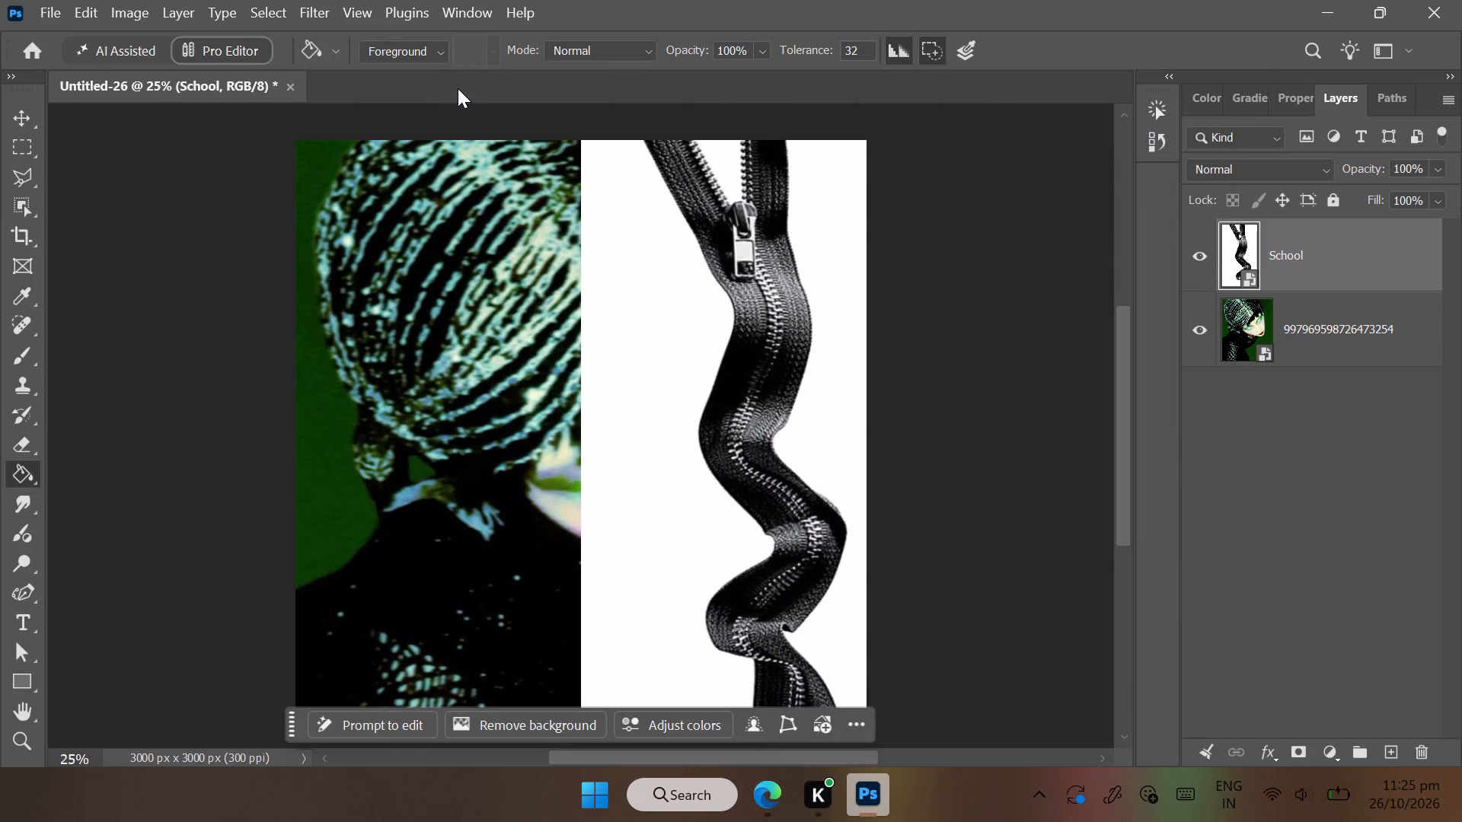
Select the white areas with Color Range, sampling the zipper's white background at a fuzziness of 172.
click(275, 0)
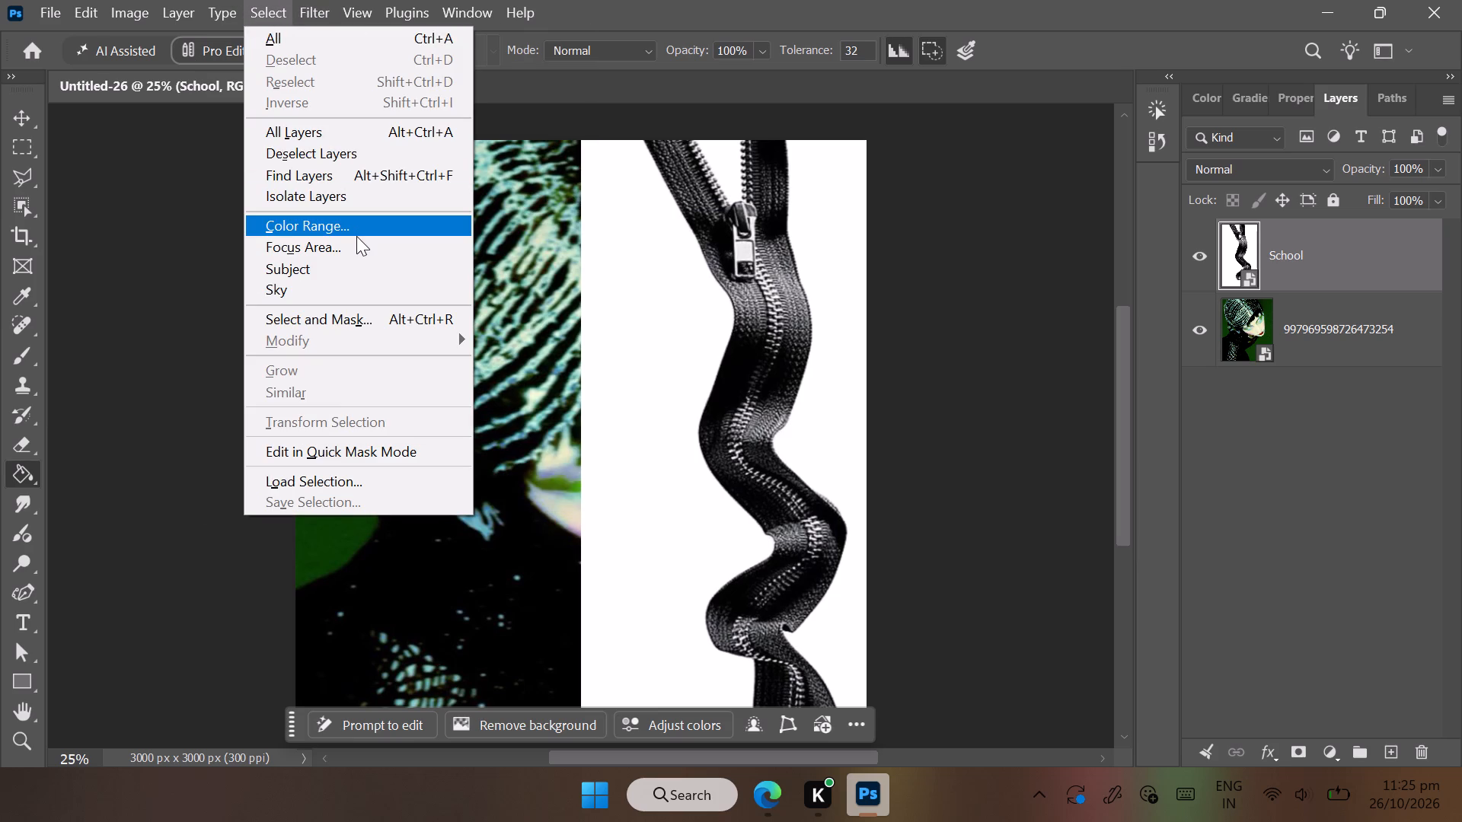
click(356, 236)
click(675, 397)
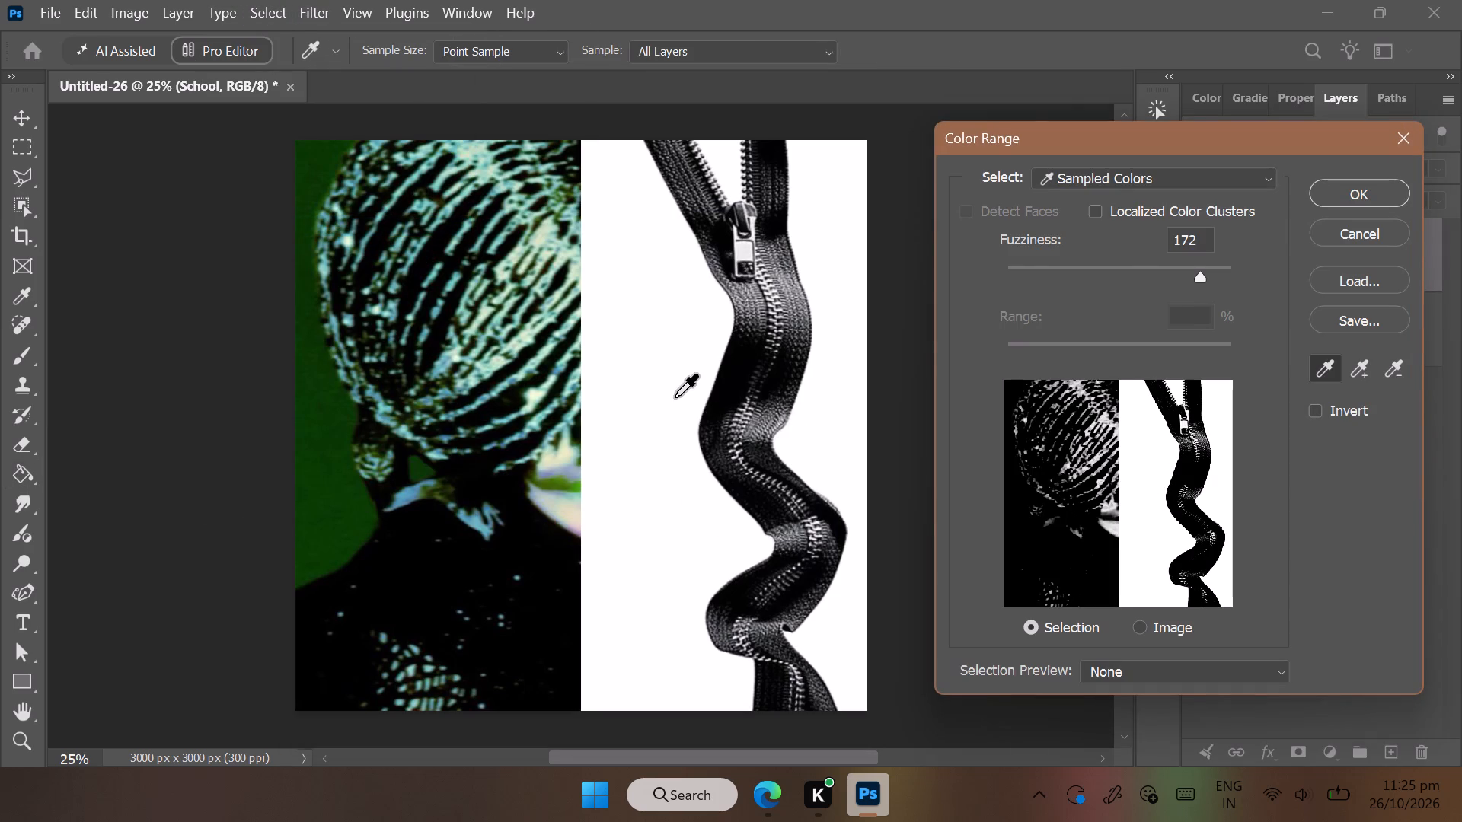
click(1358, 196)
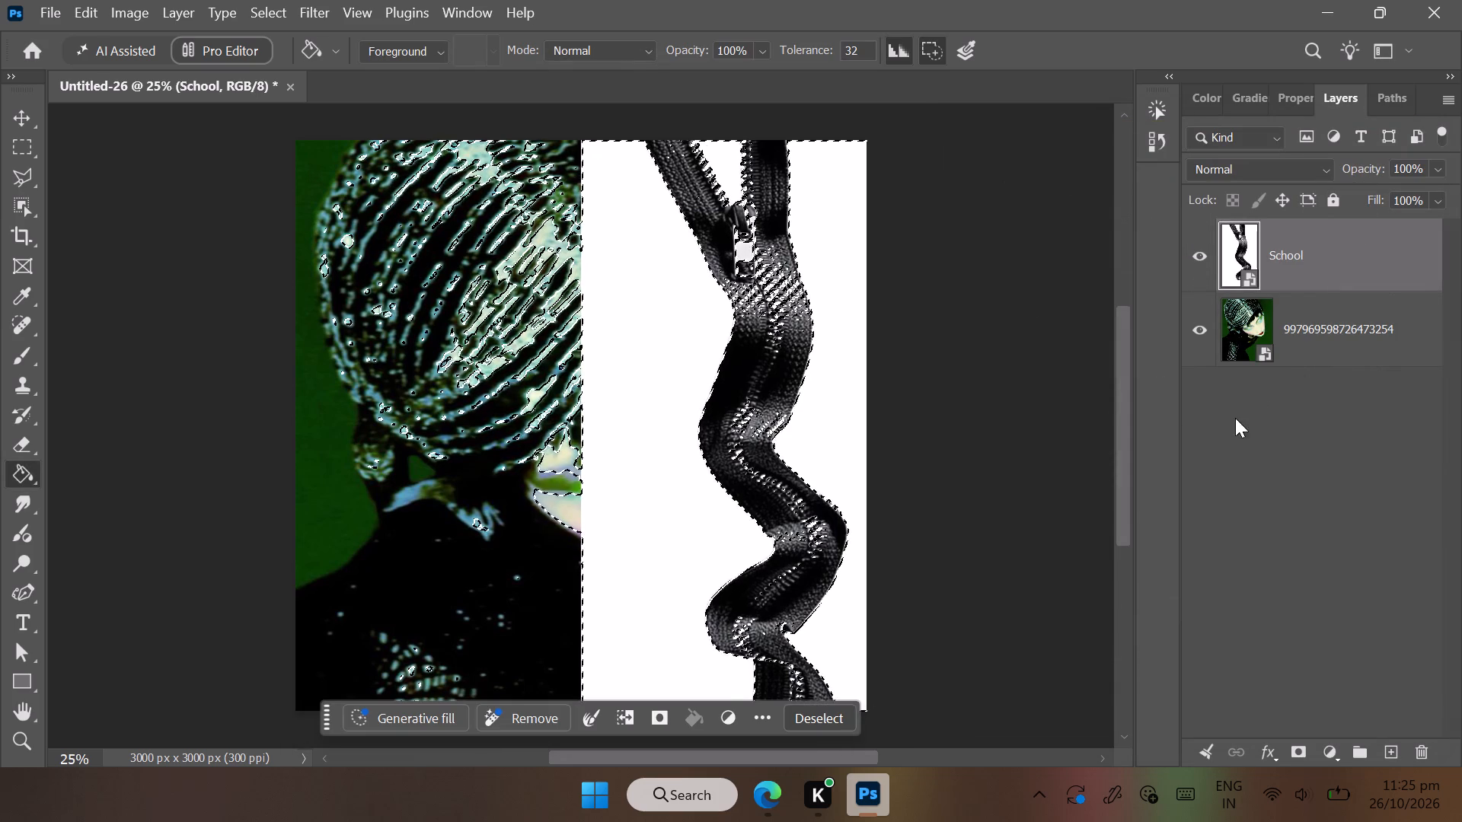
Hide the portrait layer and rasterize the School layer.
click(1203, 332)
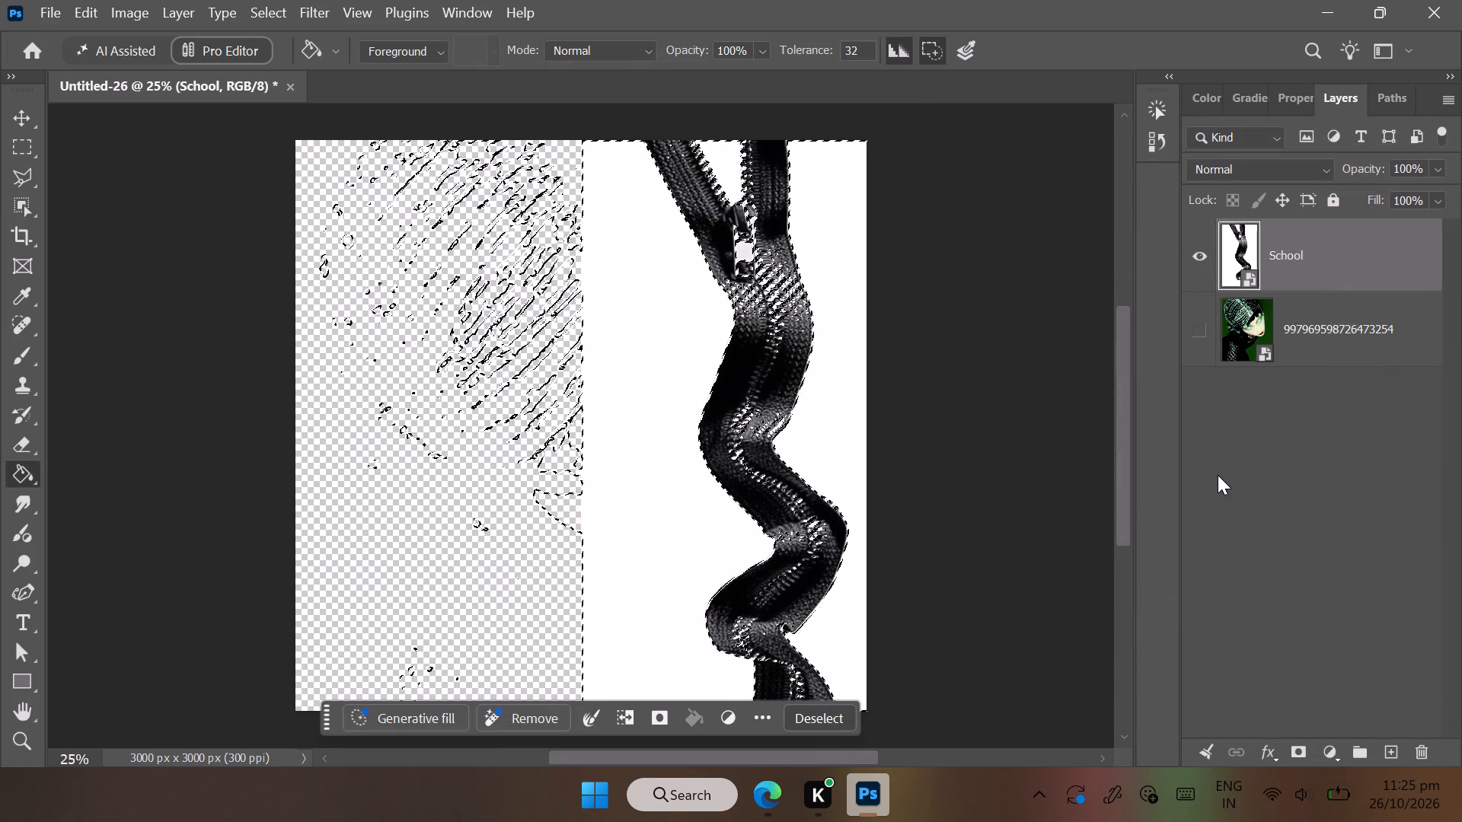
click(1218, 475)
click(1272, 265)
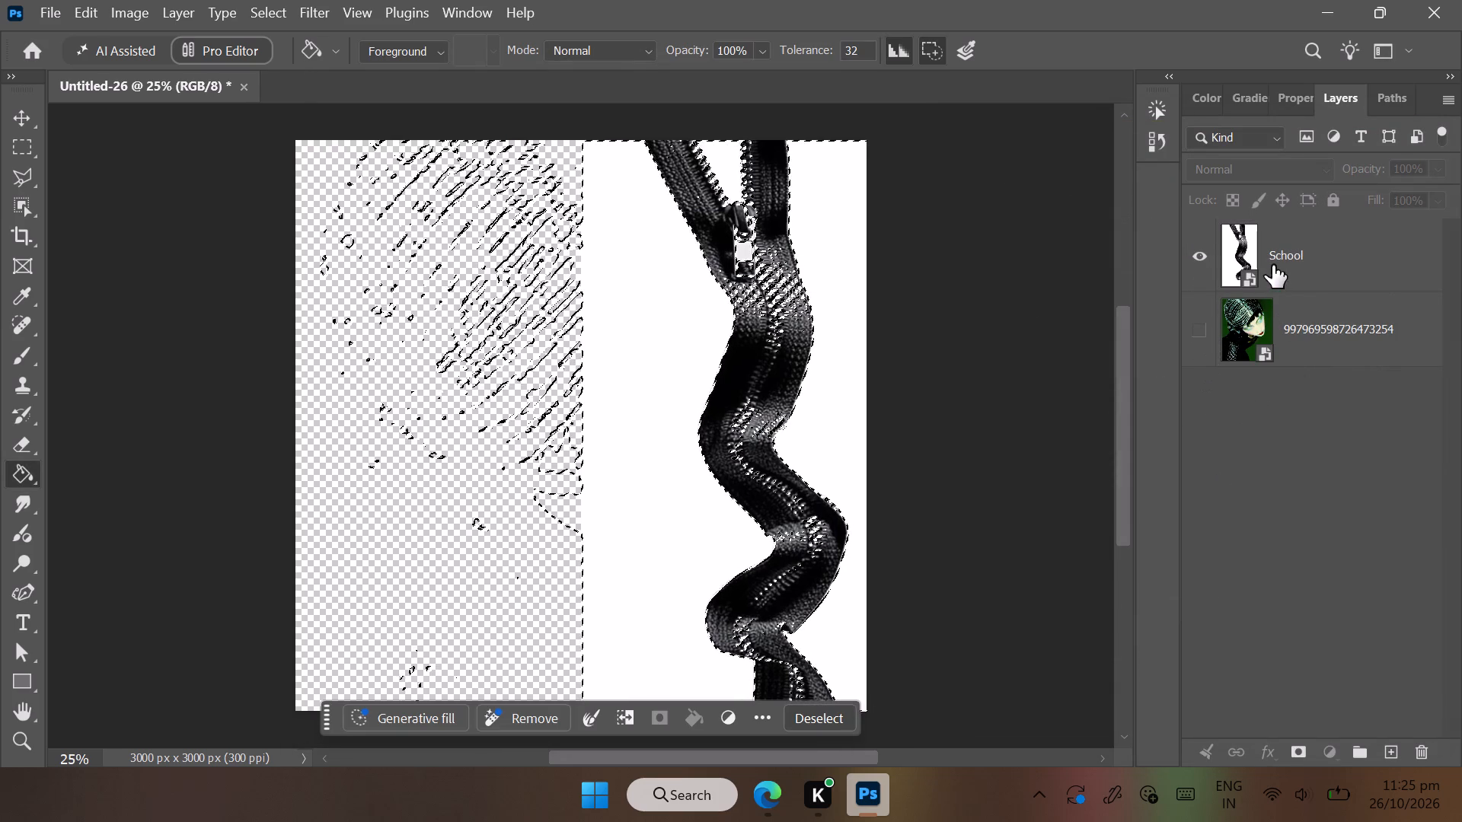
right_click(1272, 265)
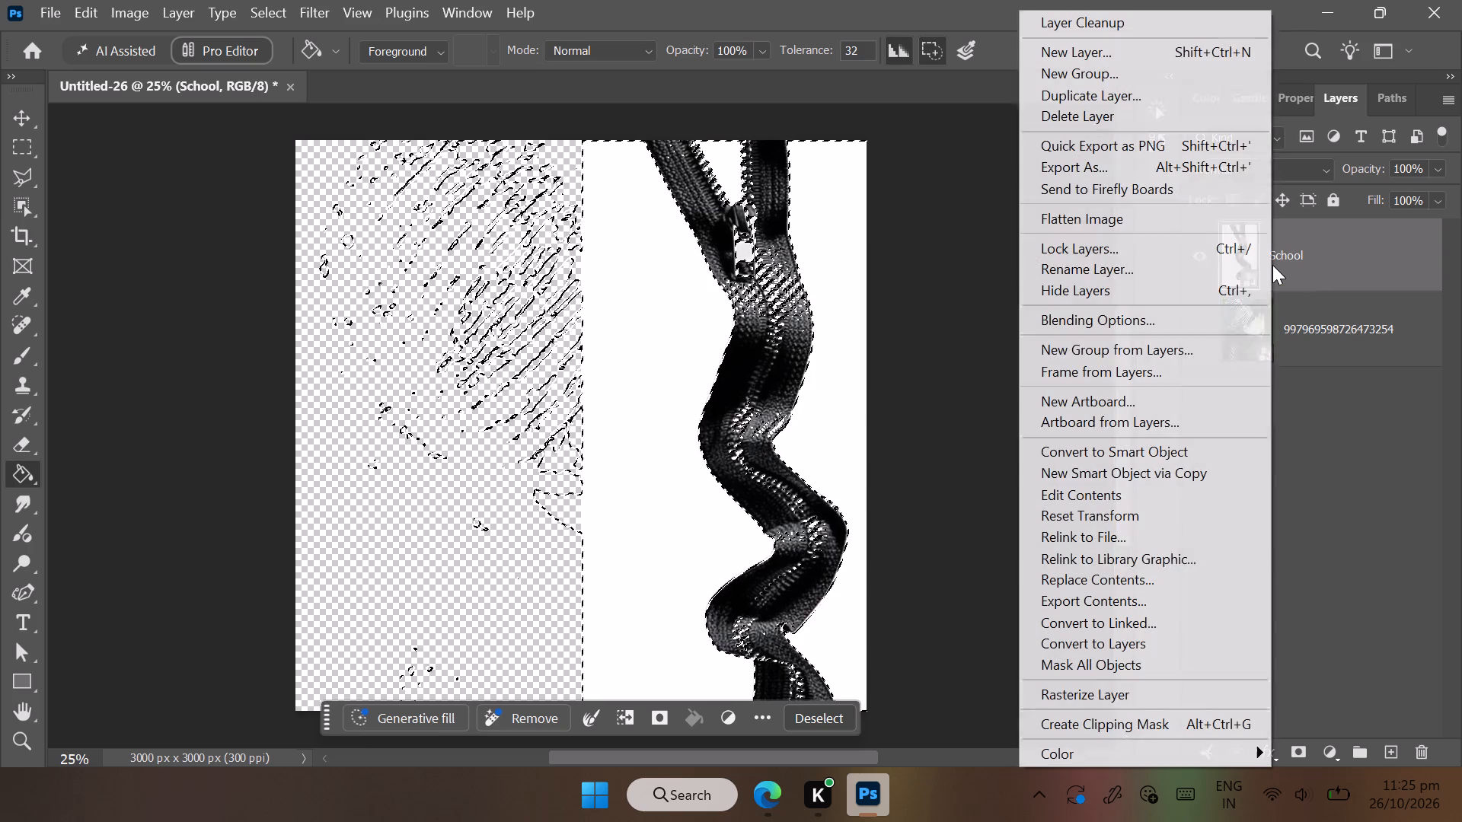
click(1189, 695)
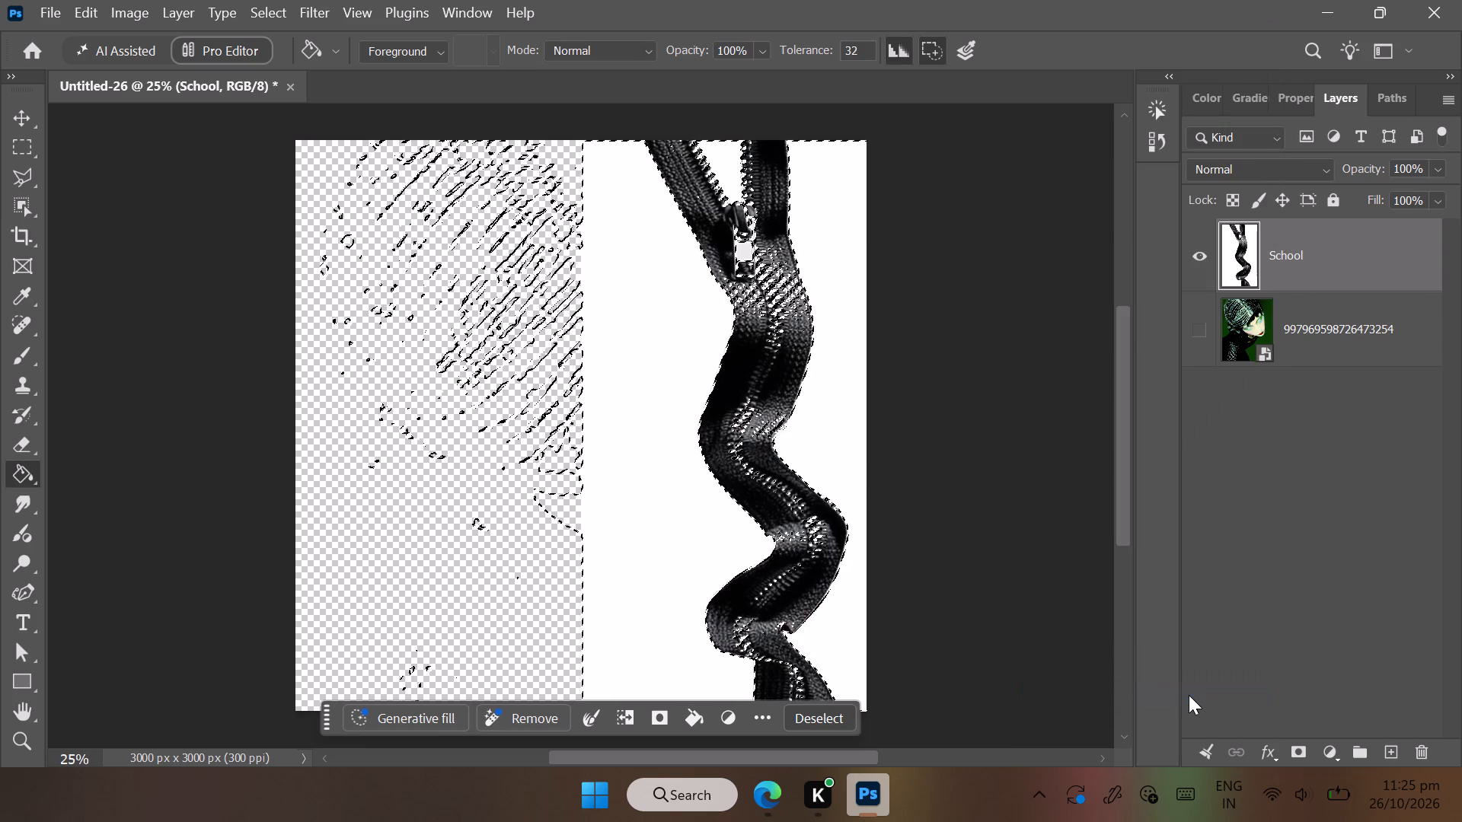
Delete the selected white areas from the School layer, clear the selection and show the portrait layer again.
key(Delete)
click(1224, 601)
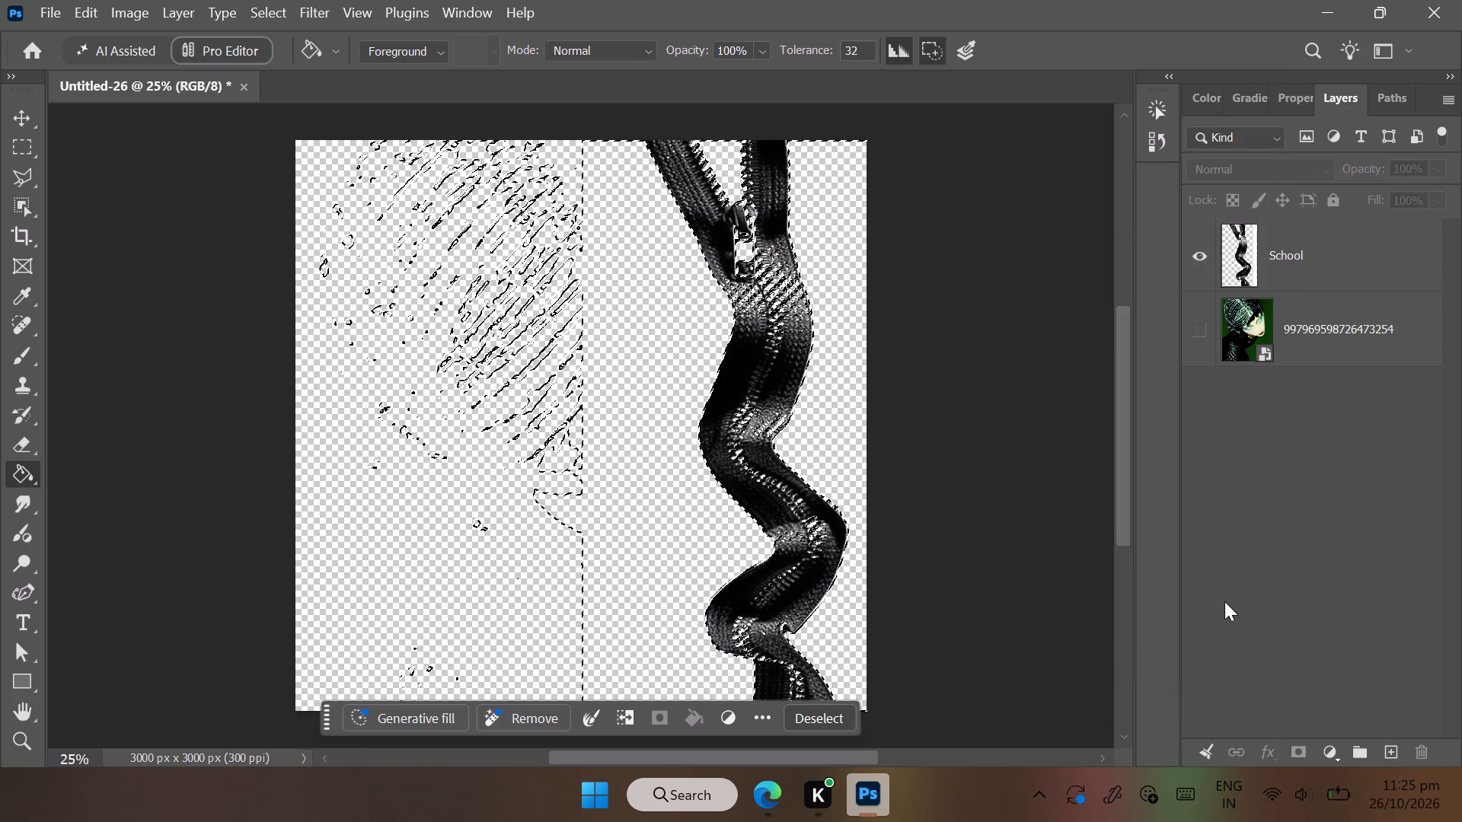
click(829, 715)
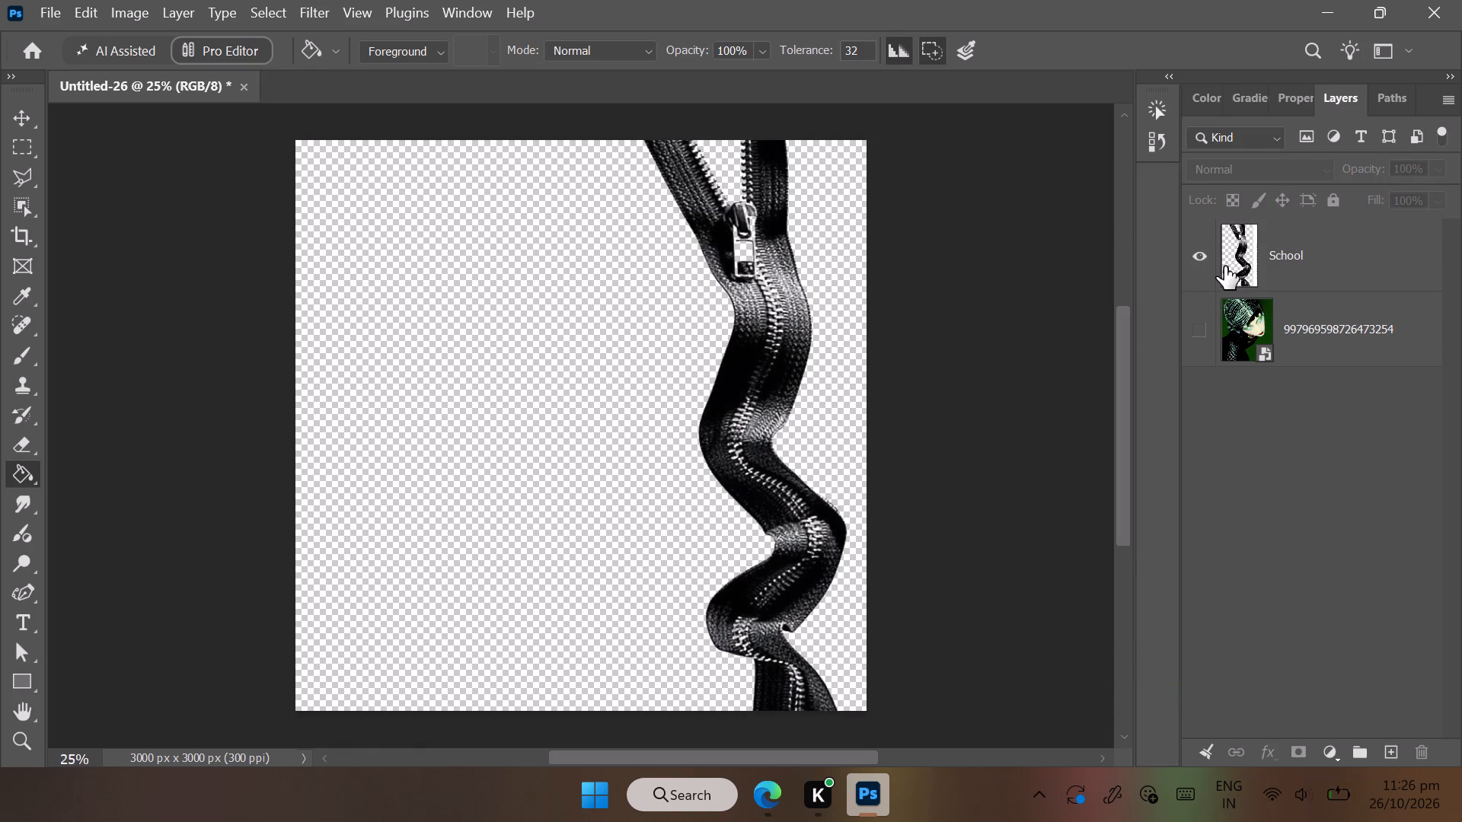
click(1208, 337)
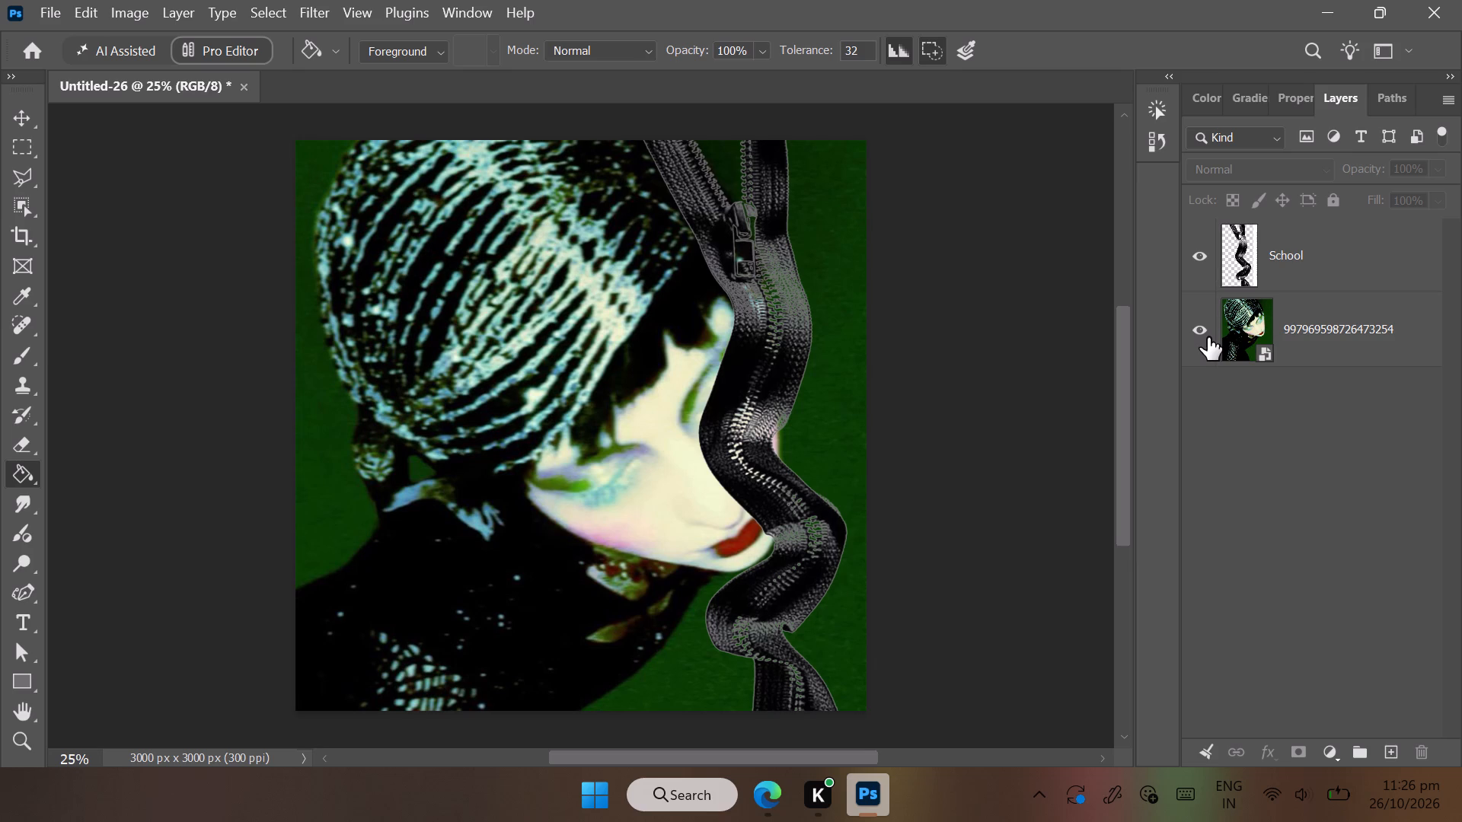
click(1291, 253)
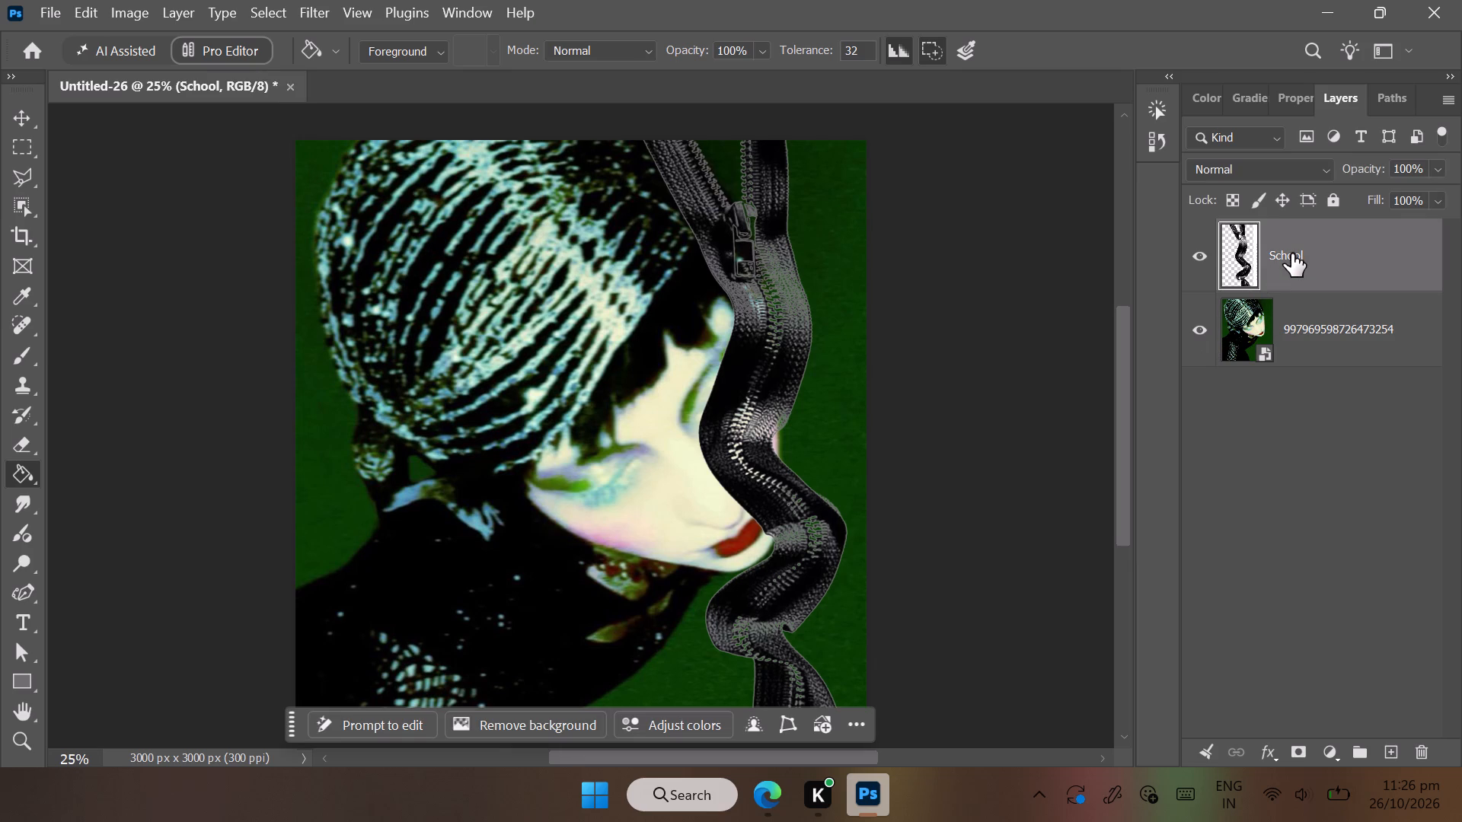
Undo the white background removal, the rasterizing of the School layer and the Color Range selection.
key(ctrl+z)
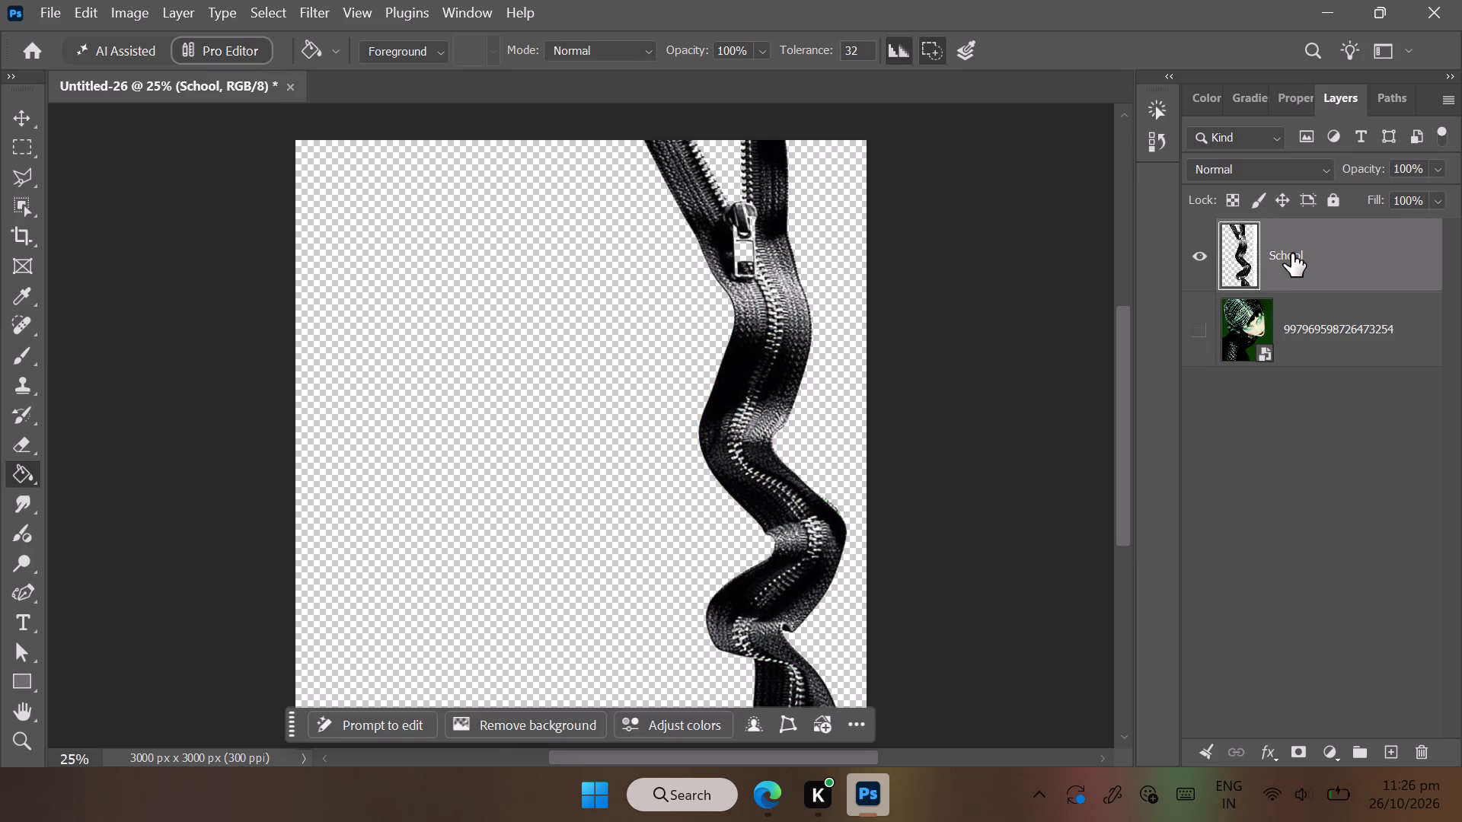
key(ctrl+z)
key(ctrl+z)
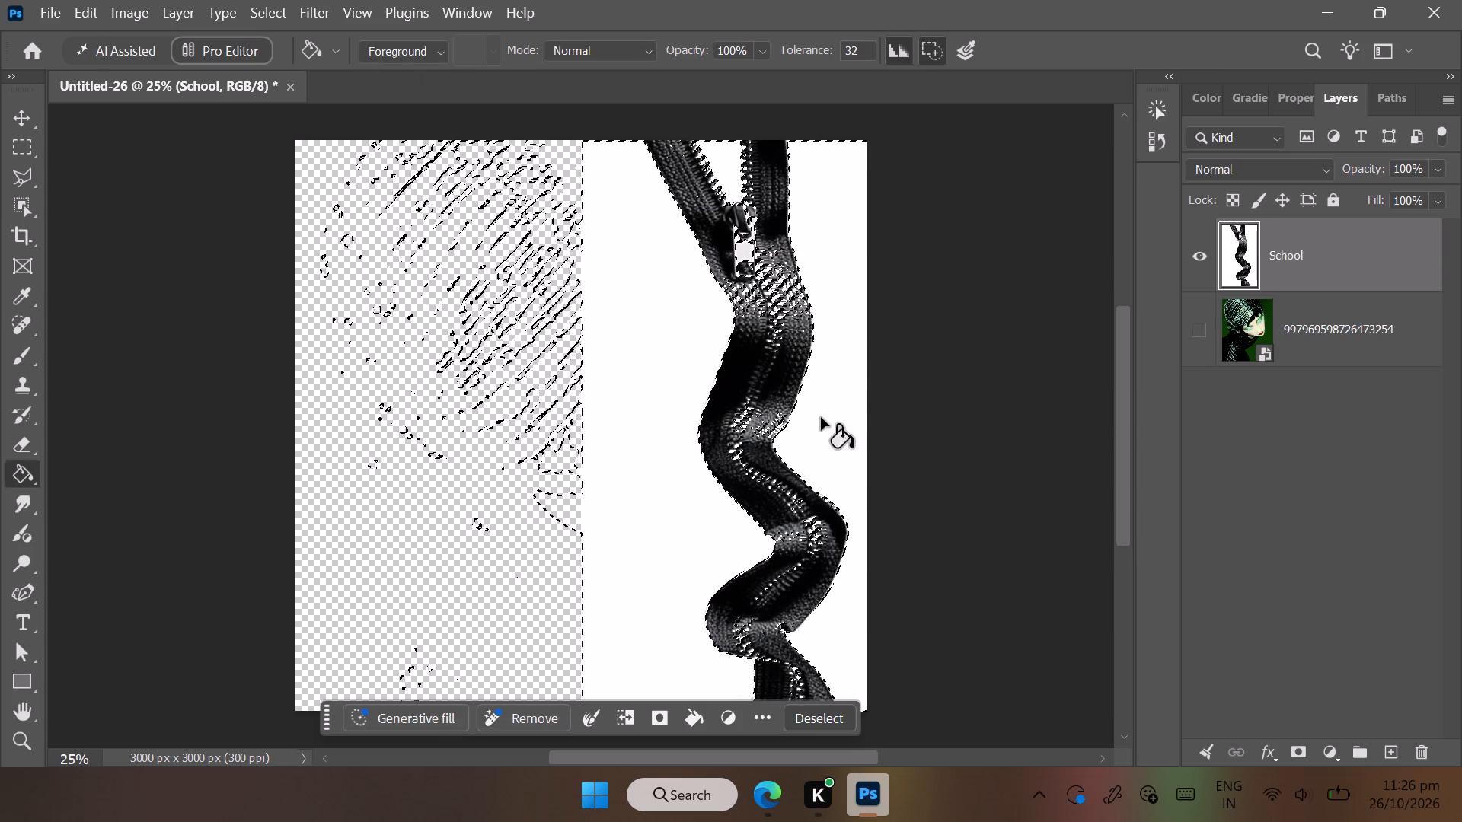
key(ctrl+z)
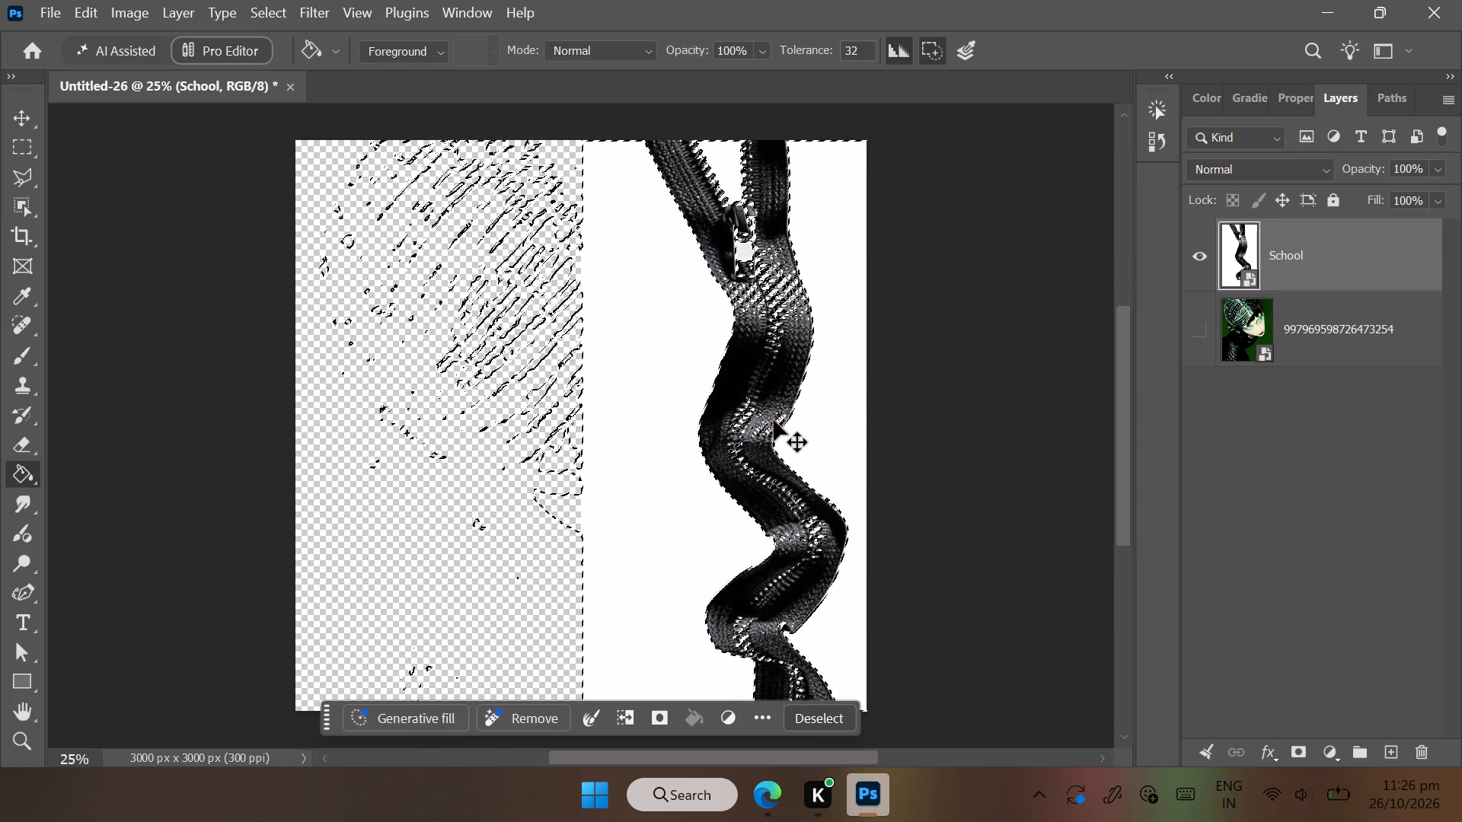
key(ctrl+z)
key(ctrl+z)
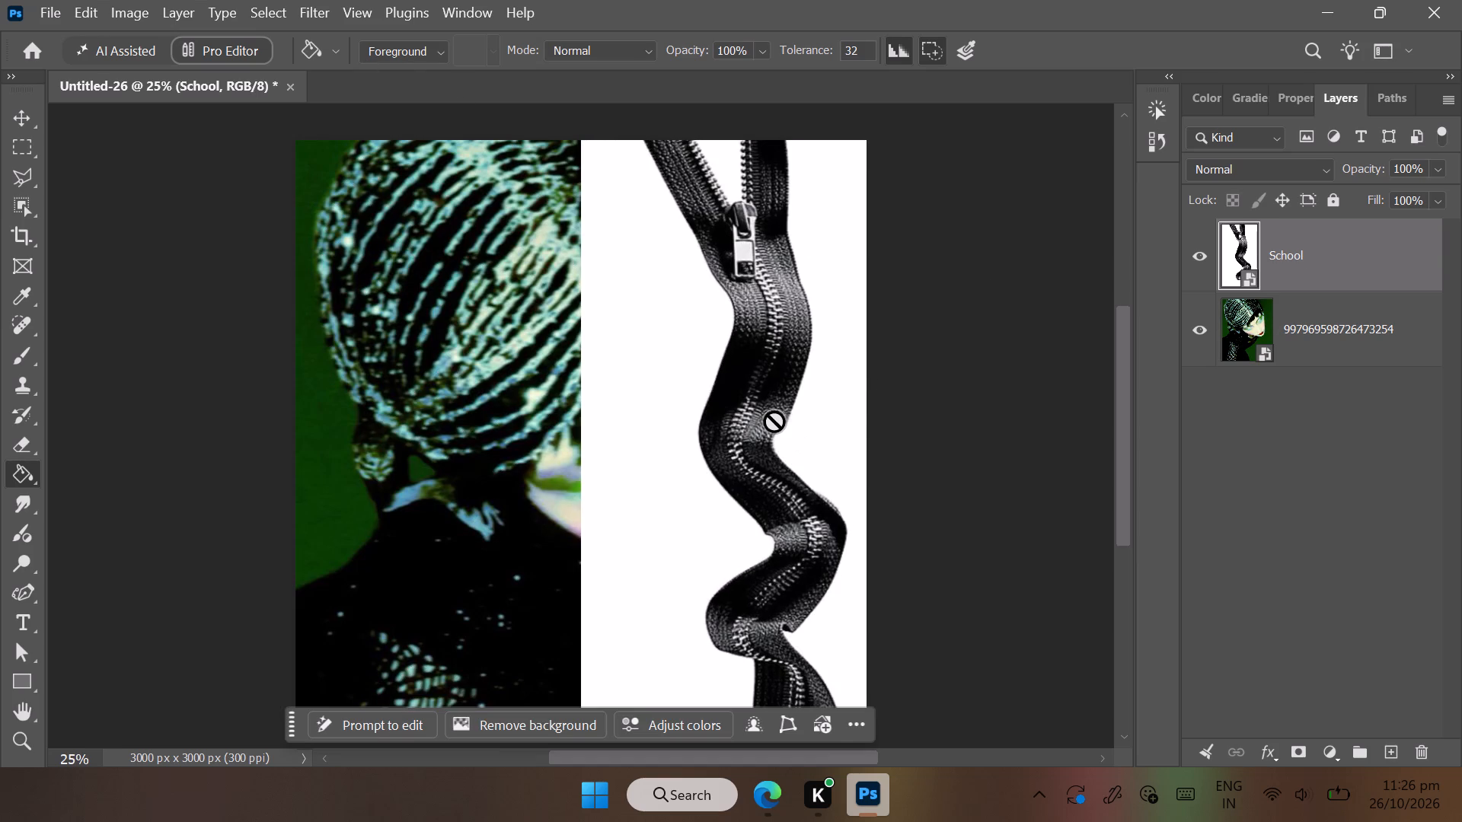
Hide the portrait layer so that only the zipper layer shows.
click(1203, 343)
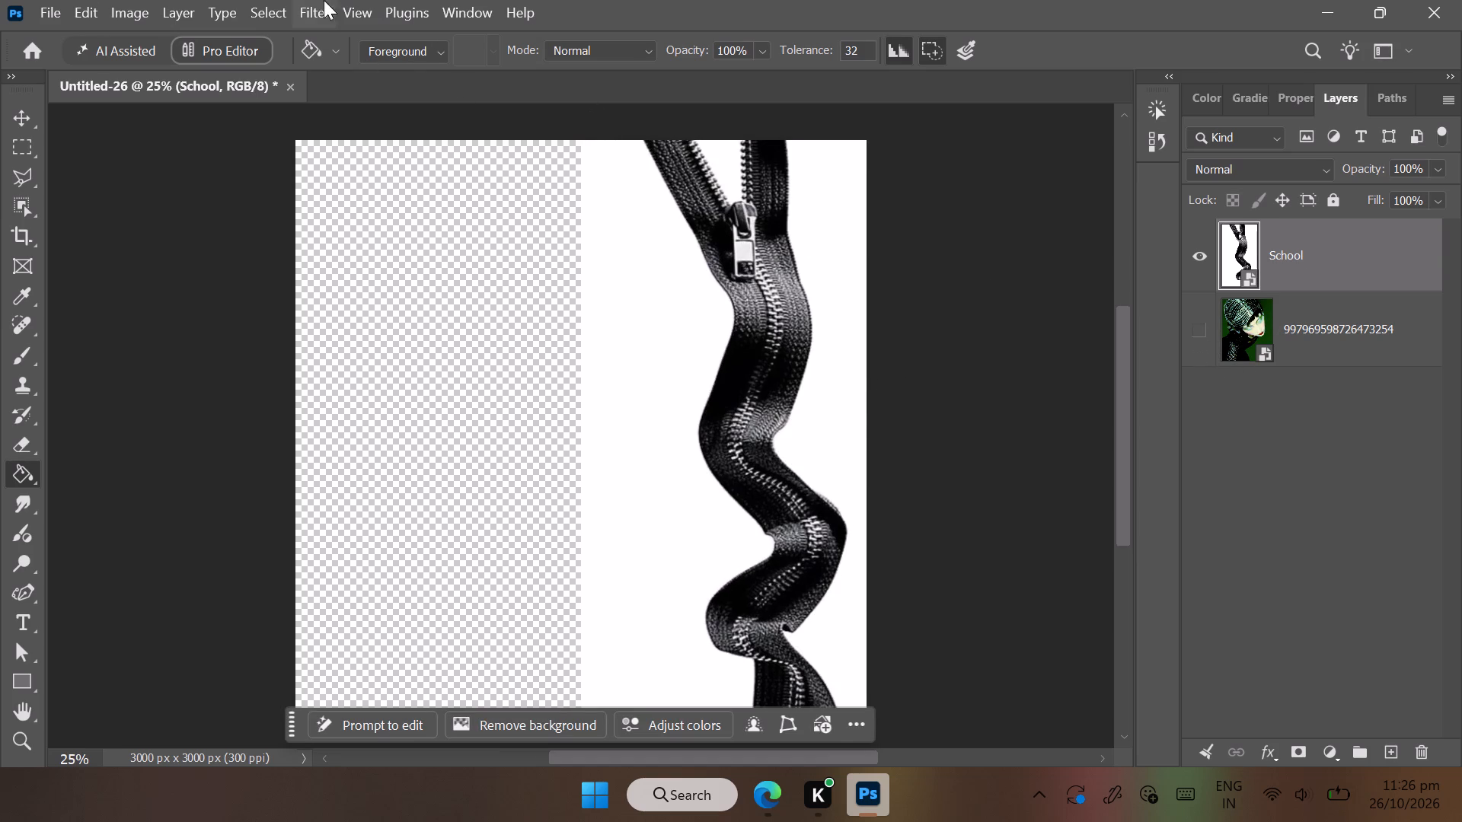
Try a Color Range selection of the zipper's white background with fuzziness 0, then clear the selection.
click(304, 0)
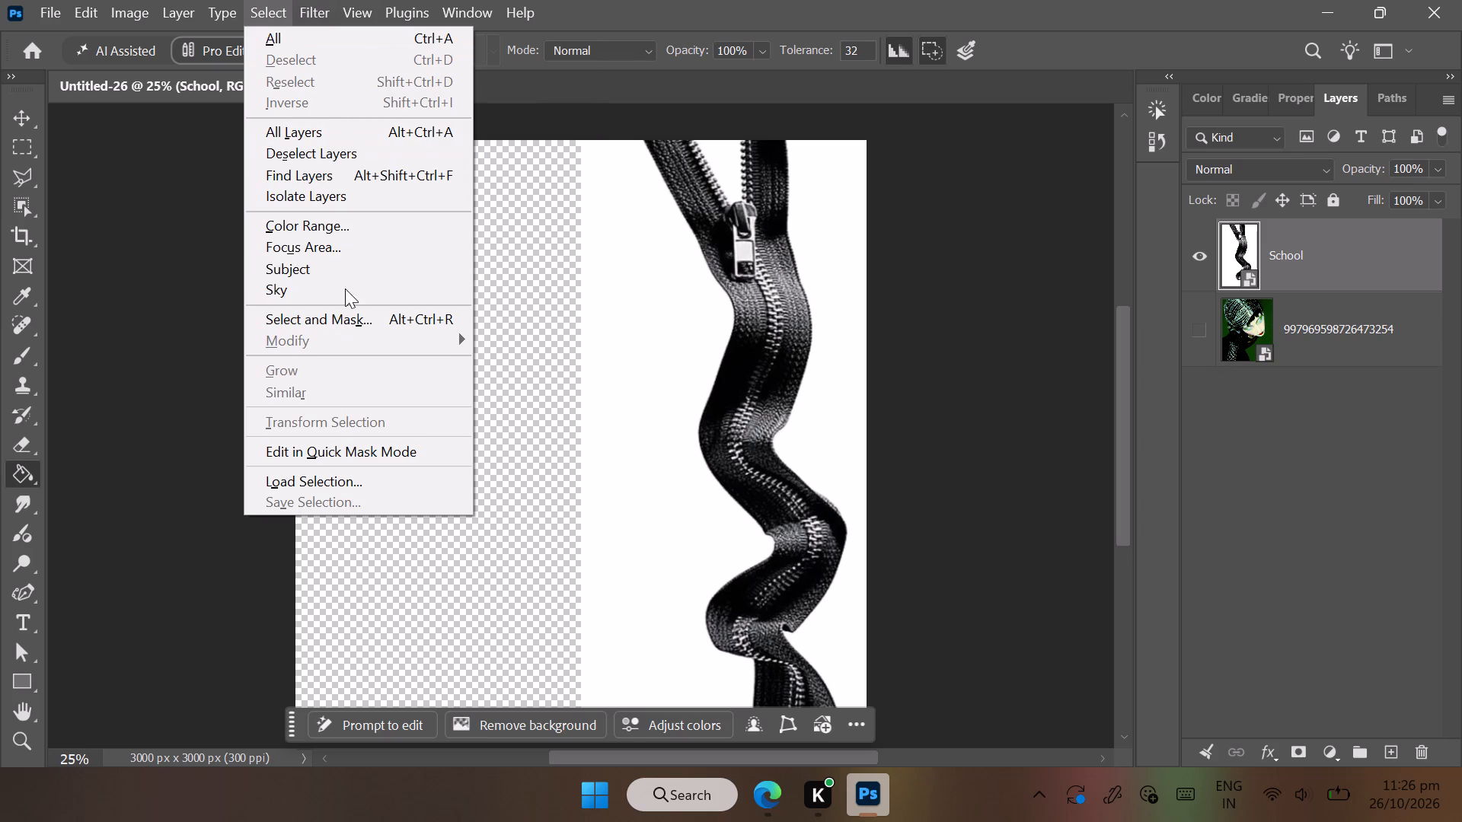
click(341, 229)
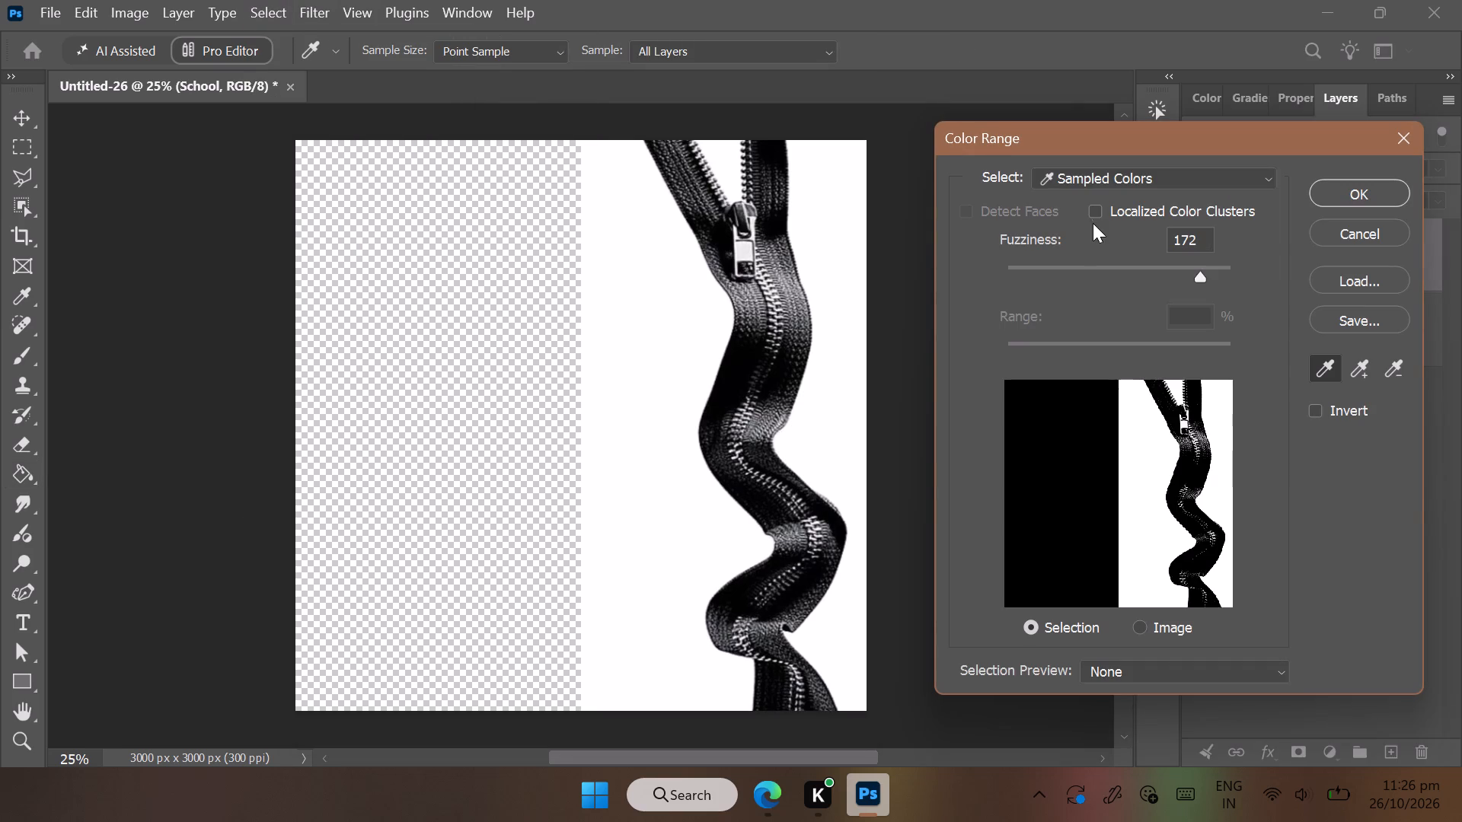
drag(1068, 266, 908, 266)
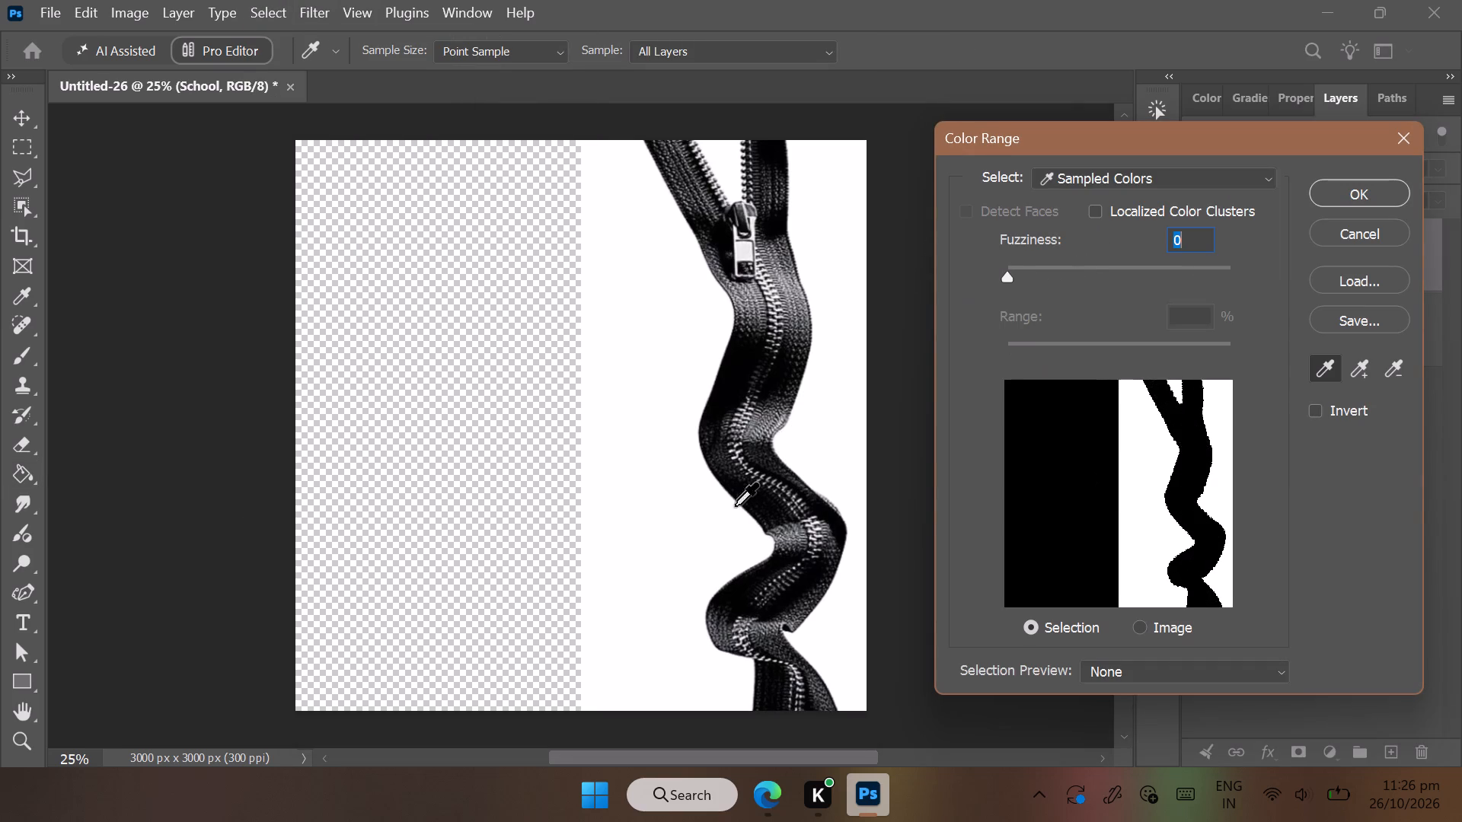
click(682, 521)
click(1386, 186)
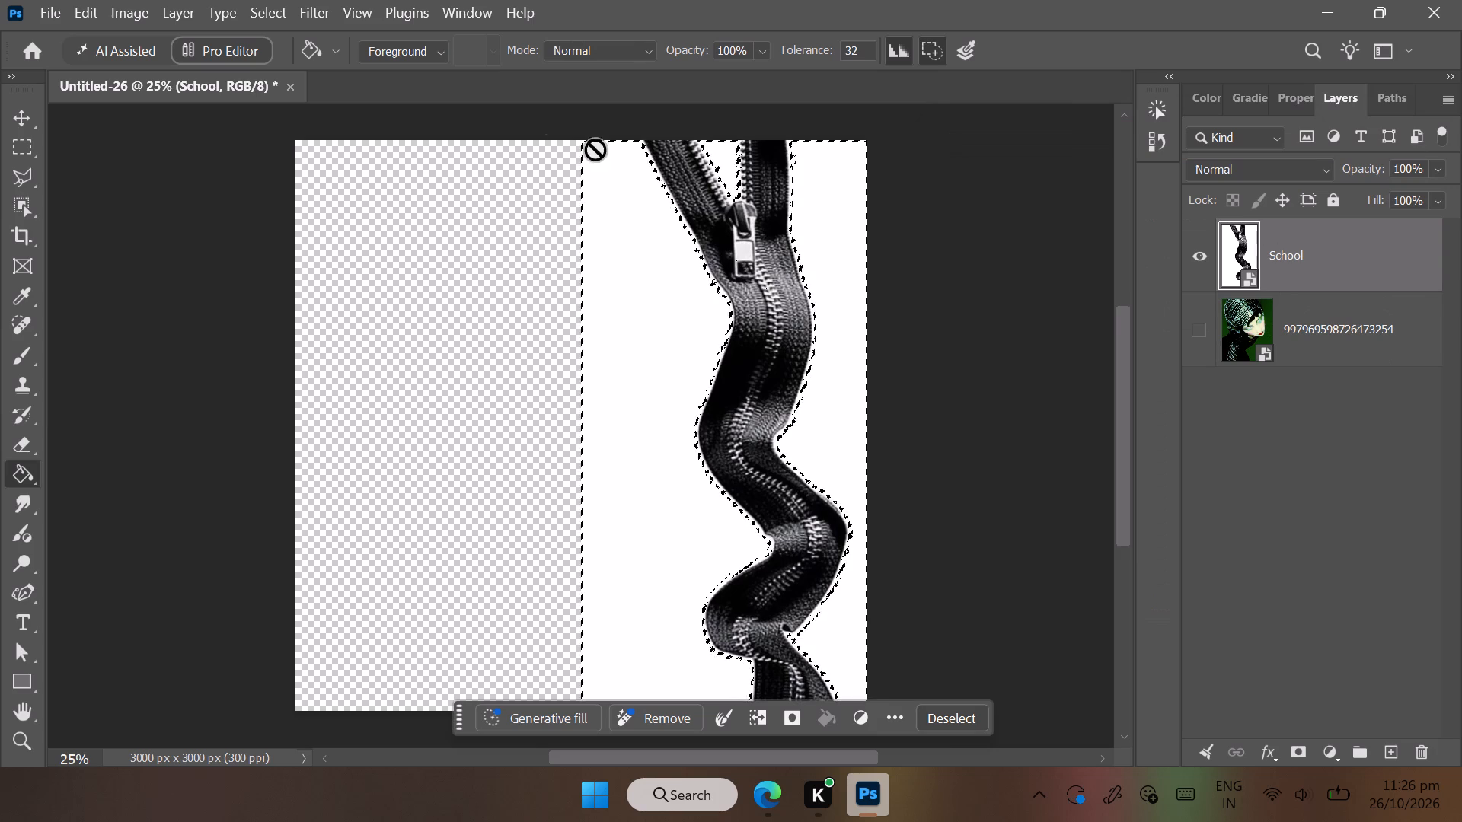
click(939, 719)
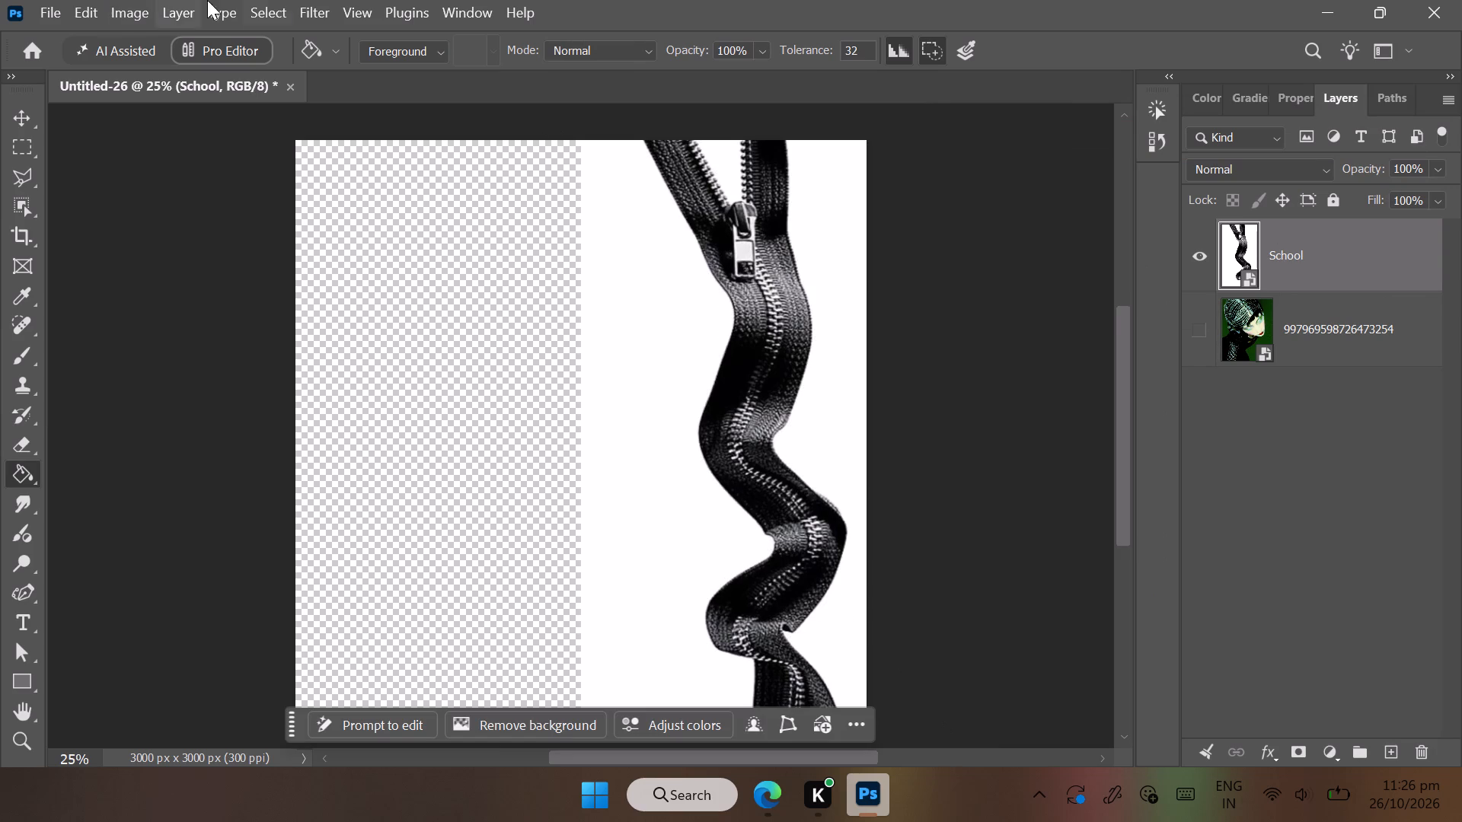
Select the zipper's white background with Color Range, sampling the white and setting fuzziness to 15.
click(310, 0)
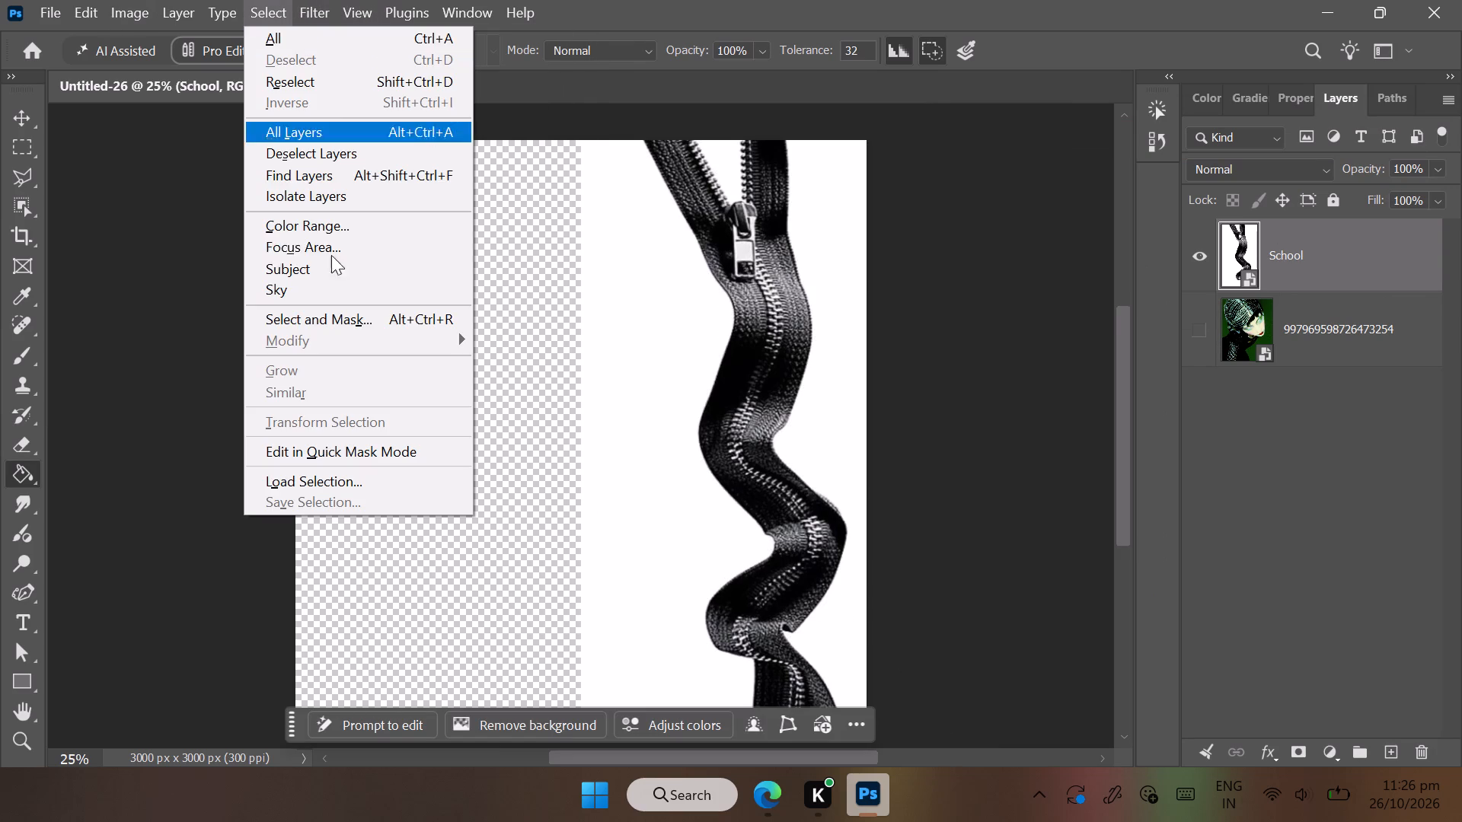
click(301, 230)
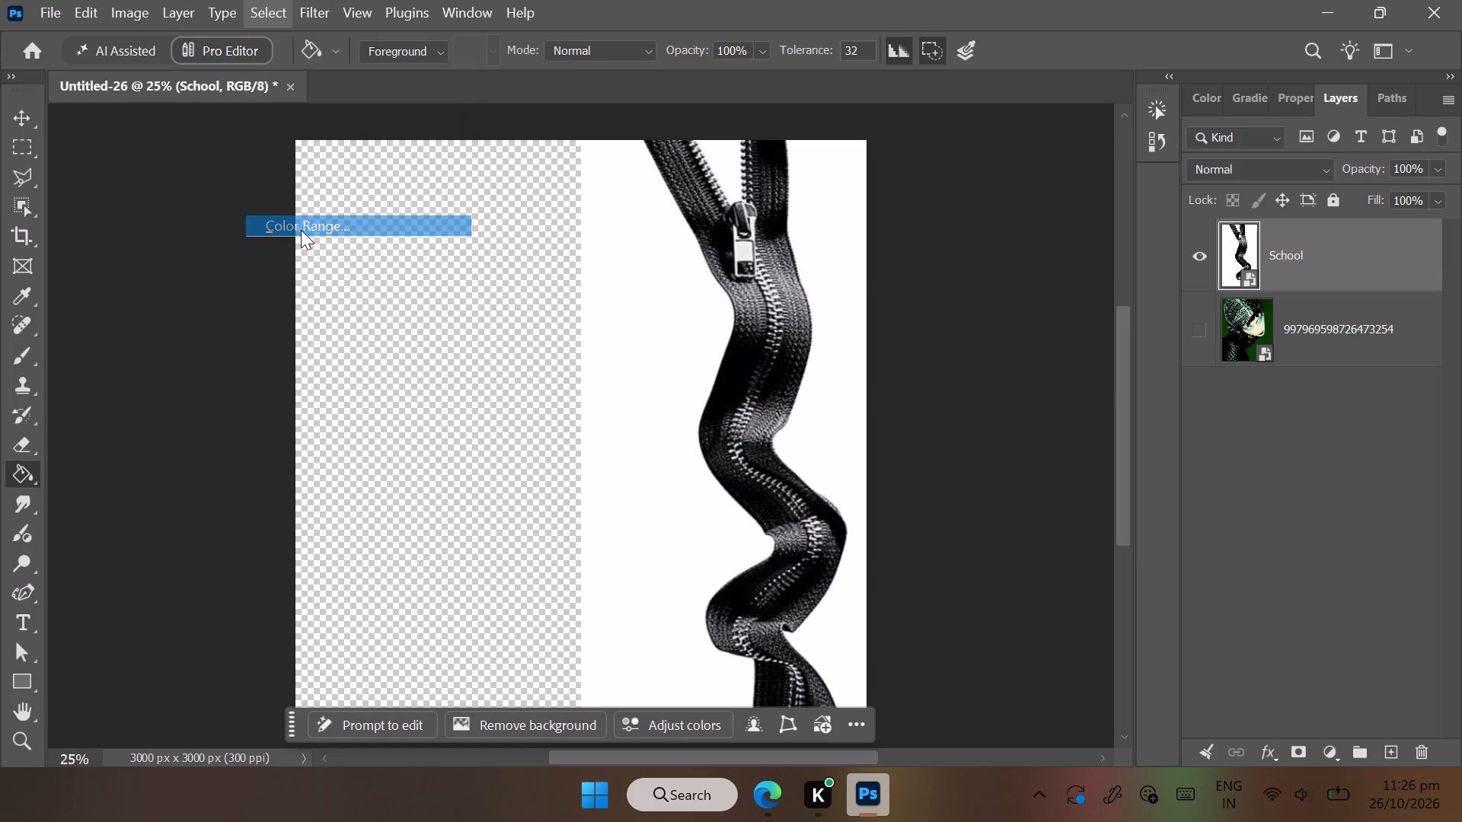
drag(704, 512, 1107, 268)
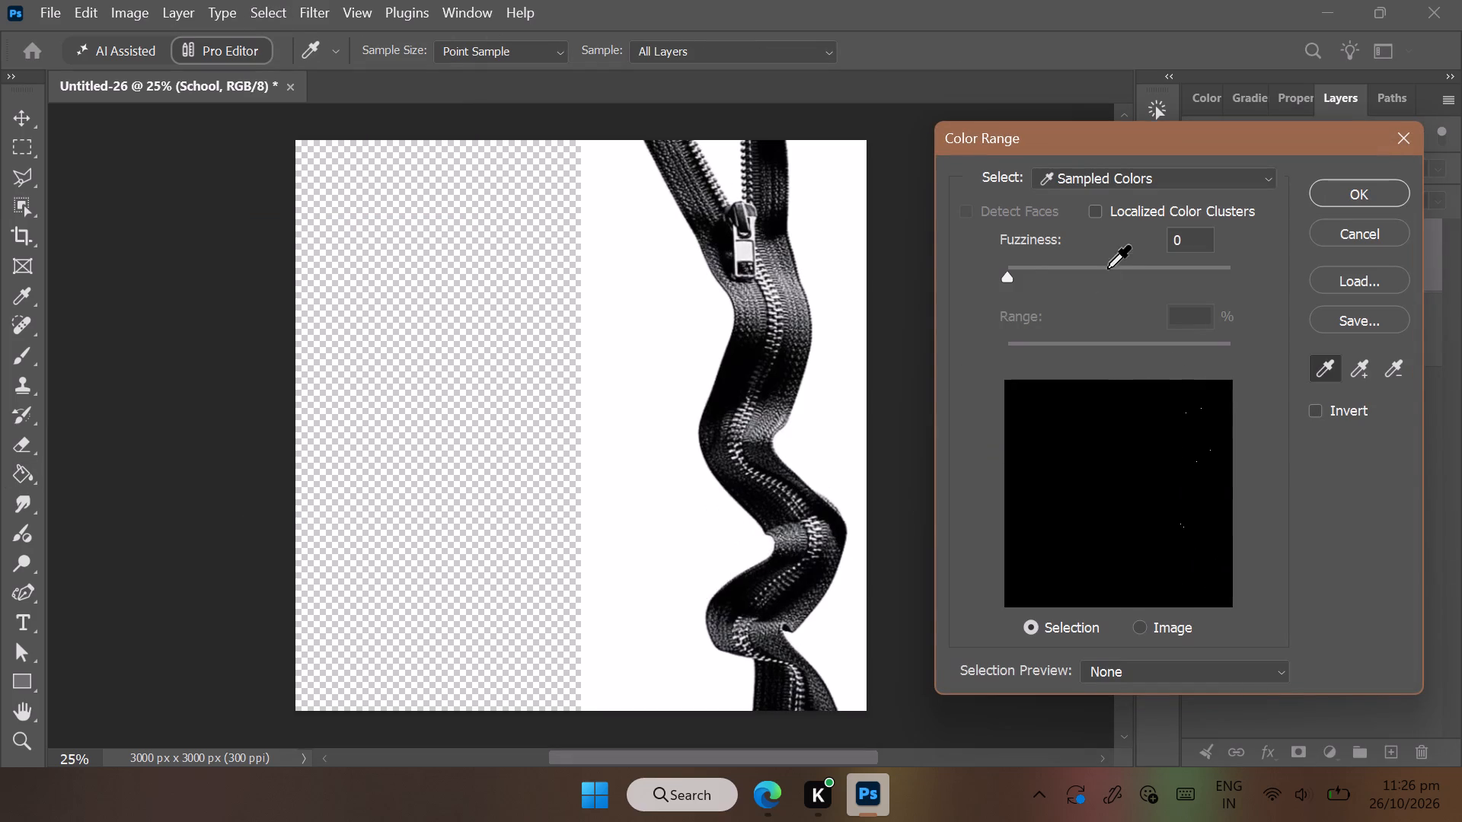
drag(1107, 268, 828, 414)
click(828, 414)
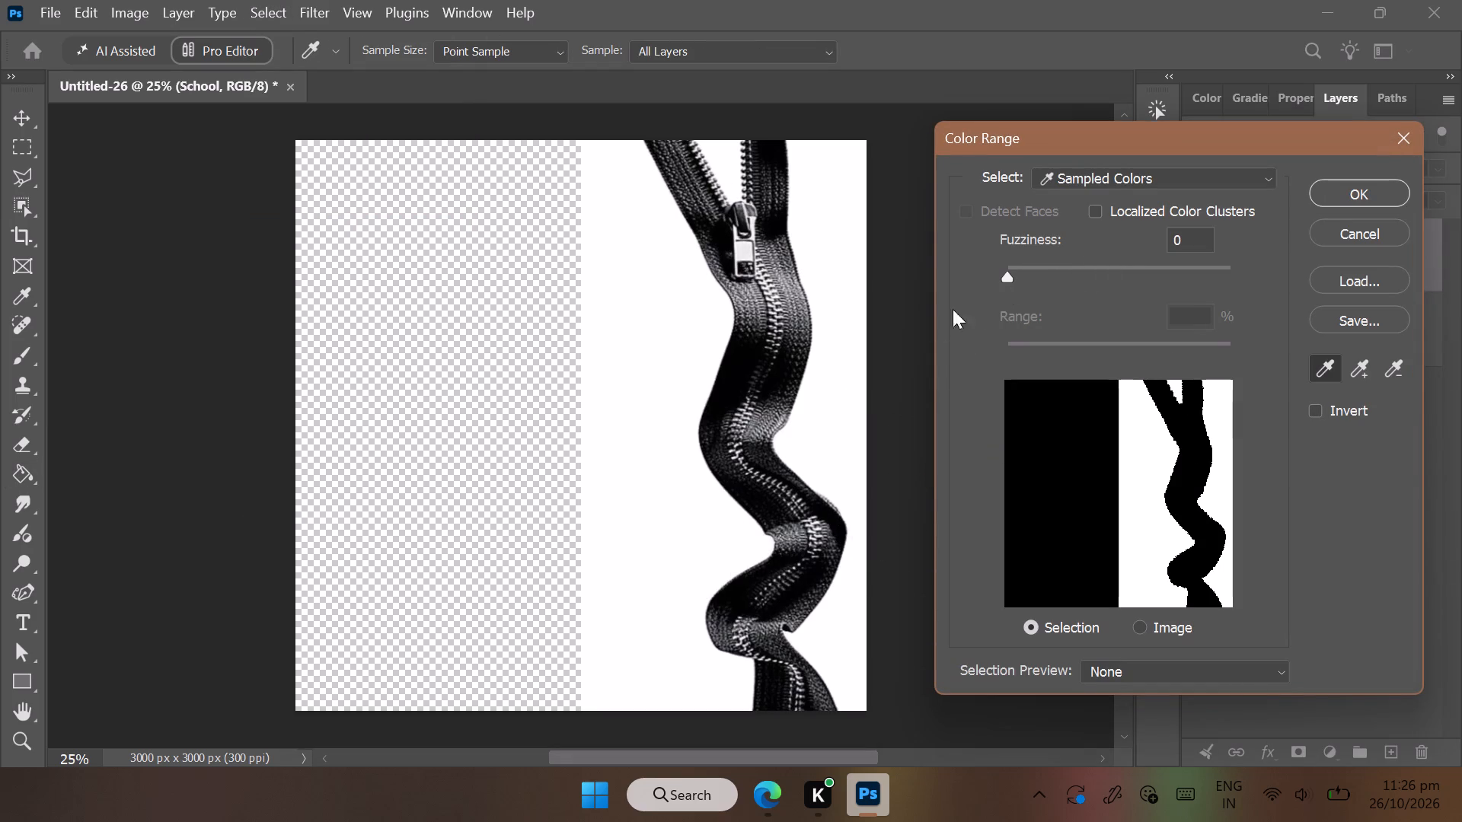
drag(1007, 279, 1023, 277)
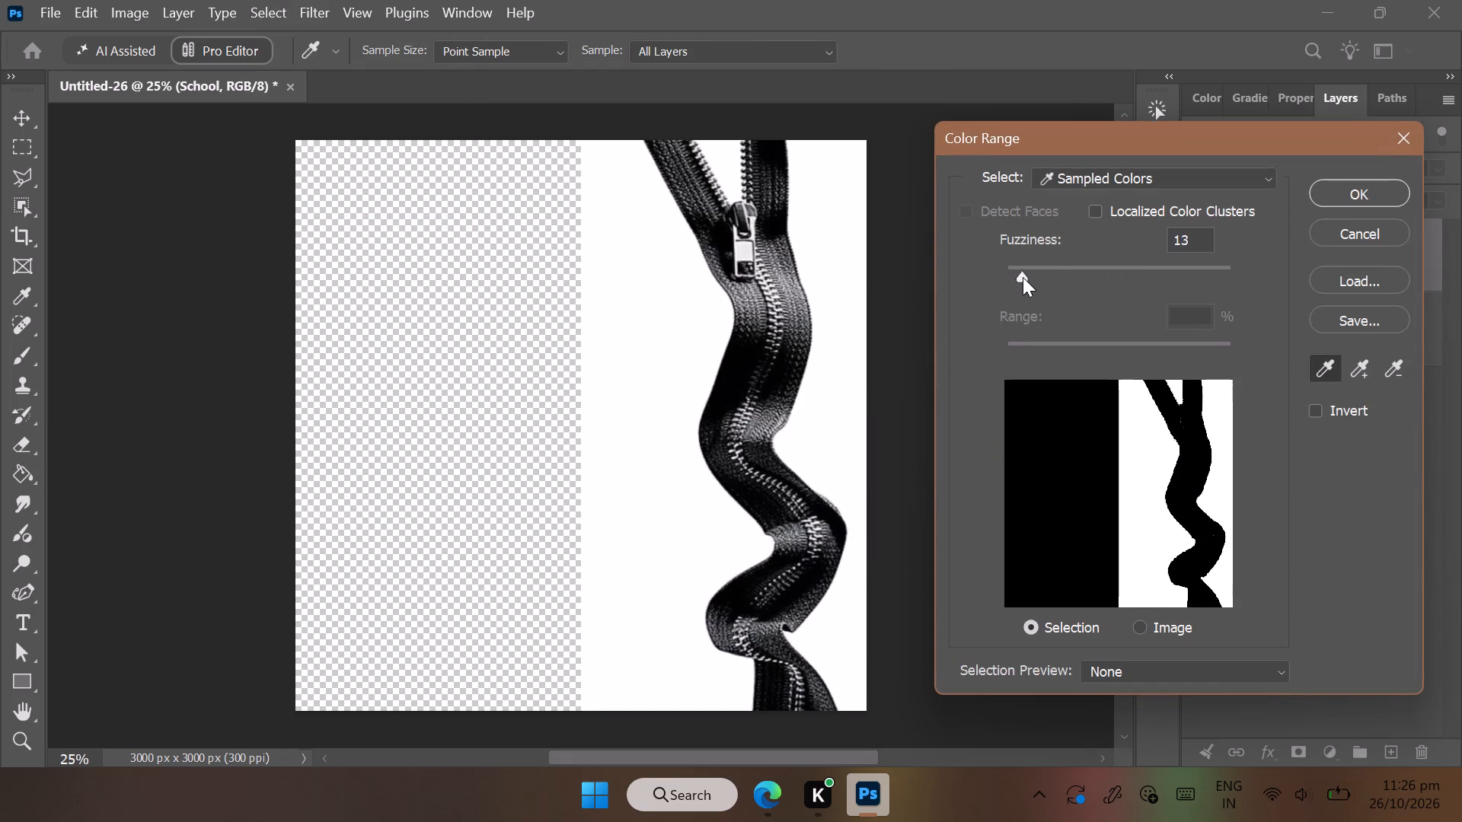
drag(1023, 277, 1039, 271)
drag(1039, 271, 1055, 272)
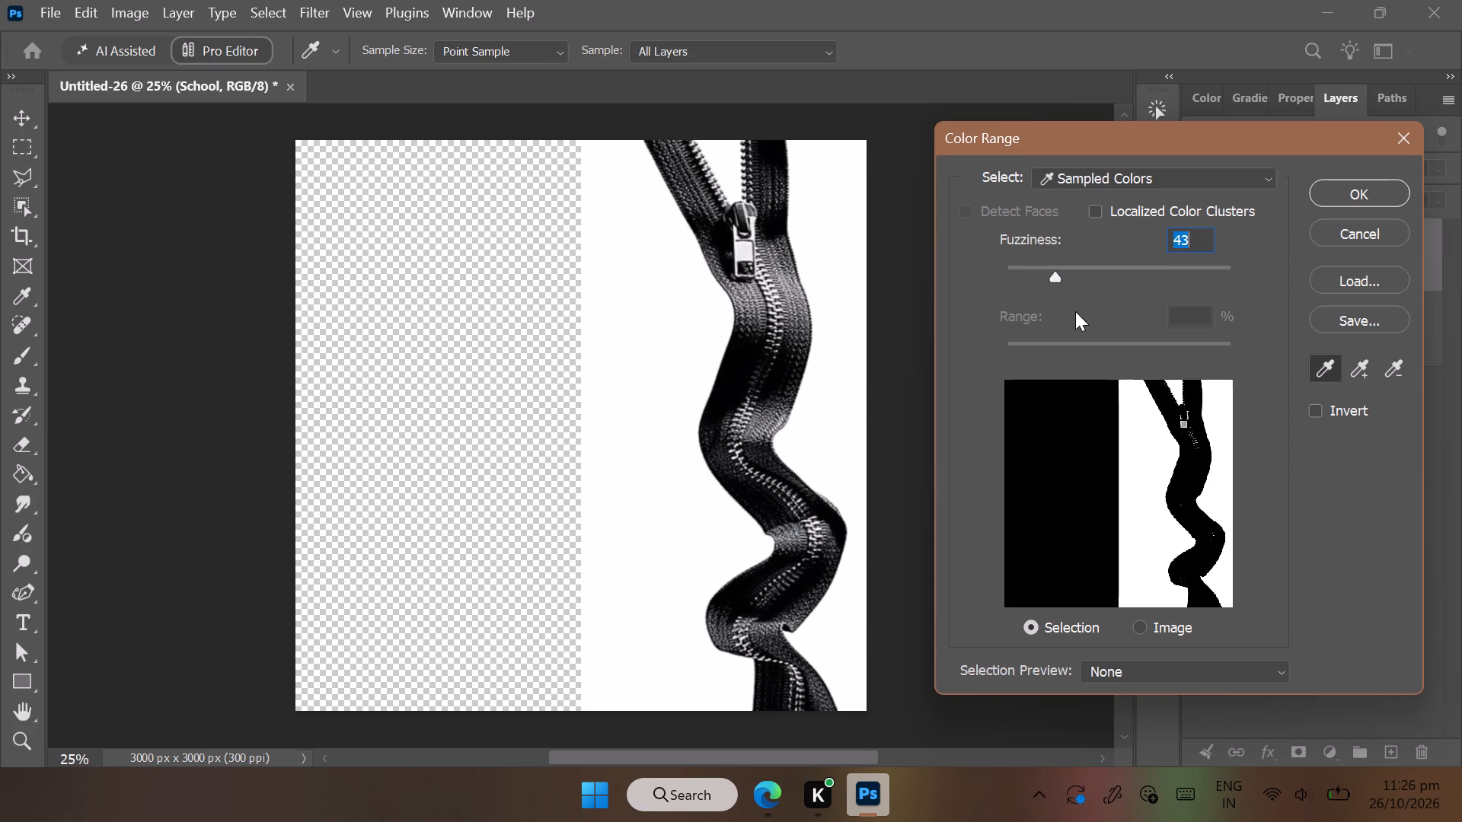
drag(1054, 275, 1044, 273)
drag(1044, 273, 1036, 273)
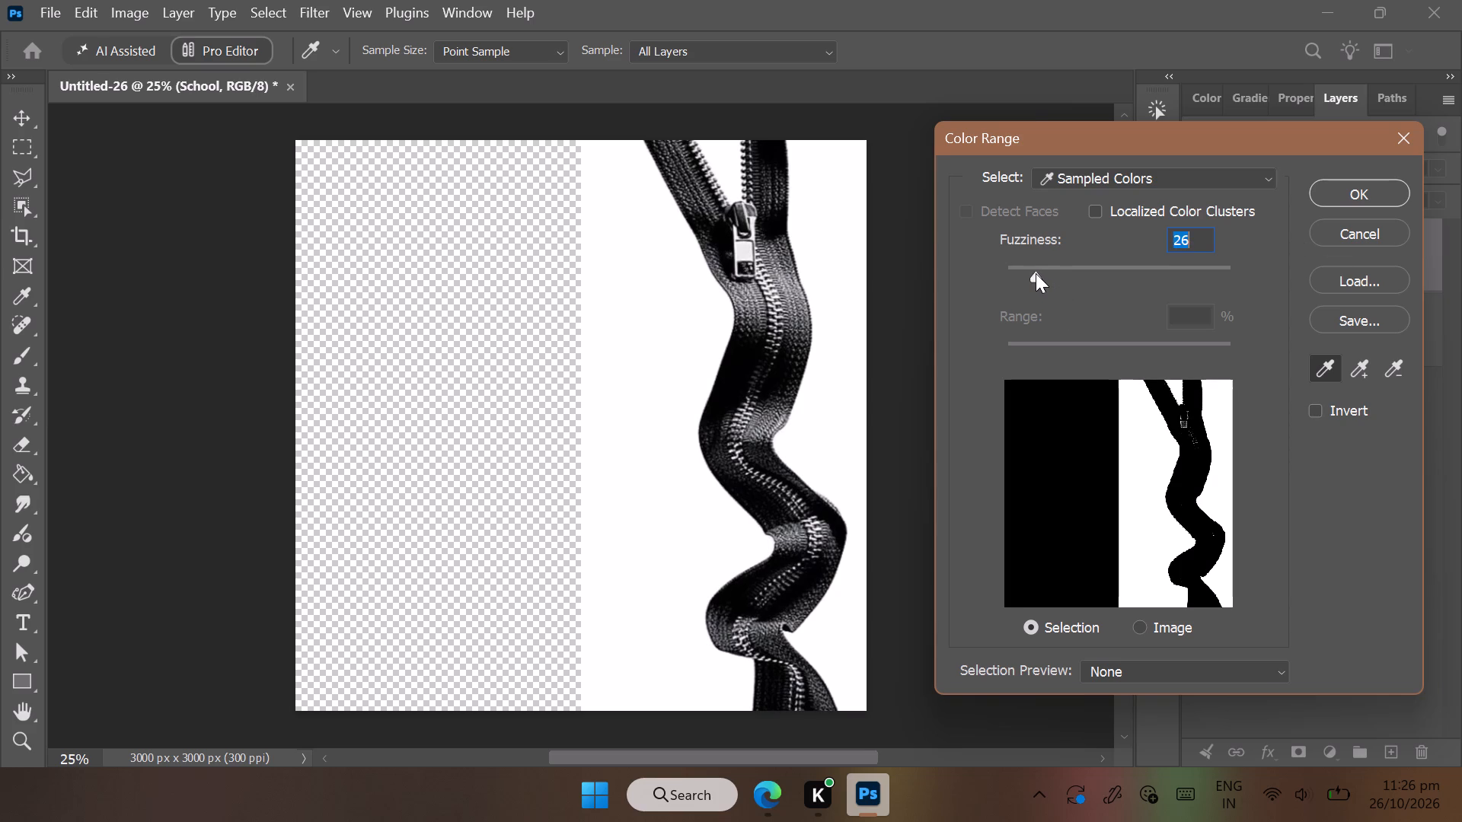
click(1036, 273)
drag(1031, 273, 1024, 272)
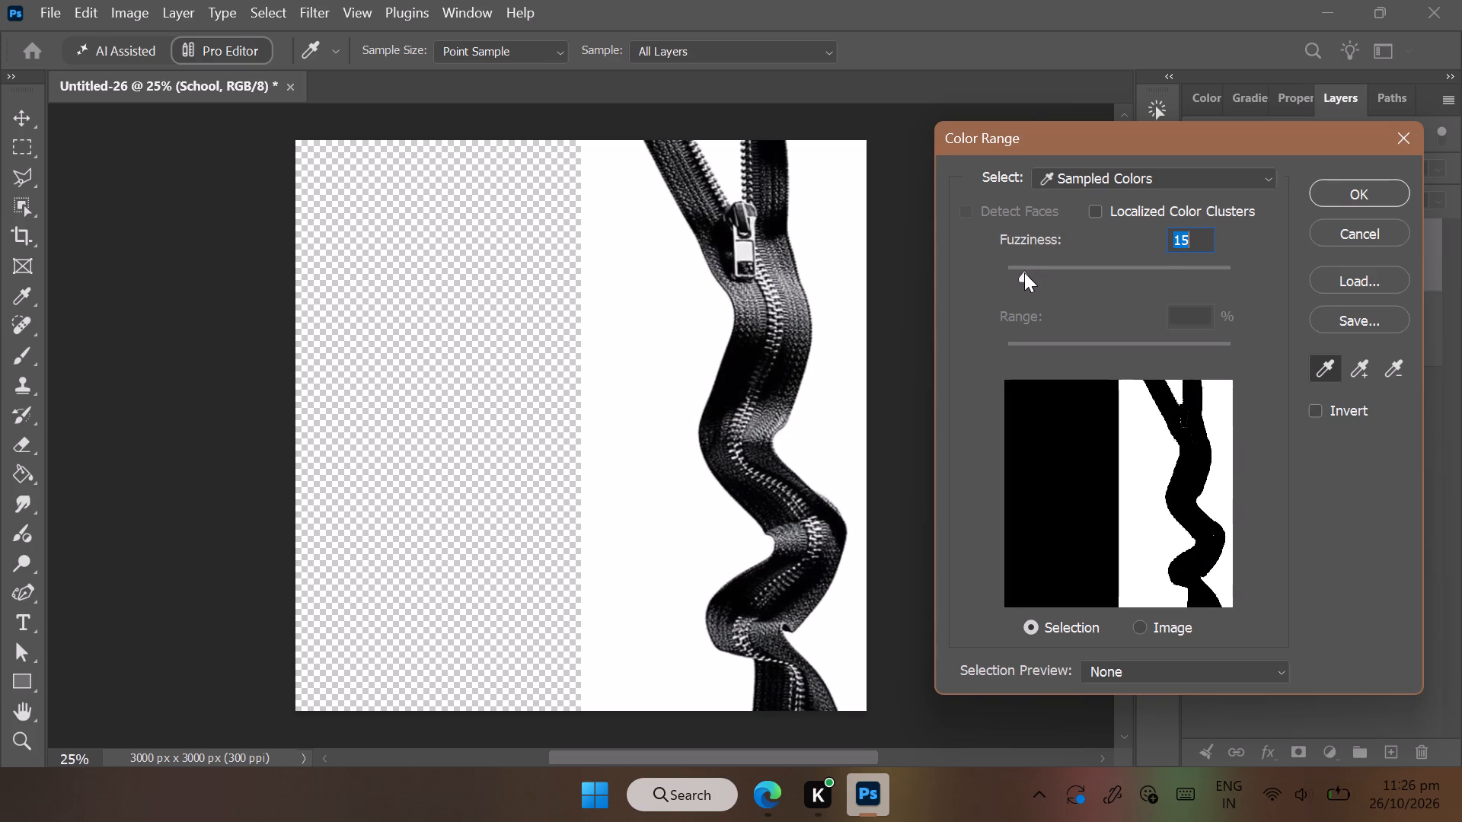
click(1388, 193)
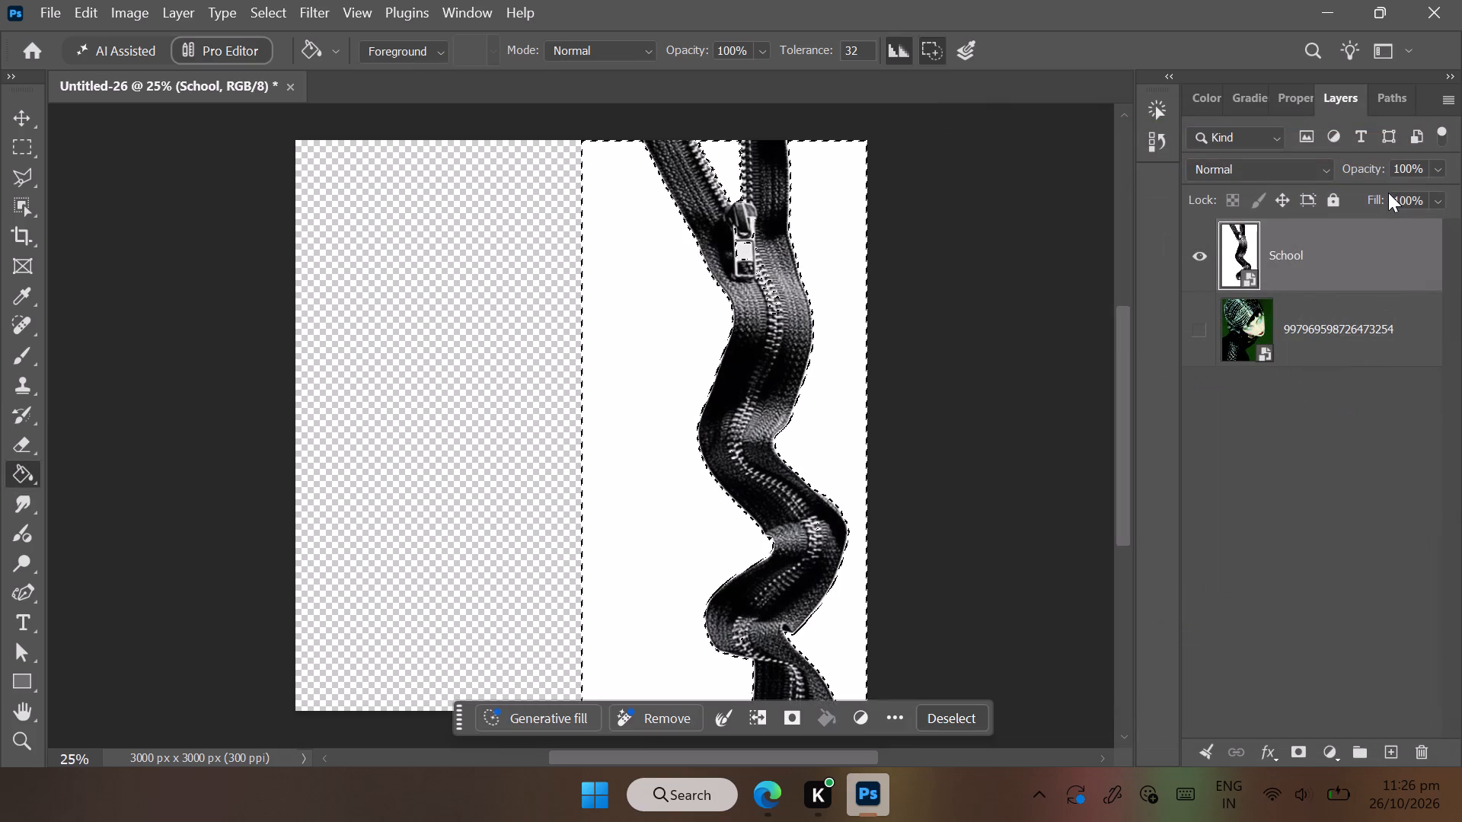
Rasterize the School layer and delete the selected white background around the zipper.
key(Delete)
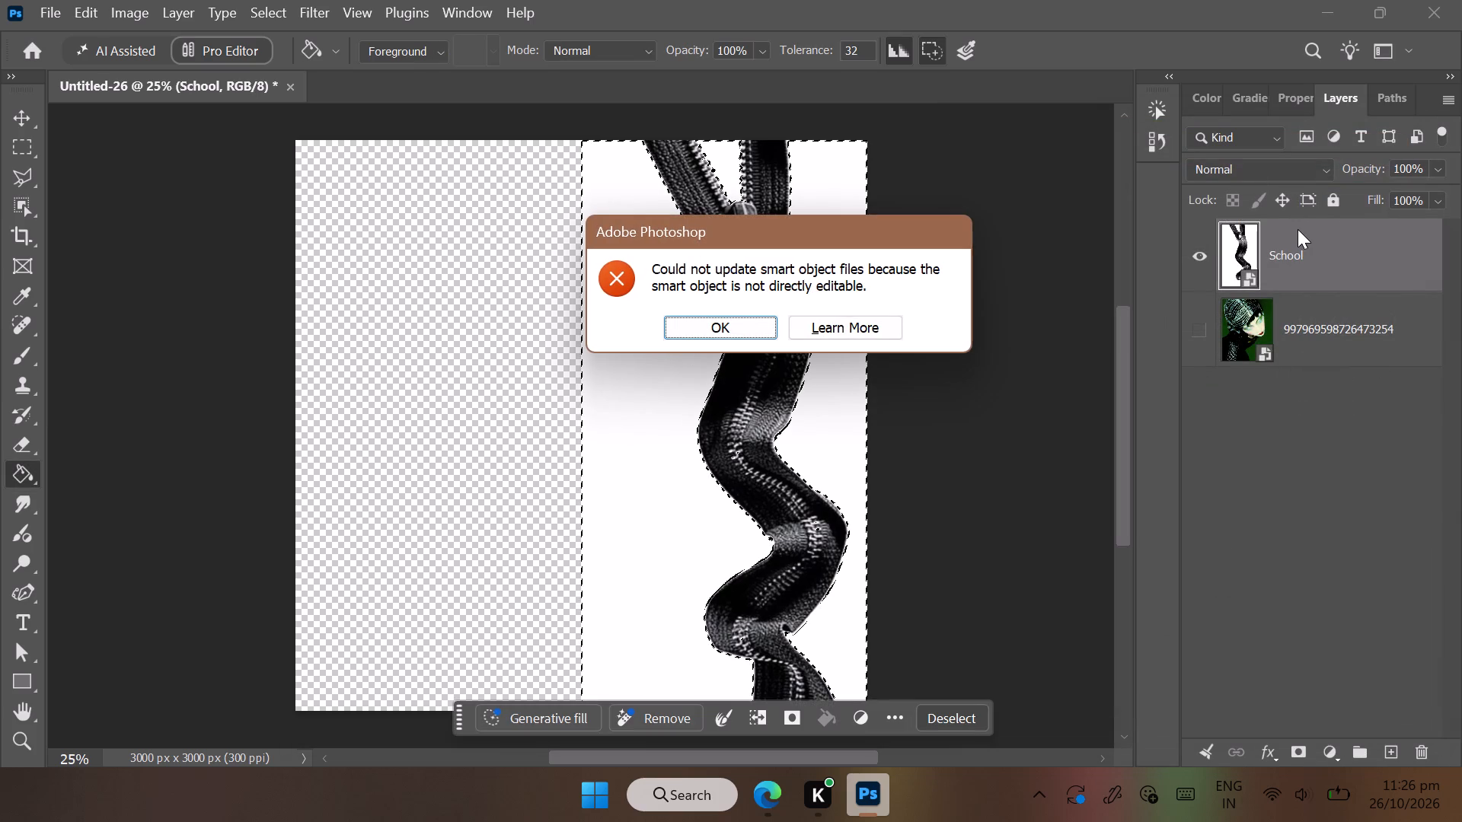
click(726, 317)
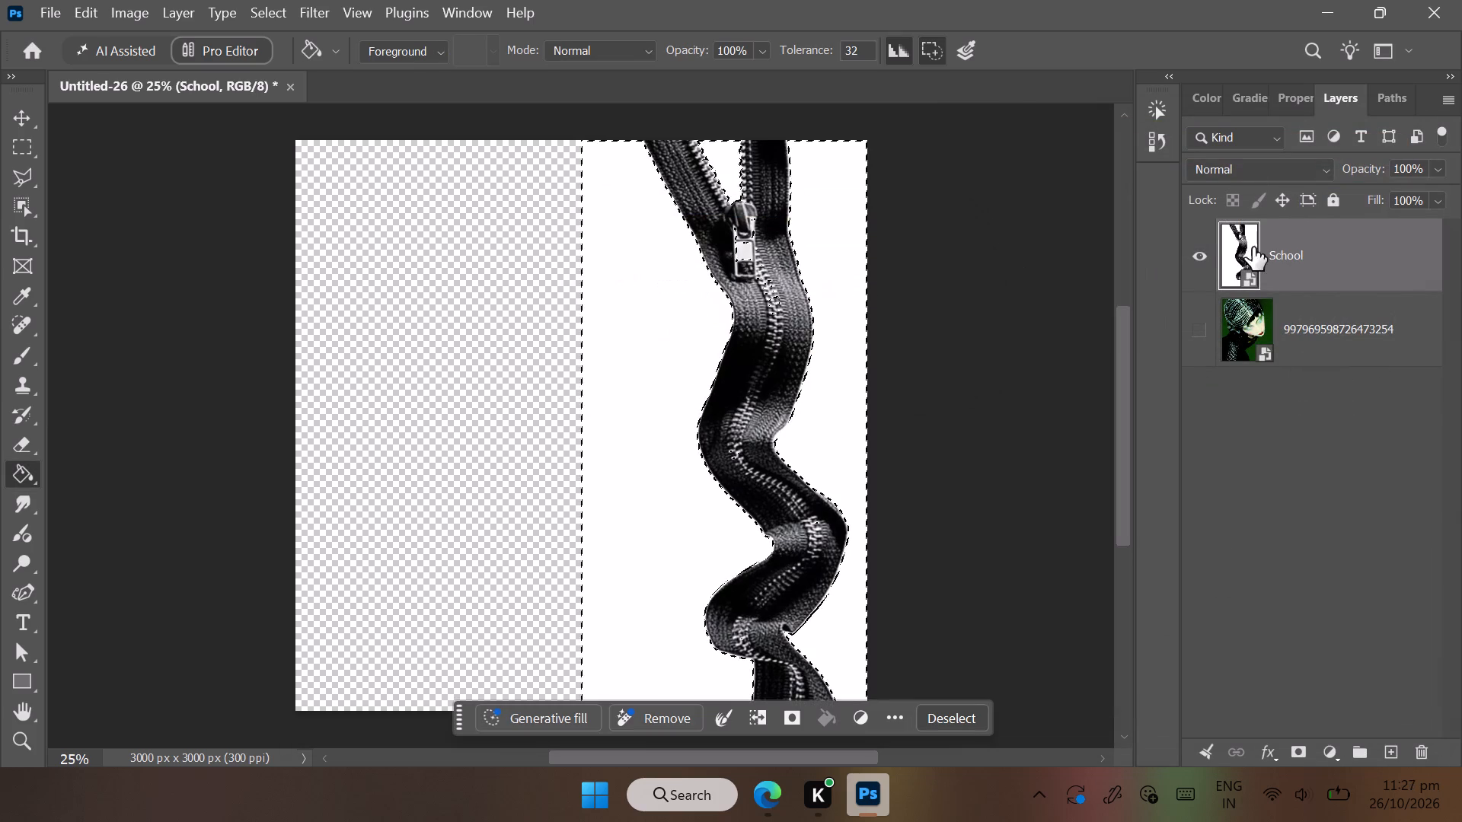
right_click(1253, 247)
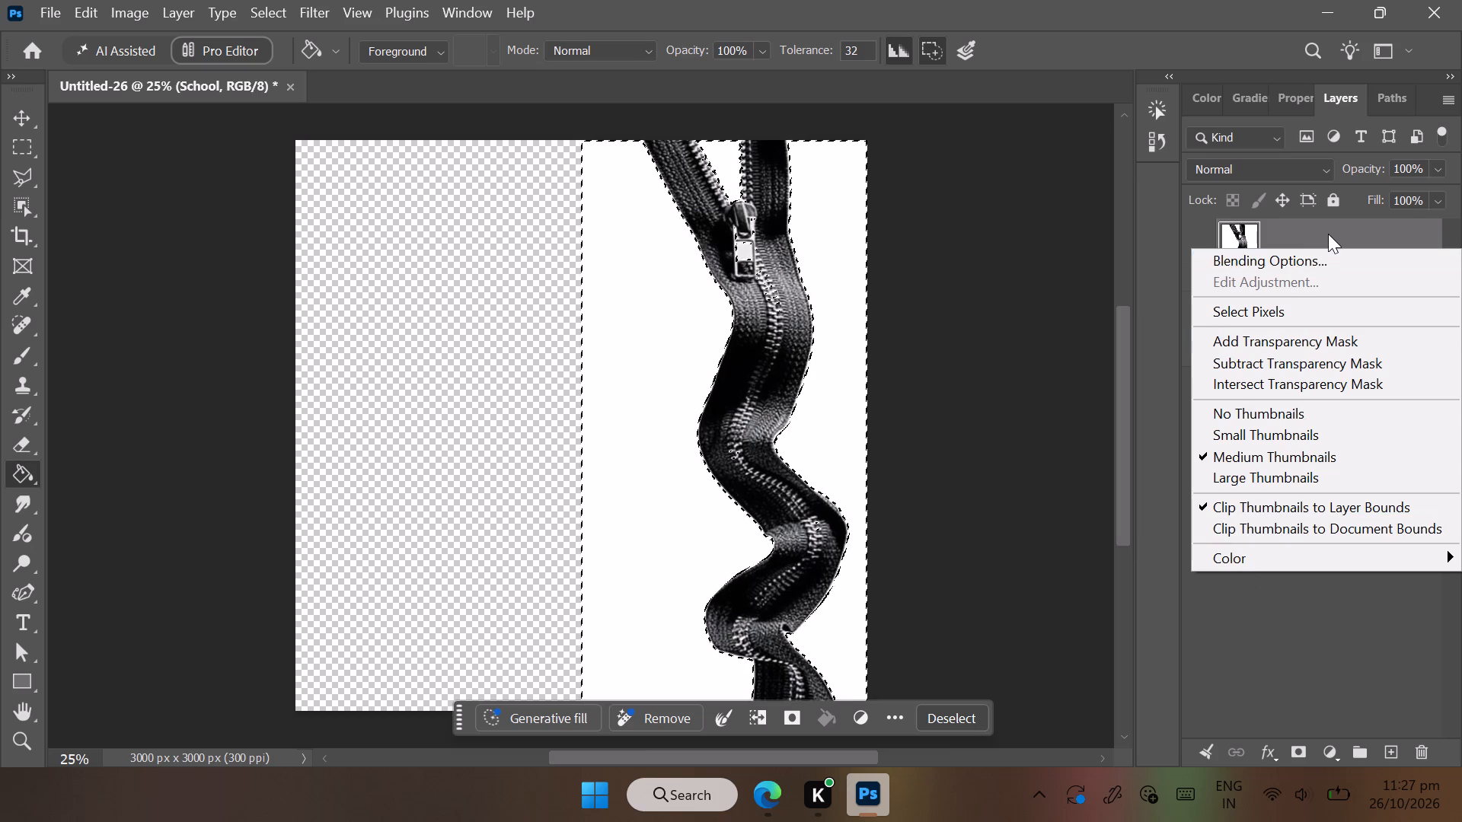
right_click(1328, 234)
click(1215, 690)
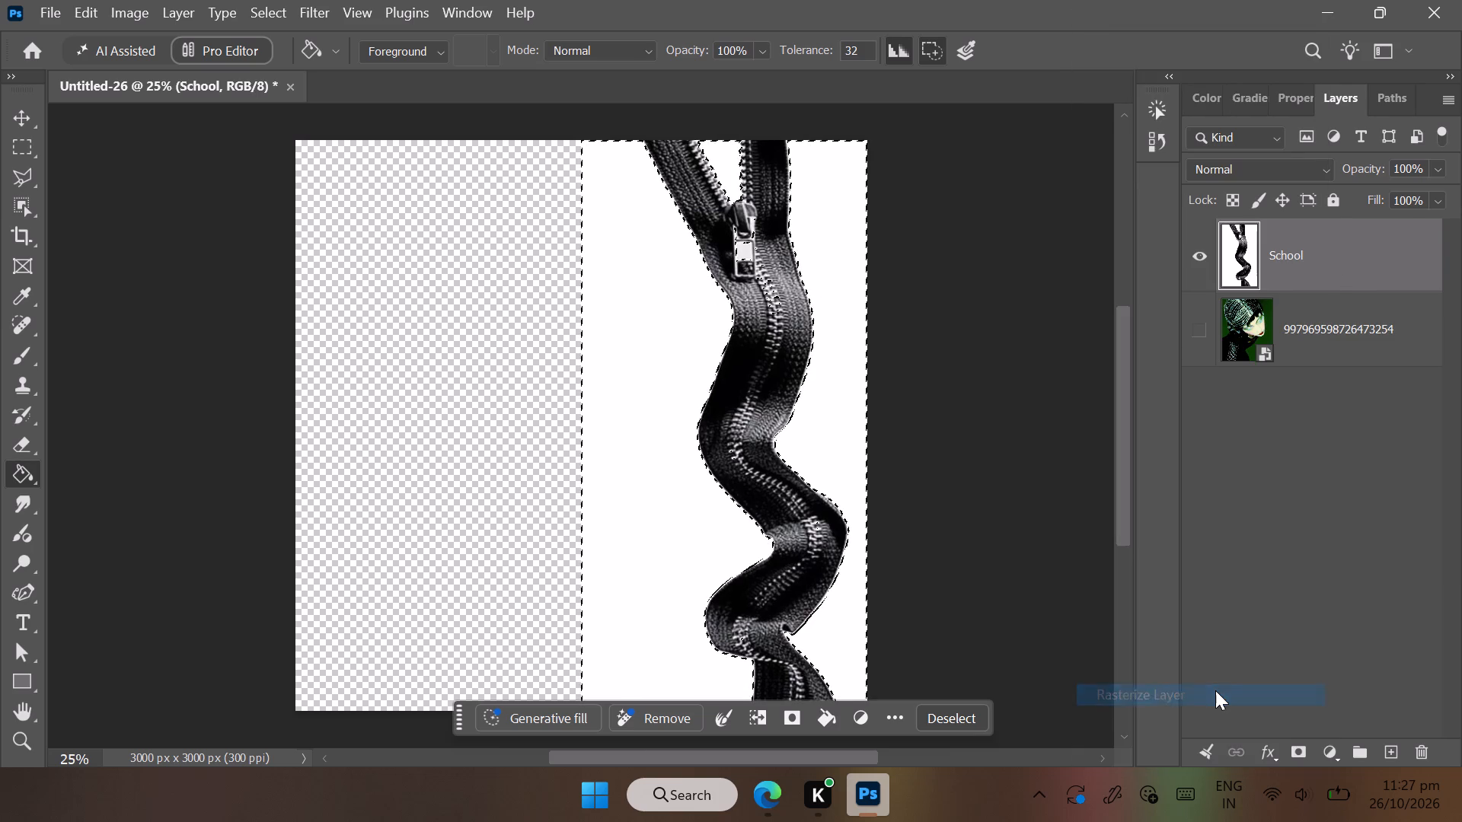
key(Delete)
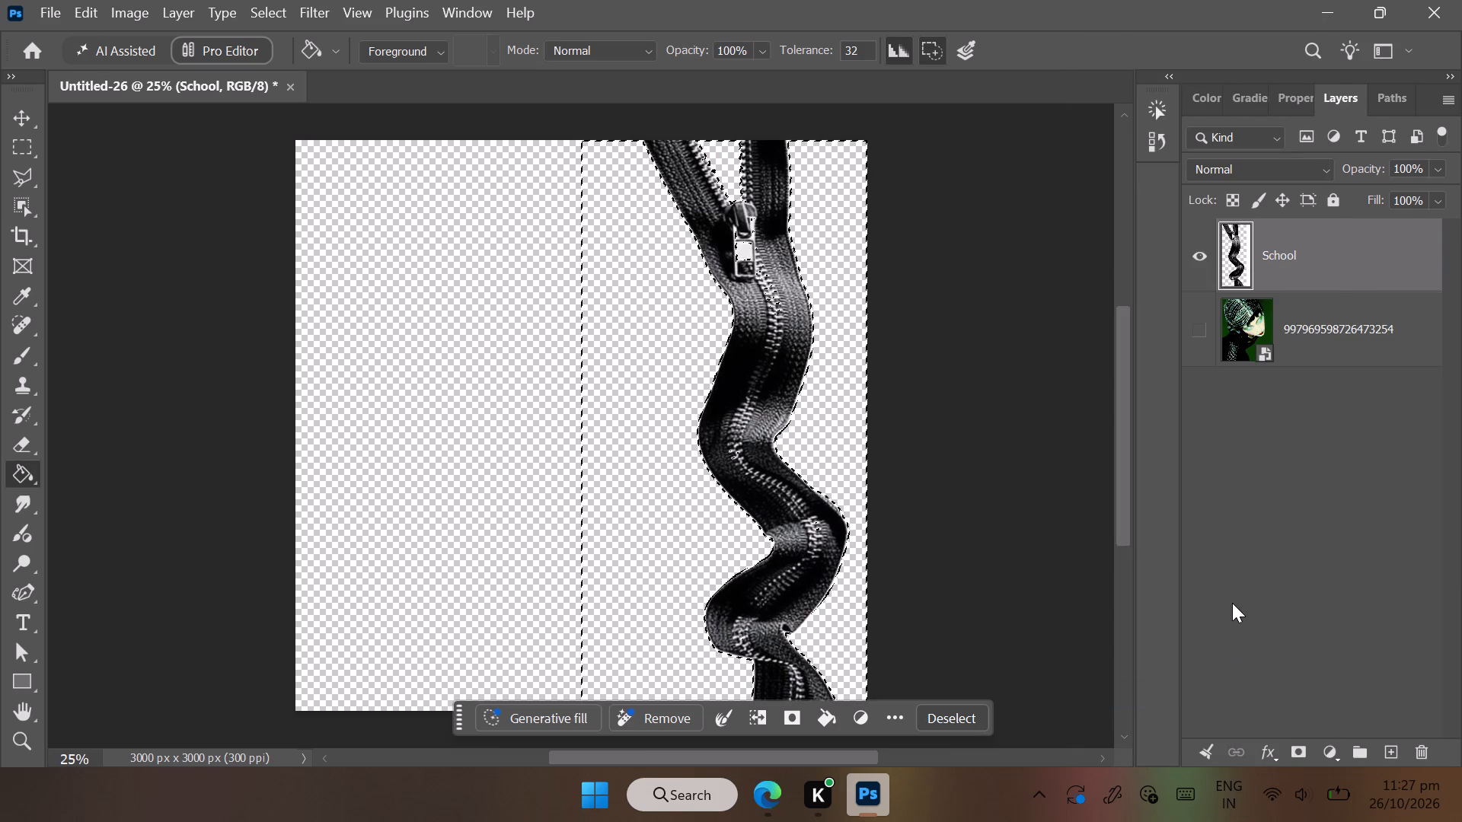
Show the portrait layer again and clear the selection.
click(1232, 603)
click(1203, 337)
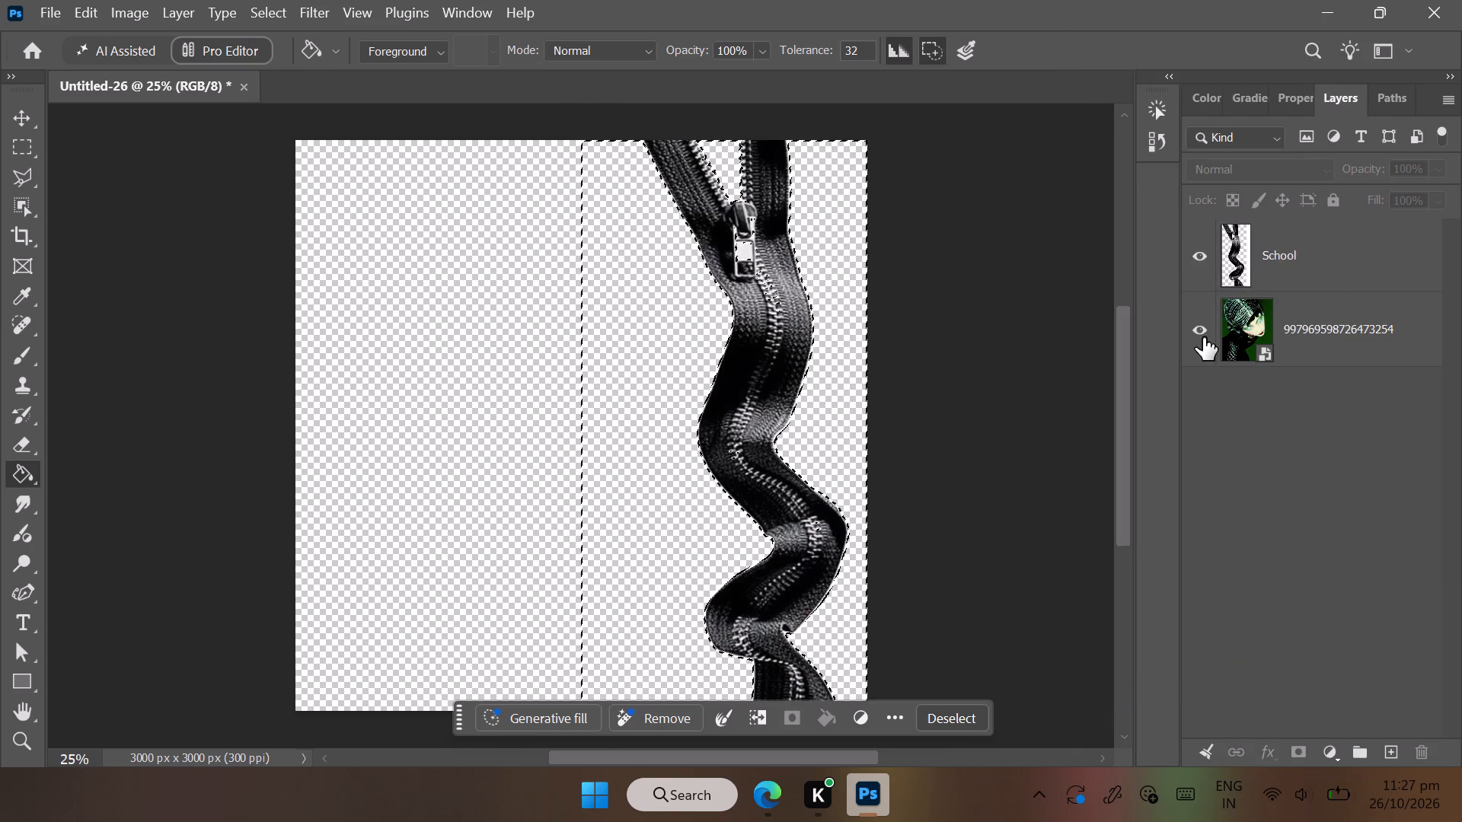
click(1293, 339)
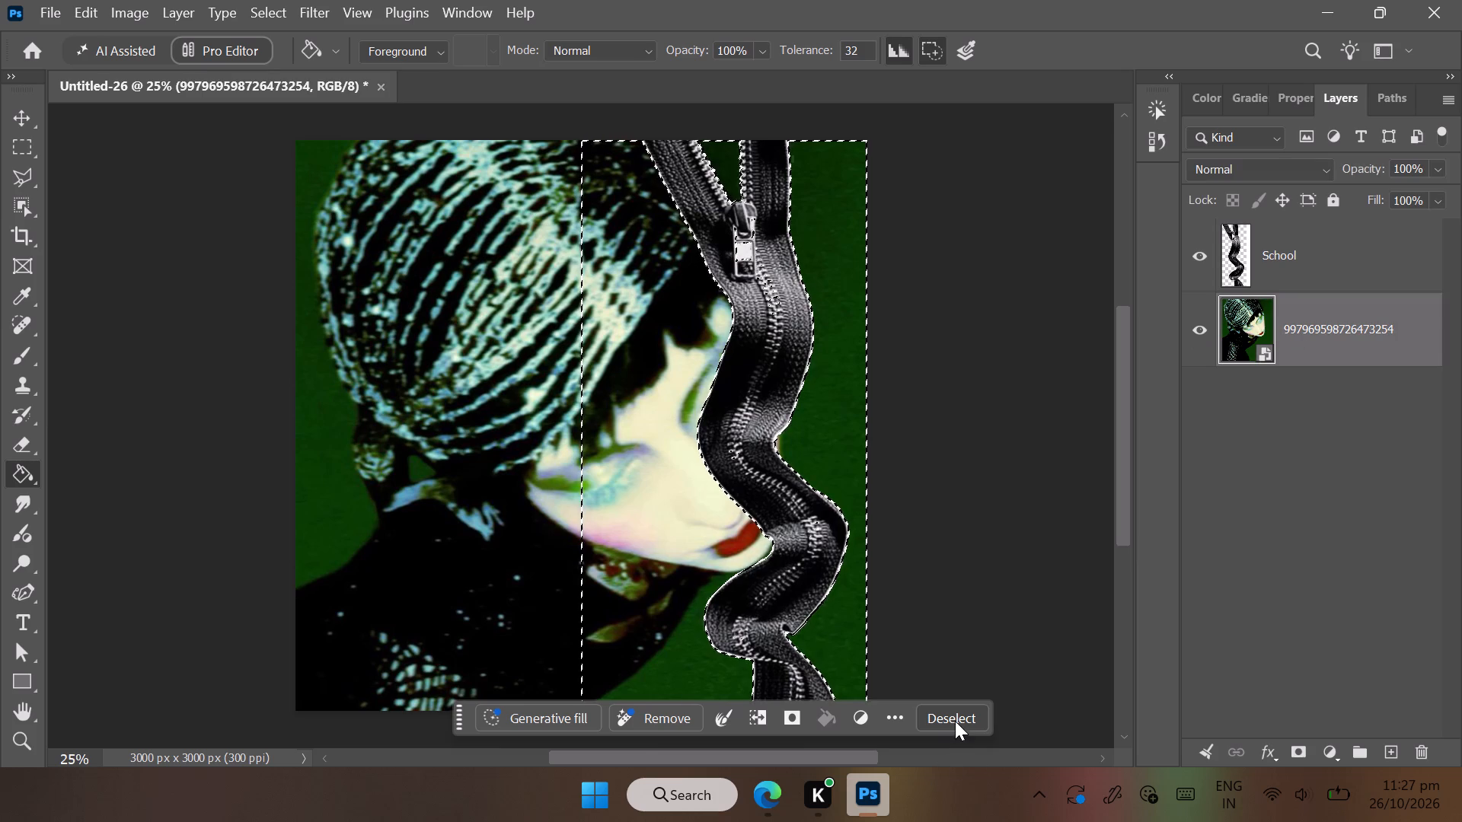
click(956, 718)
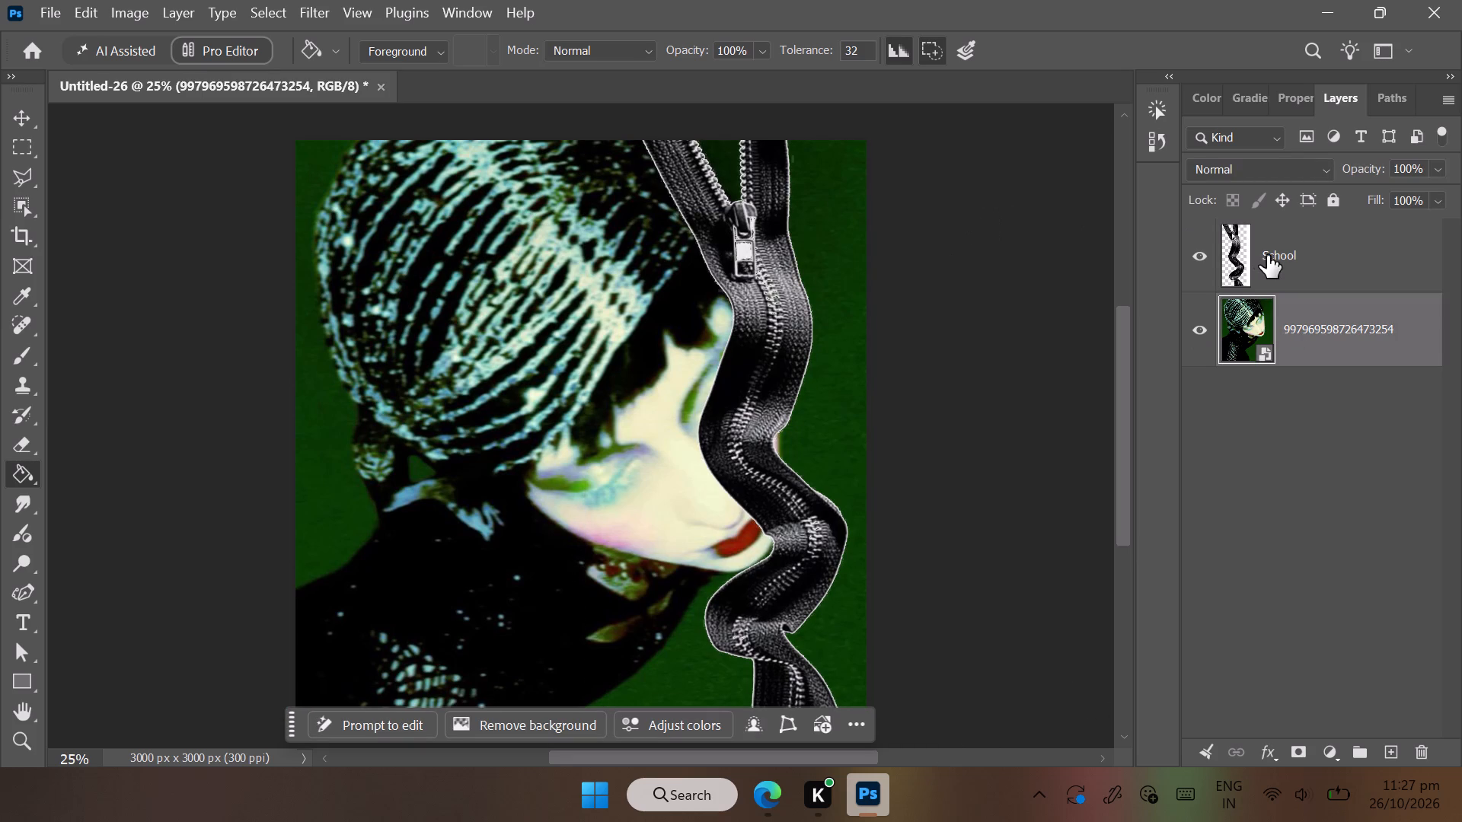
Move the School layer's zipper horizontally closer to the canvas's right edge, keeping its vertical alignment.
click(1270, 256)
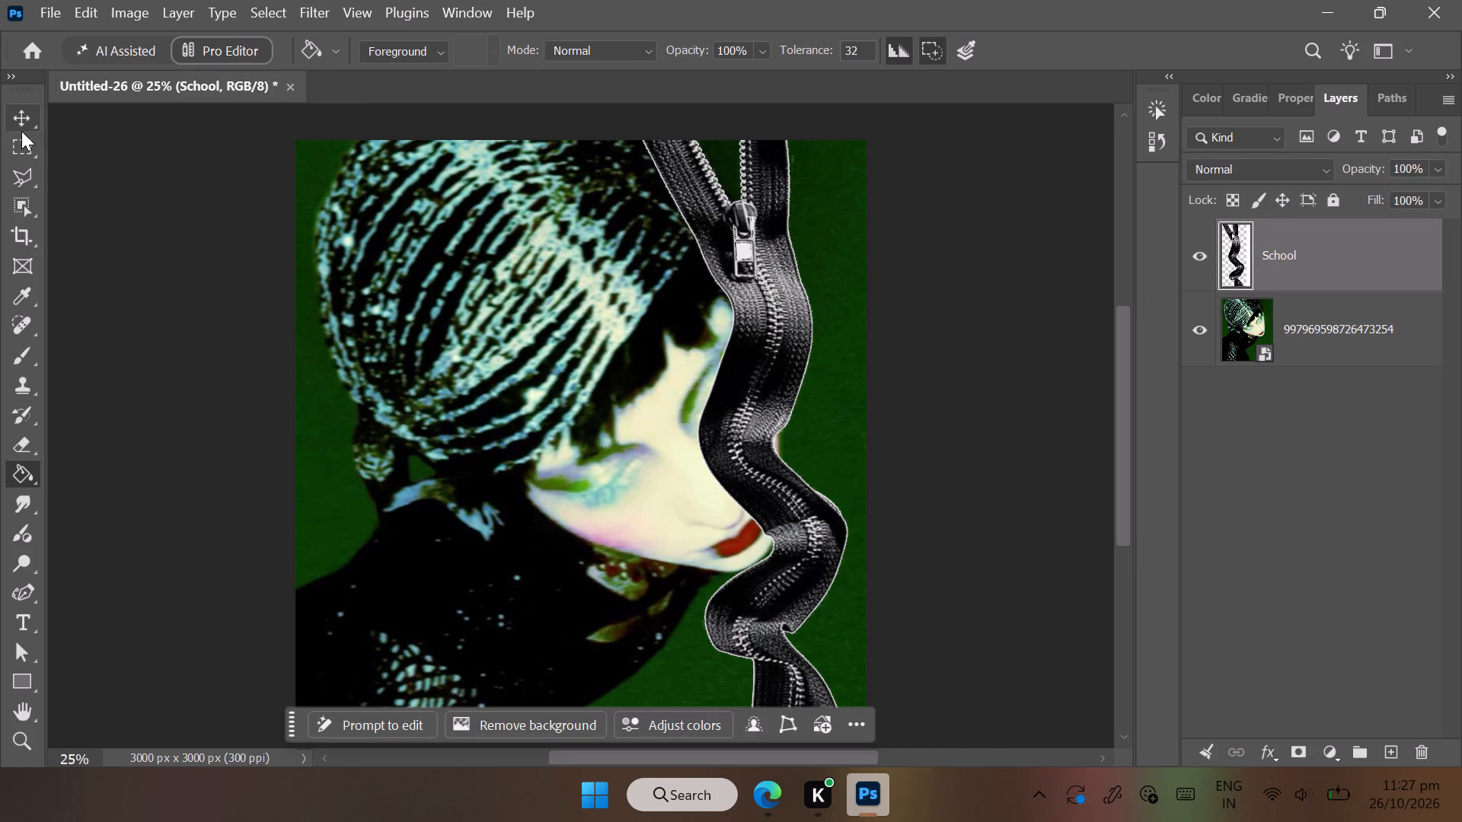
click(21, 131)
drag(761, 381, 775, 384)
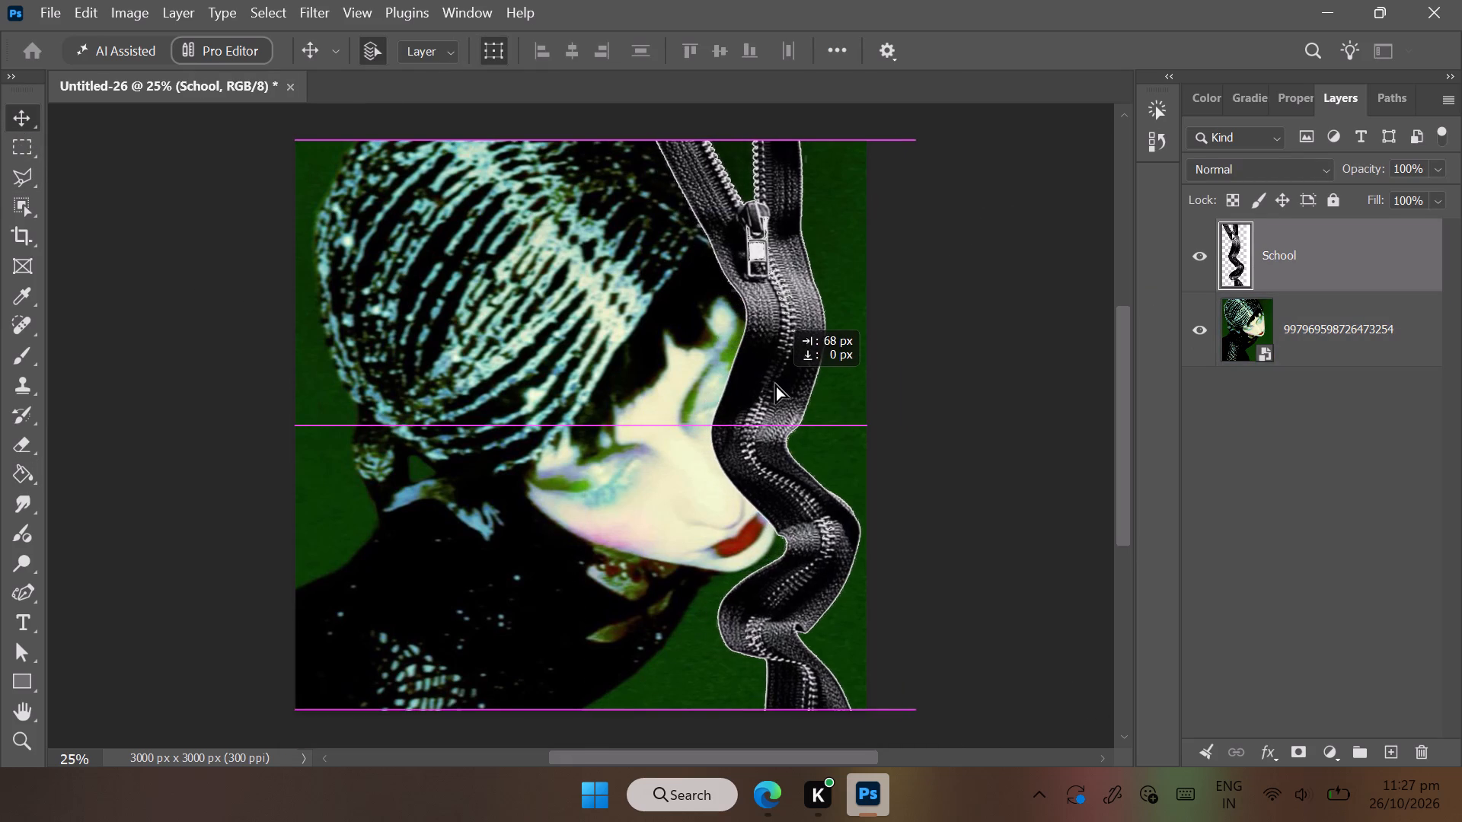
drag(775, 384, 791, 390)
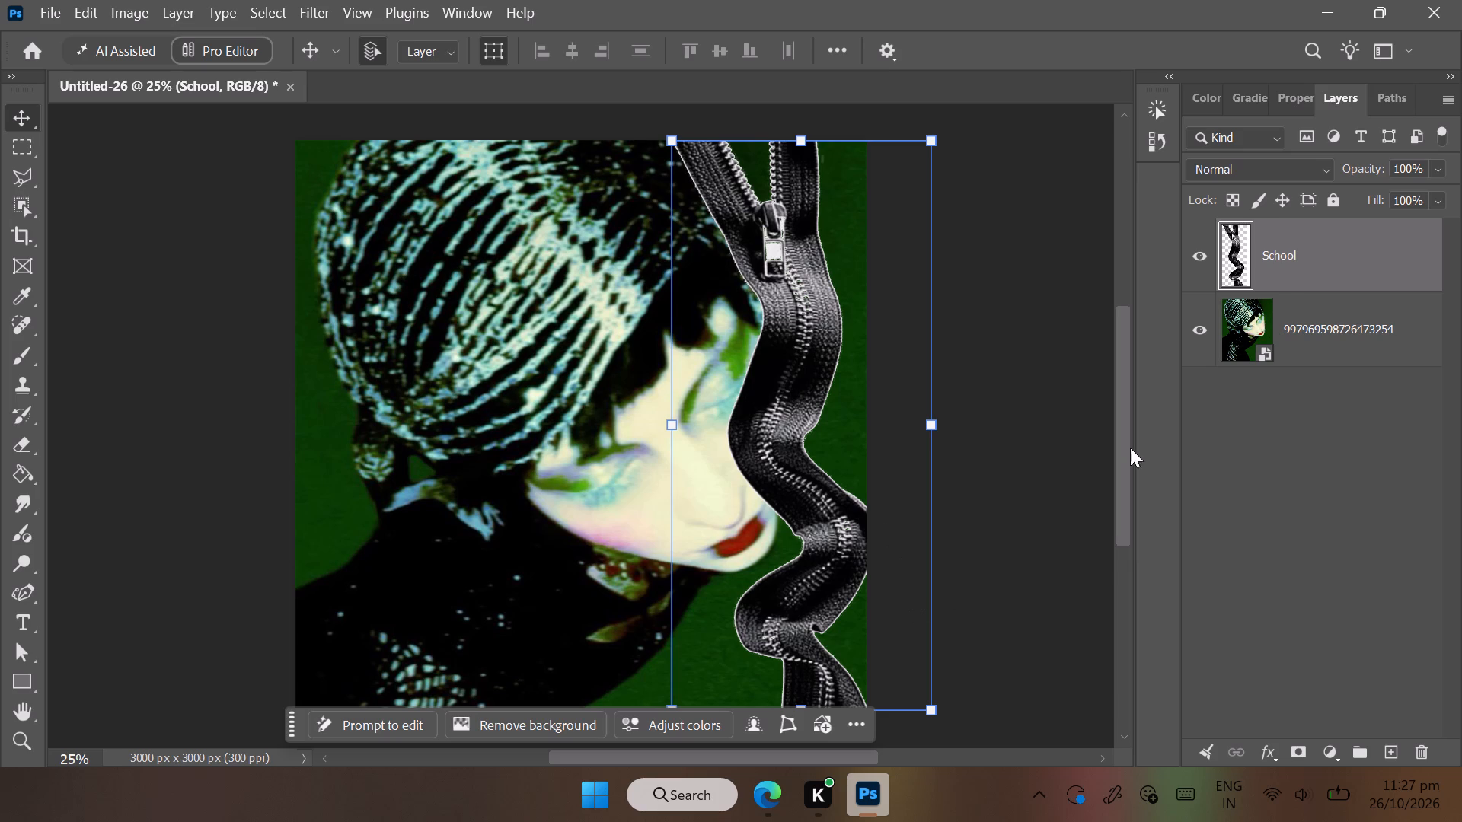
Duplicate the School layer, keeping the suggested name.
right_click(1299, 267)
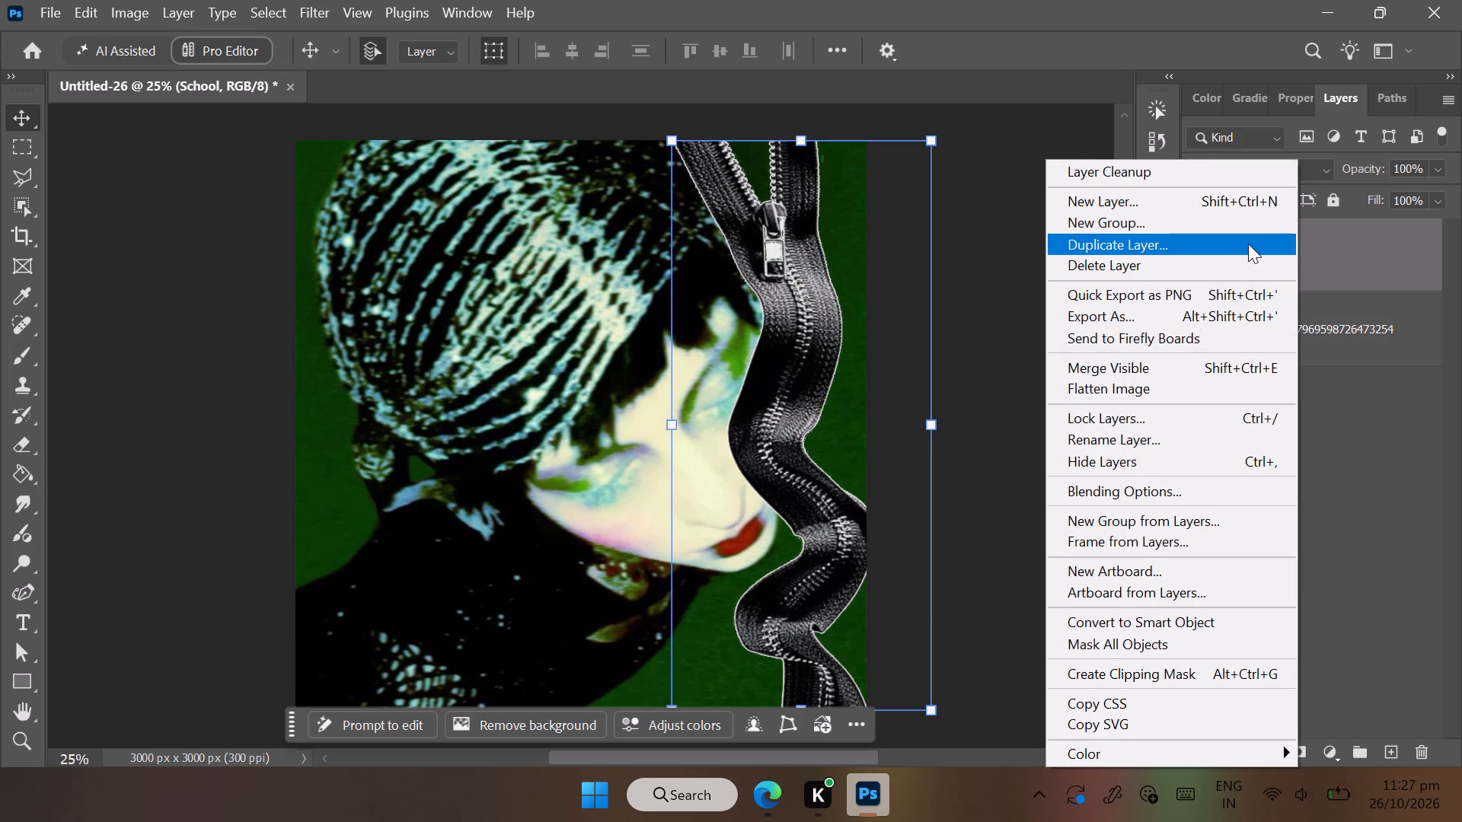
click(1248, 244)
click(918, 215)
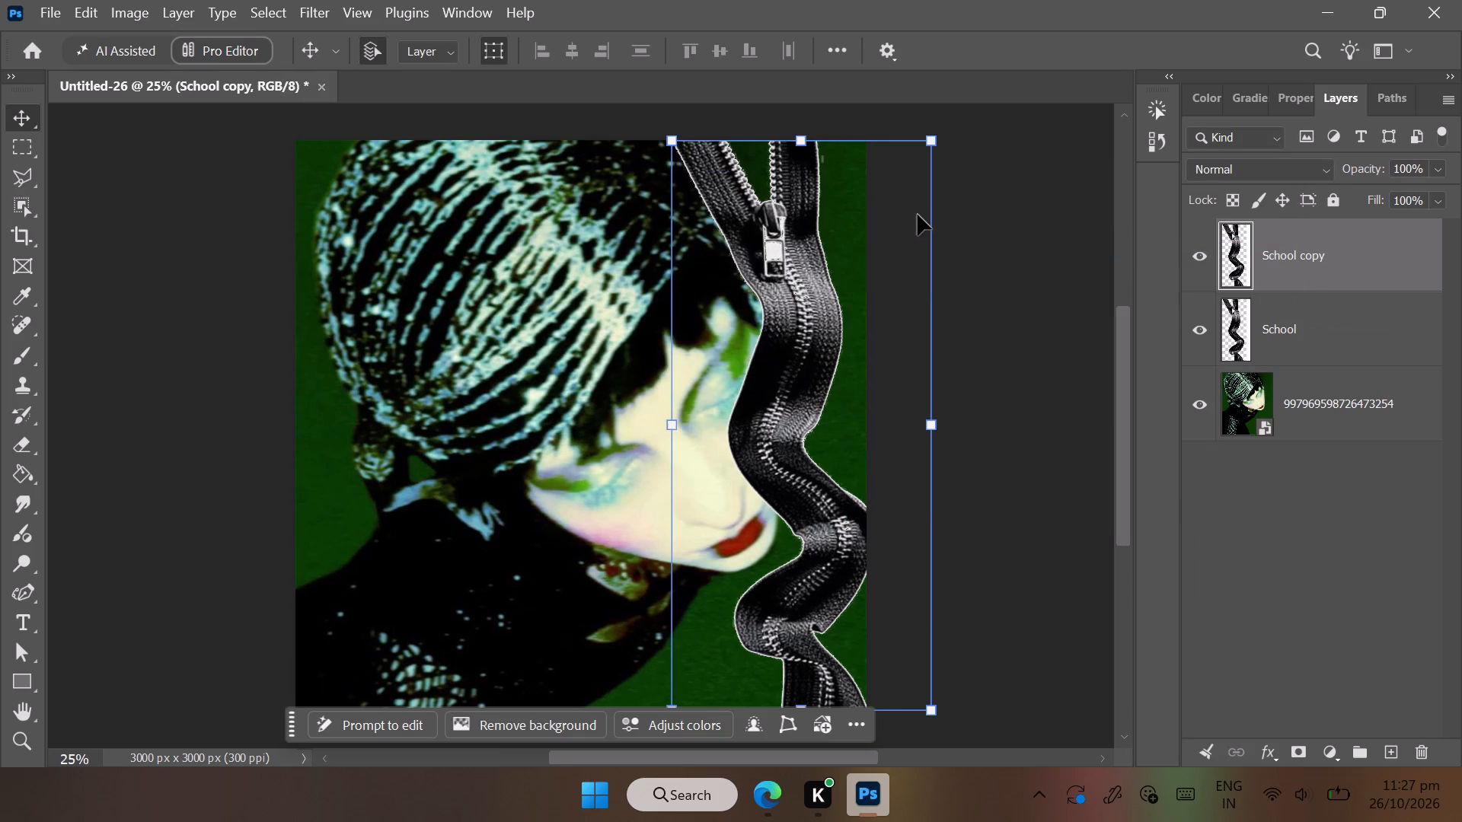
Rotate the School copy zipper about 90° clockwise and place it across the lower part of the canvas.
double_click(943, 130)
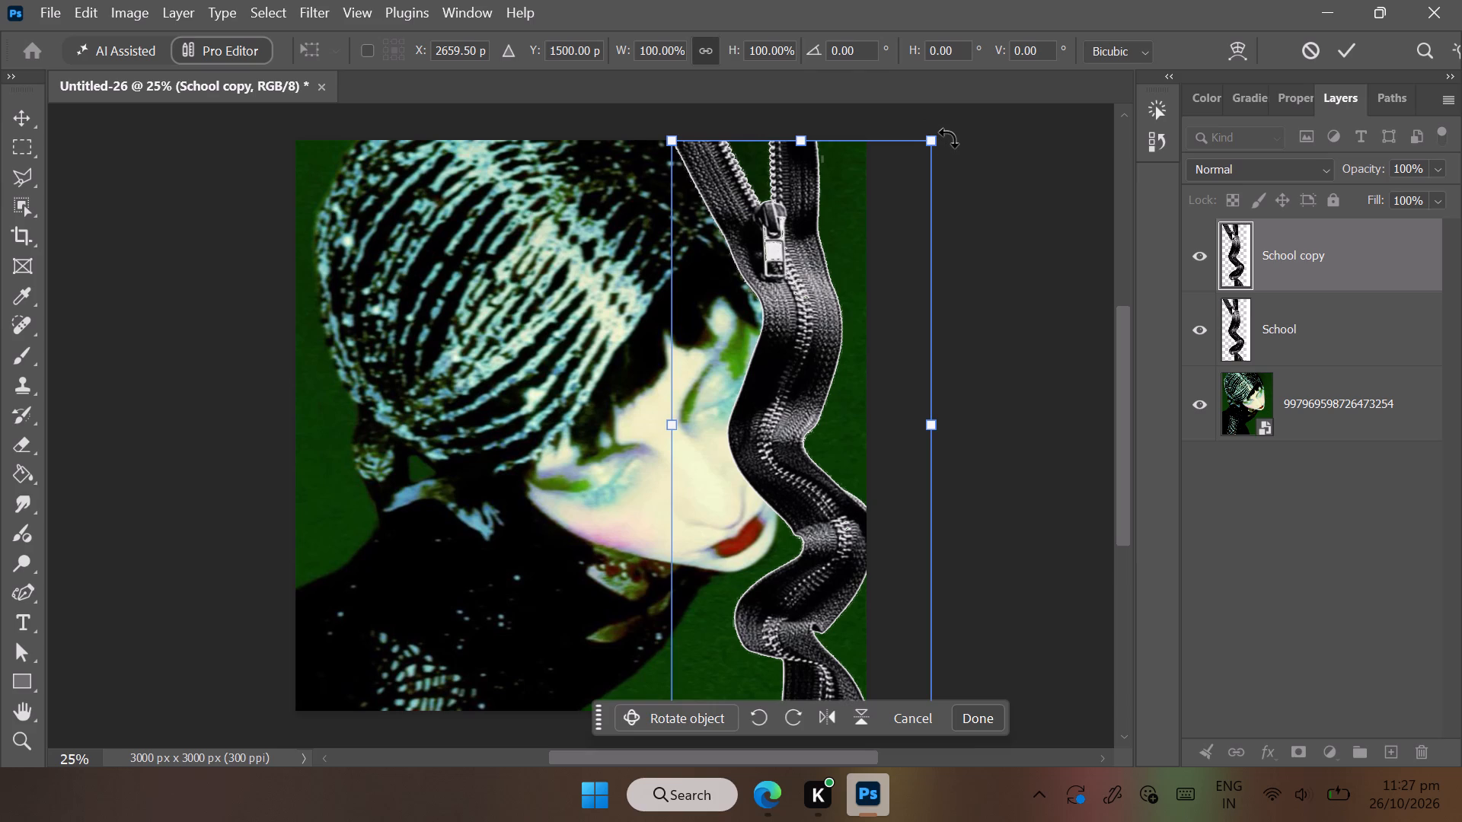
drag(948, 137, 1092, 581)
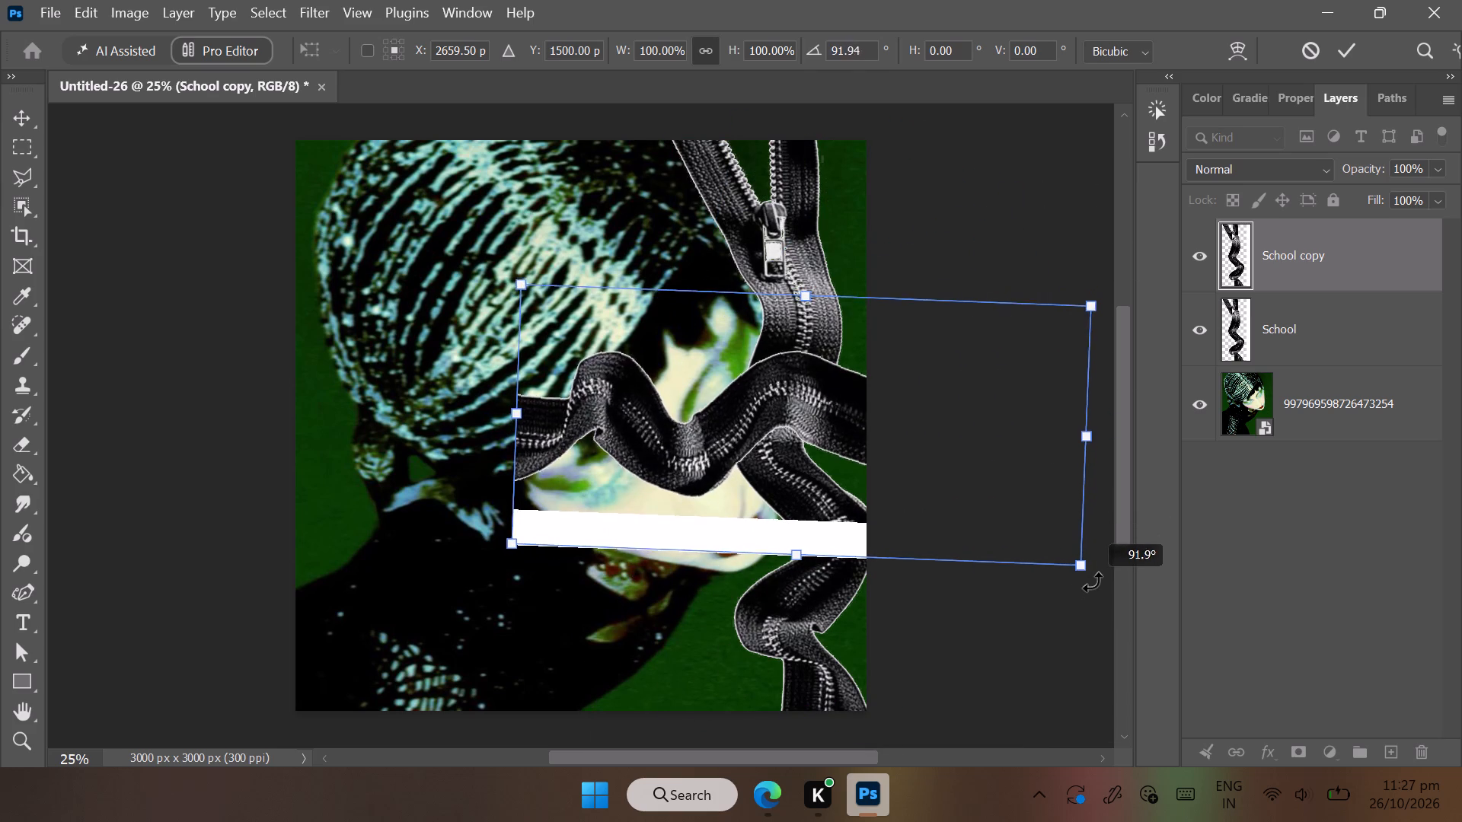
drag(1092, 581, 1099, 578)
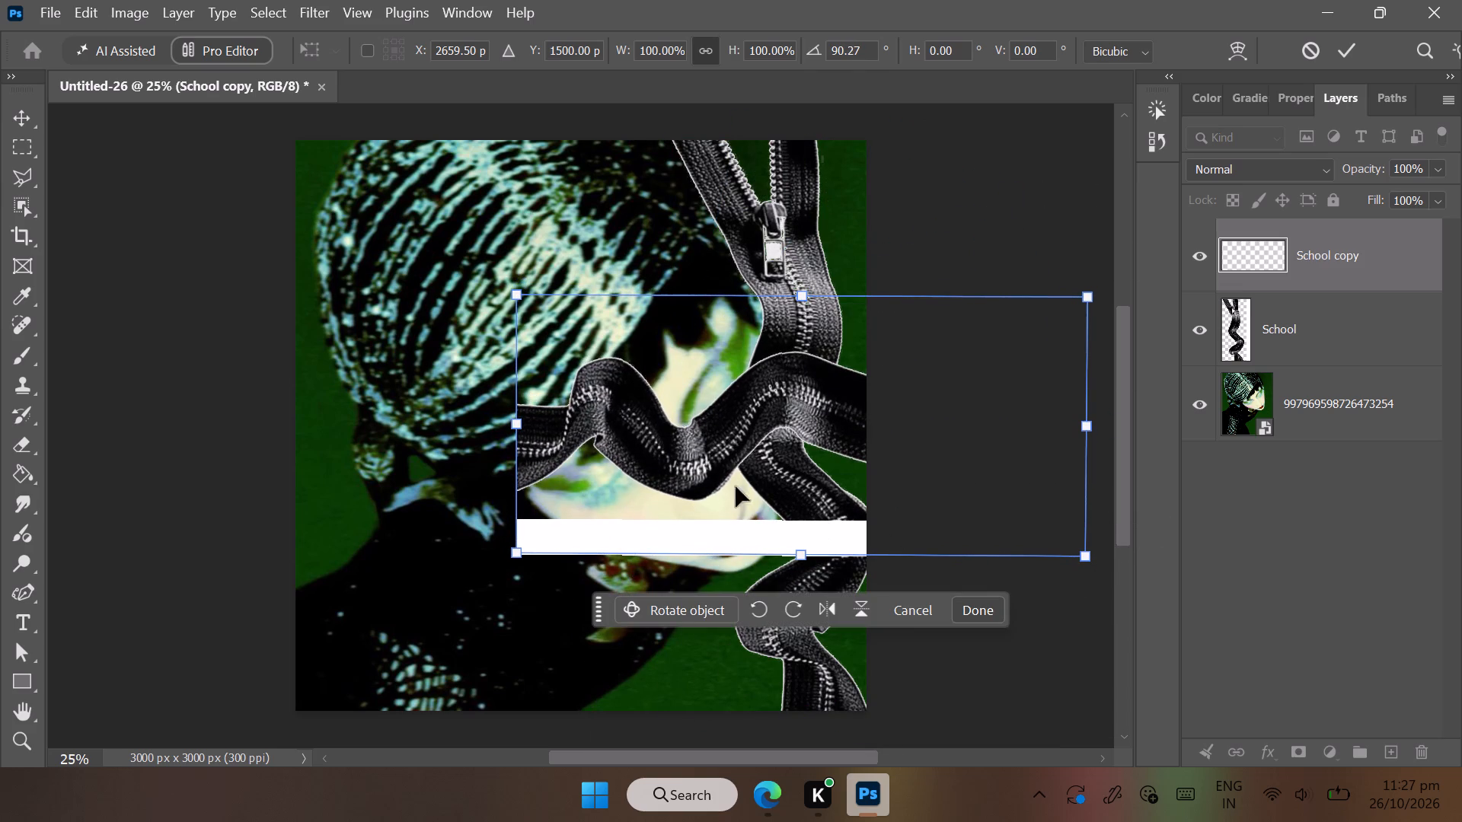
drag(682, 458, 426, 667)
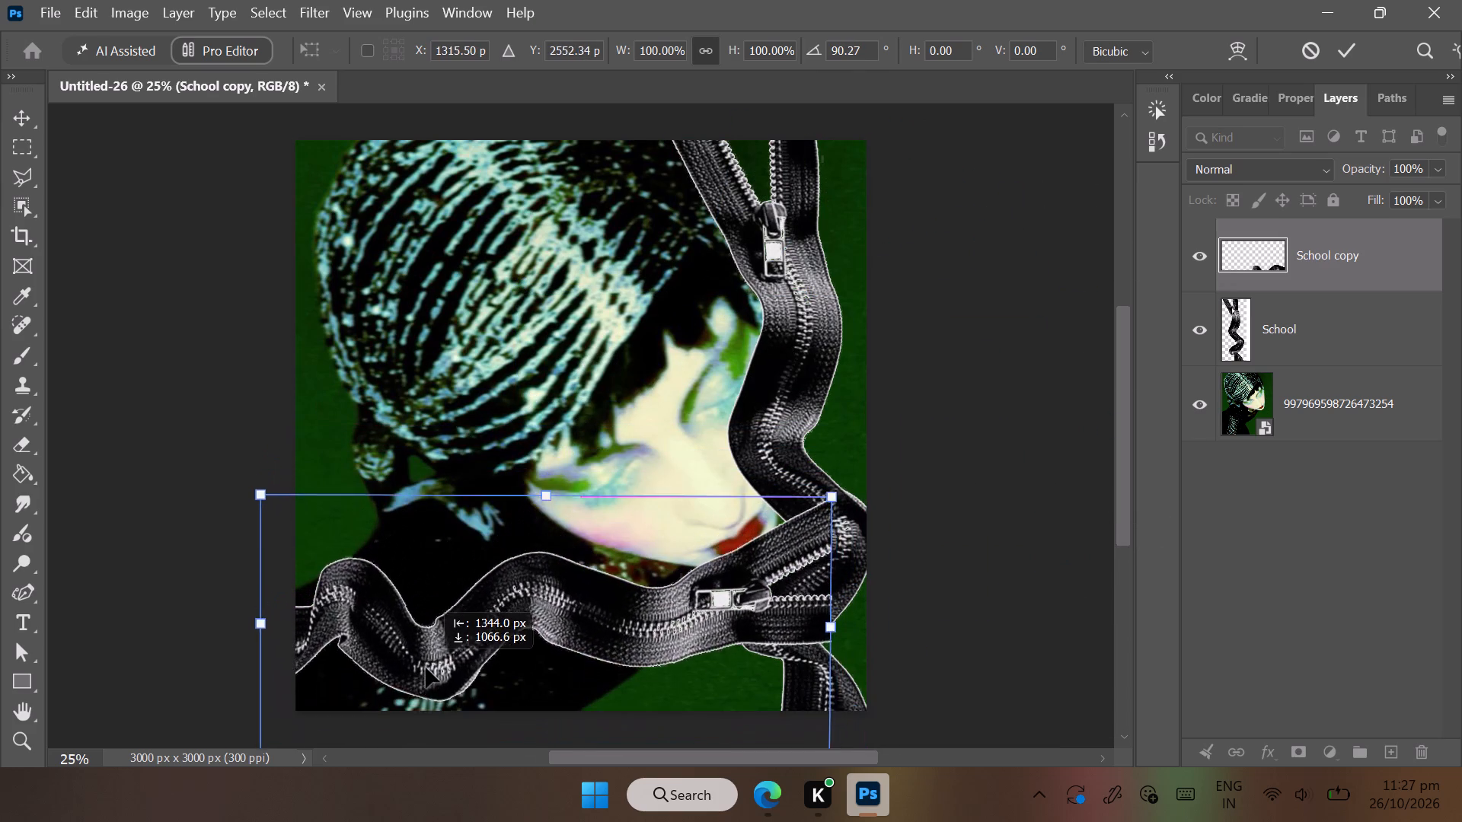
drag(426, 667, 448, 671)
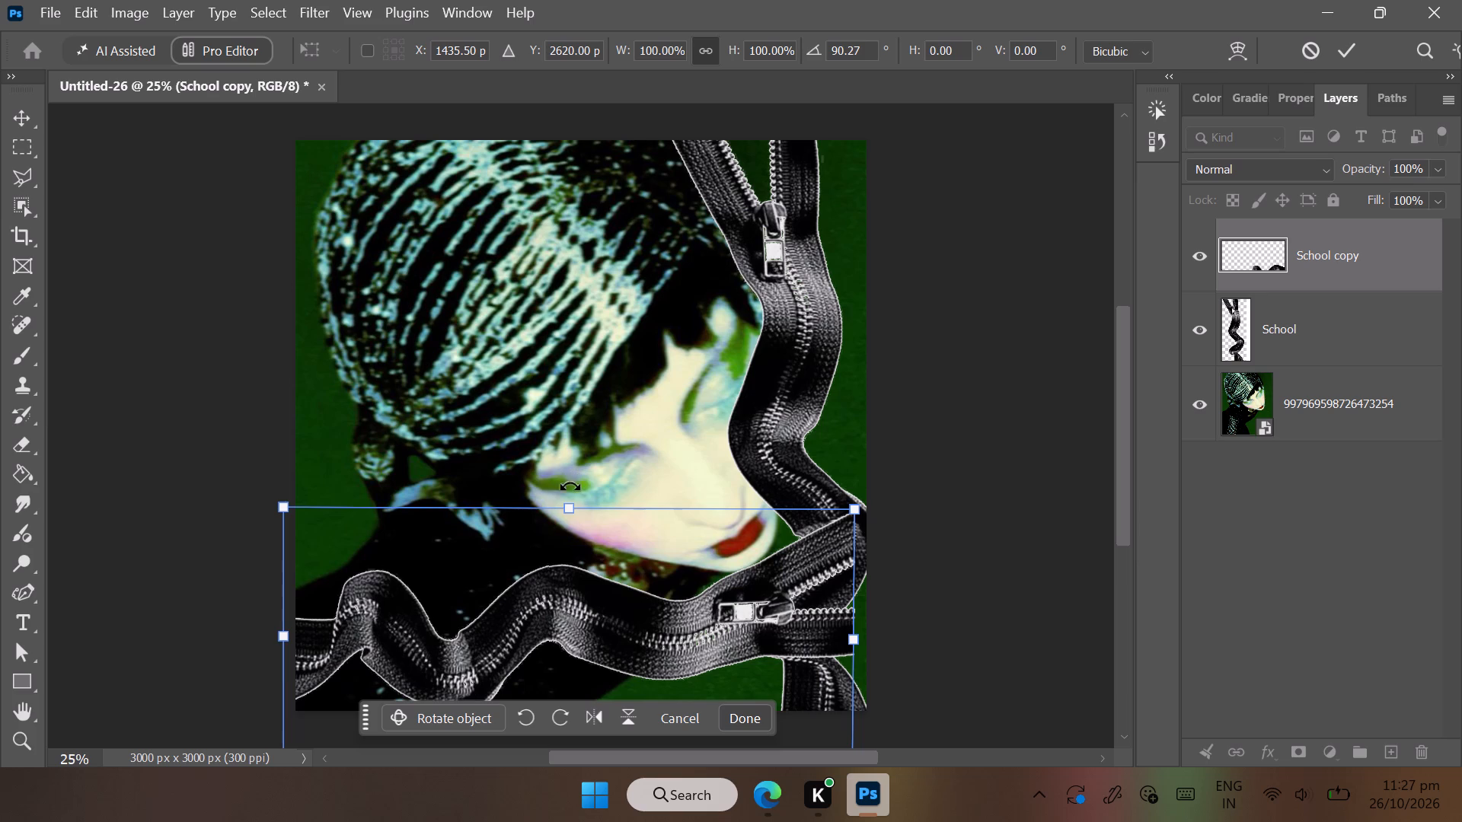
Flip the School copy zipper horizontally so its pull lies on the canvas's left side.
click(589, 726)
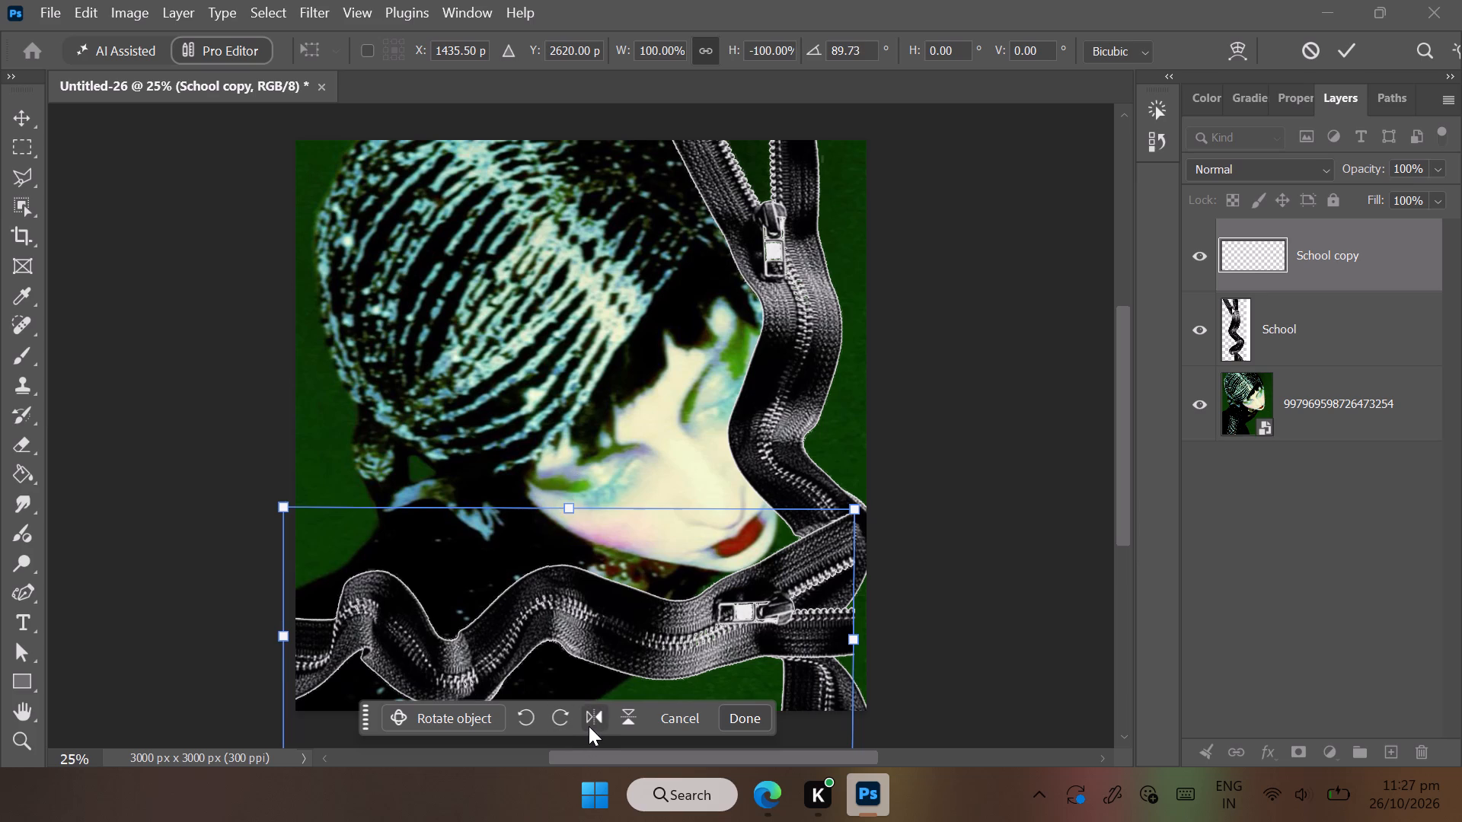
drag(675, 638, 651, 641)
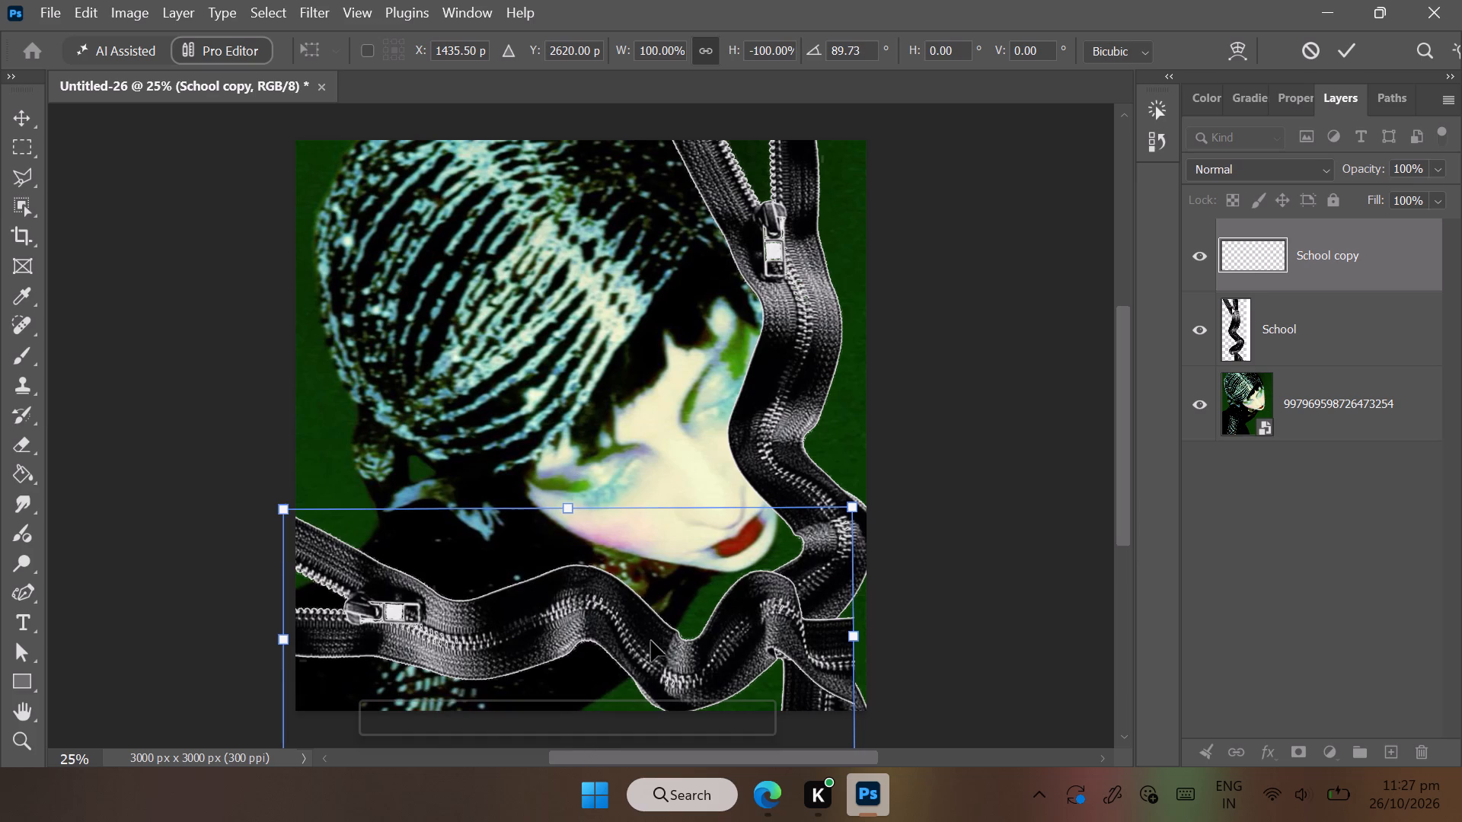
drag(651, 641, 653, 652)
Enlarge the School copy zipper proportionally to about 134% and lower it along the canvas's bottom, keeping its end at the right edge.
drag(851, 637, 860, 635)
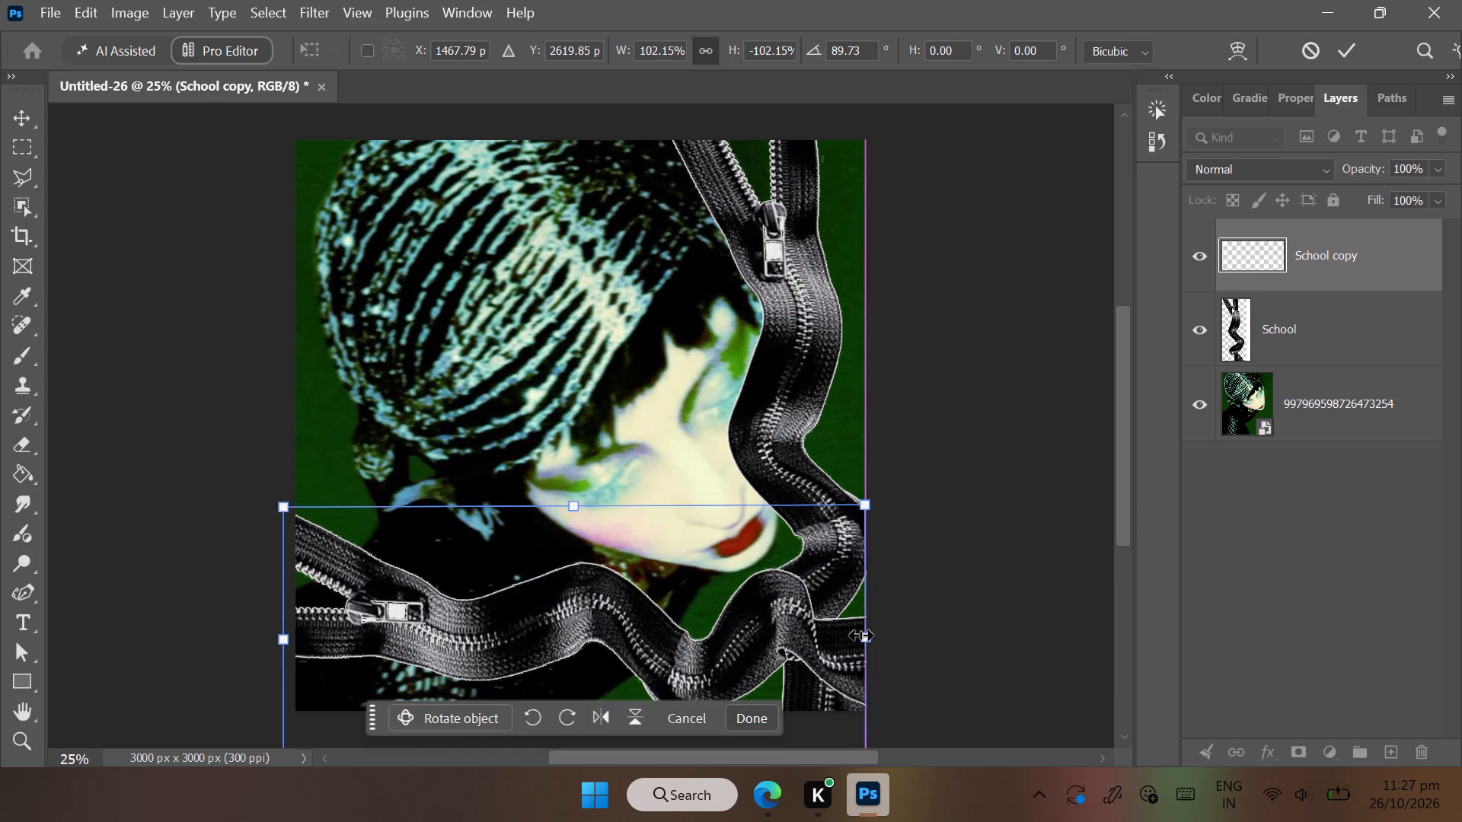
drag(283, 643, 244, 645)
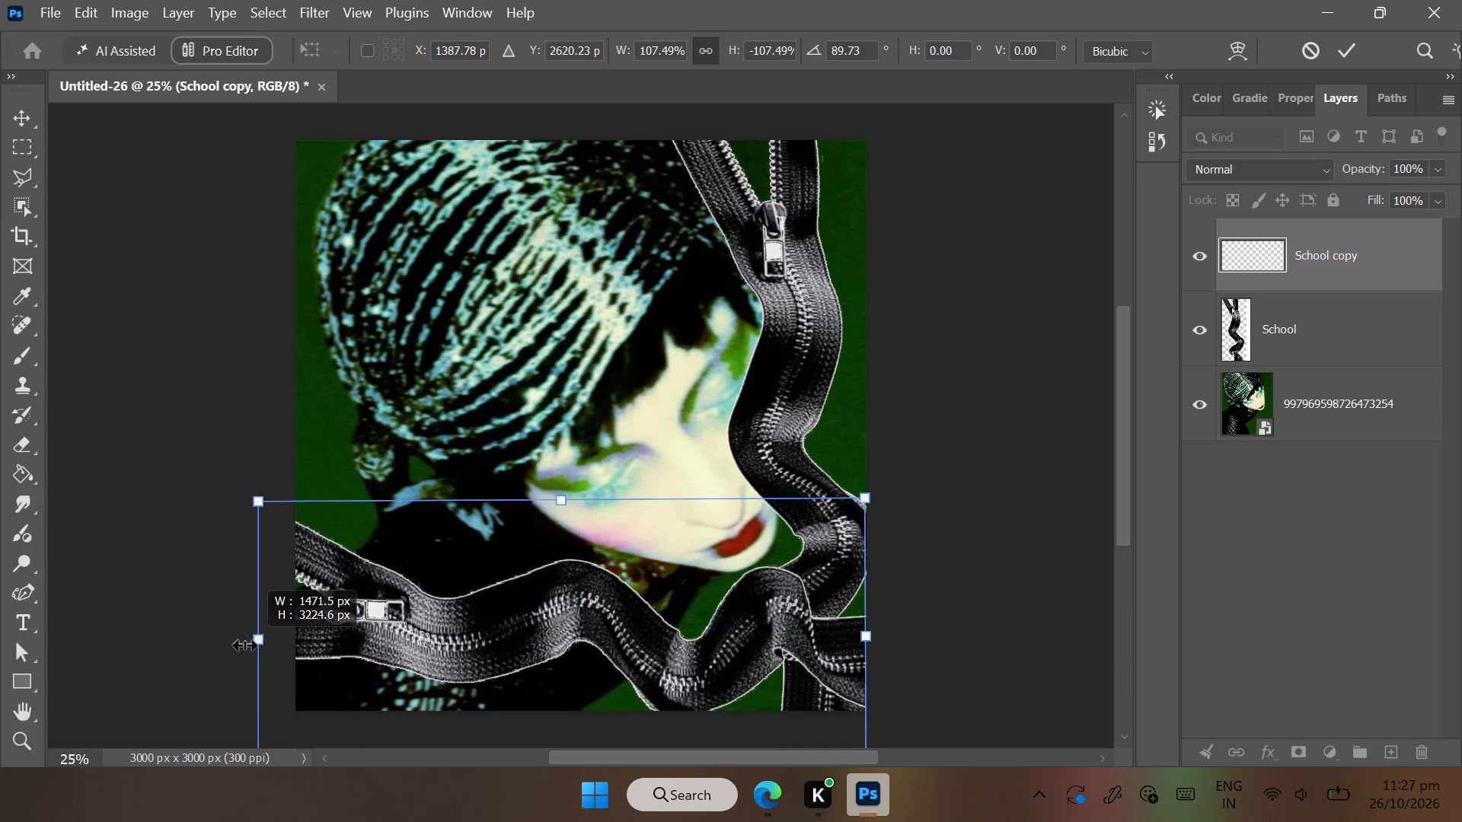
drag(244, 645, 122, 642)
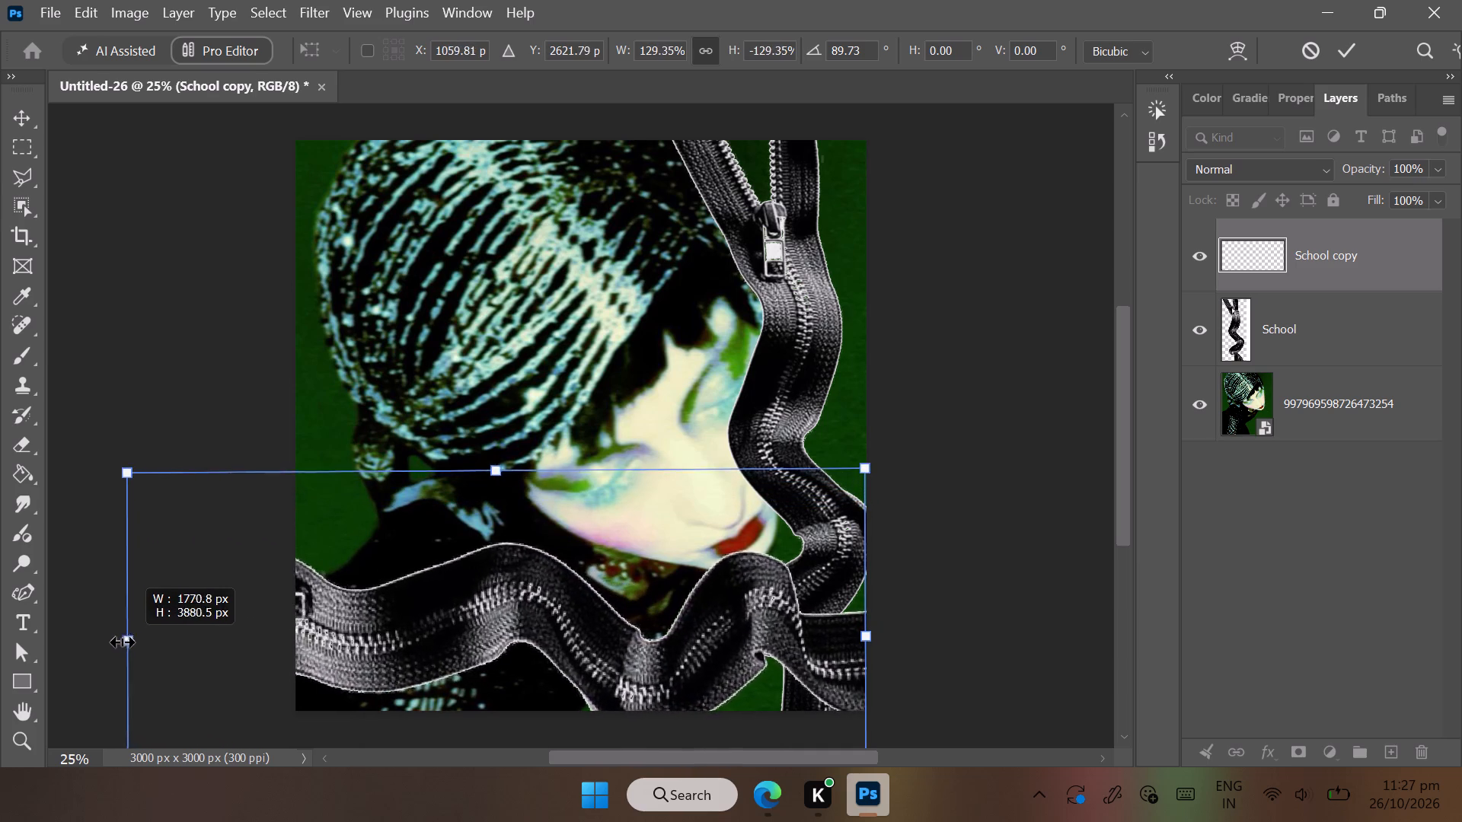
drag(122, 642, 102, 637)
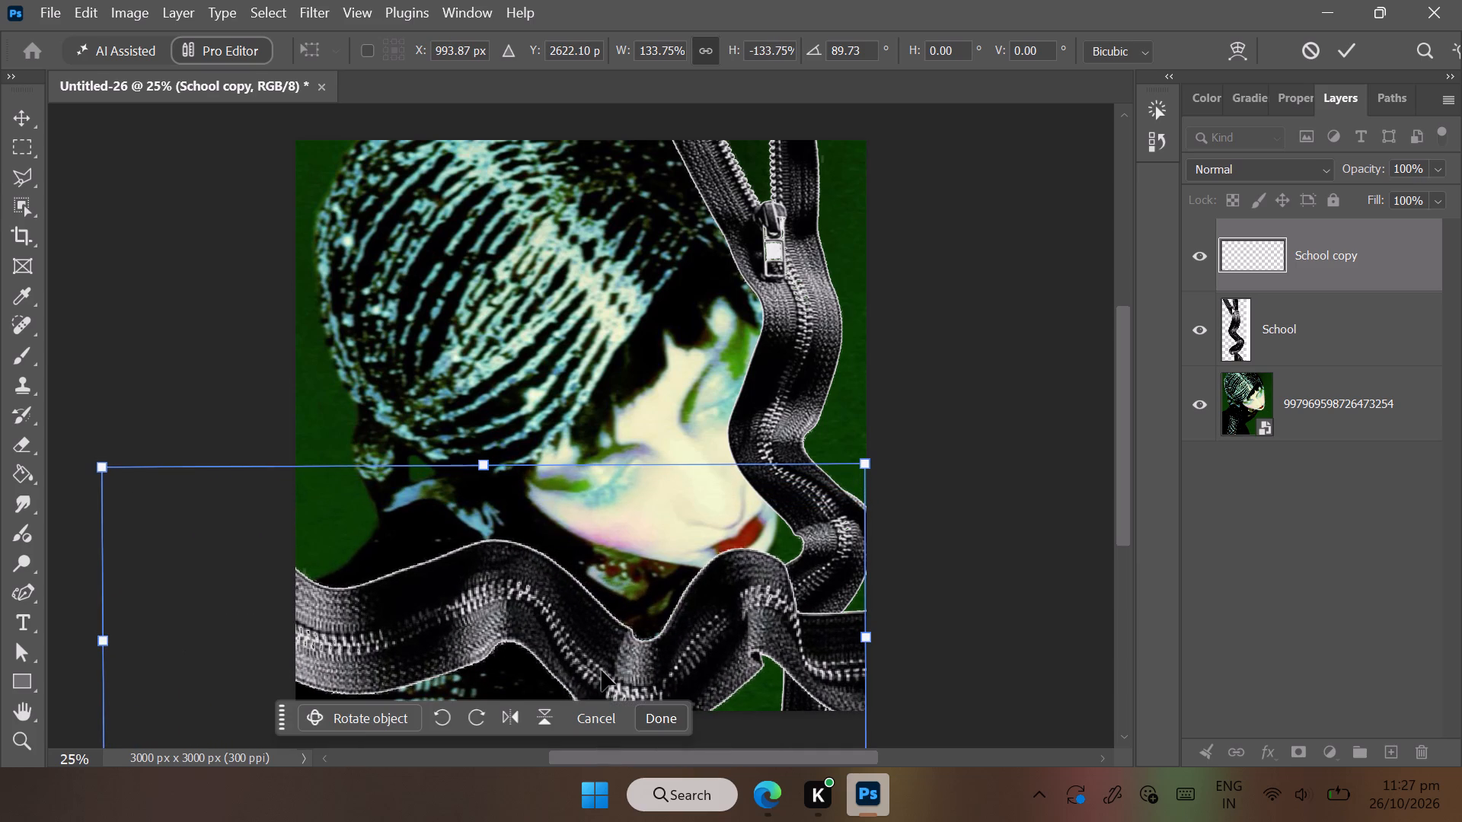
drag(602, 671, 597, 693)
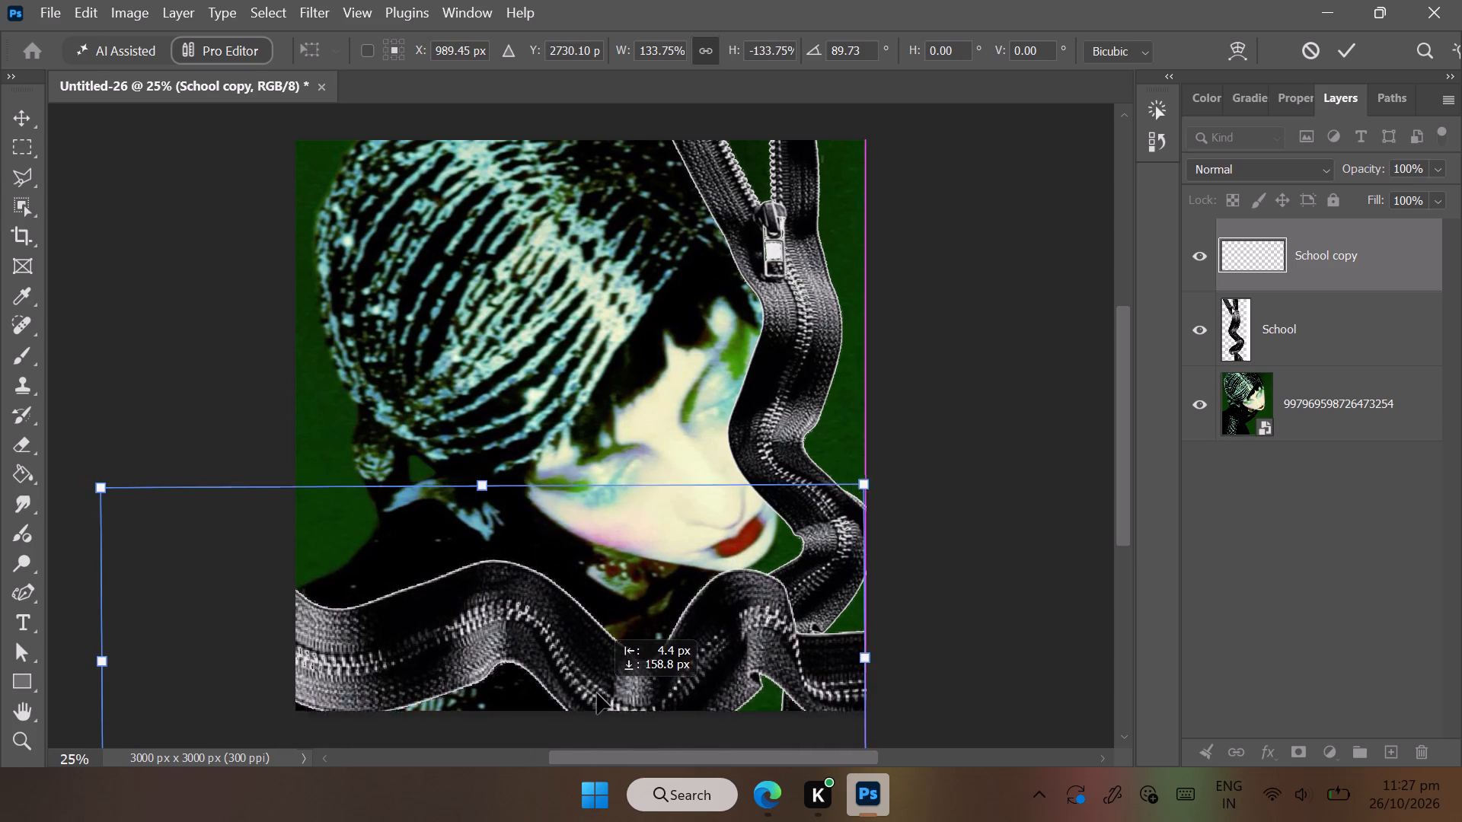
drag(597, 693, 602, 698)
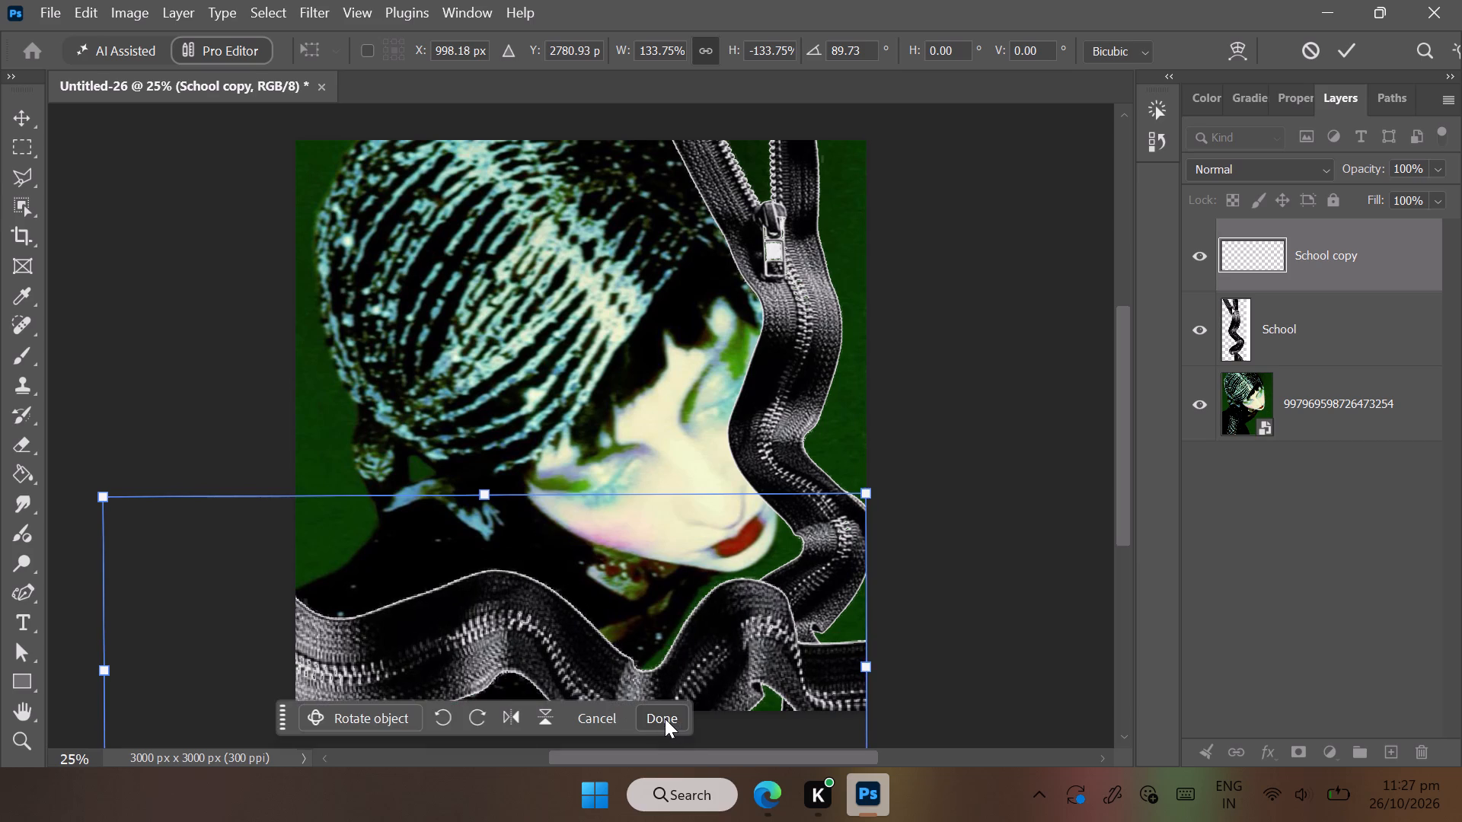
click(665, 718)
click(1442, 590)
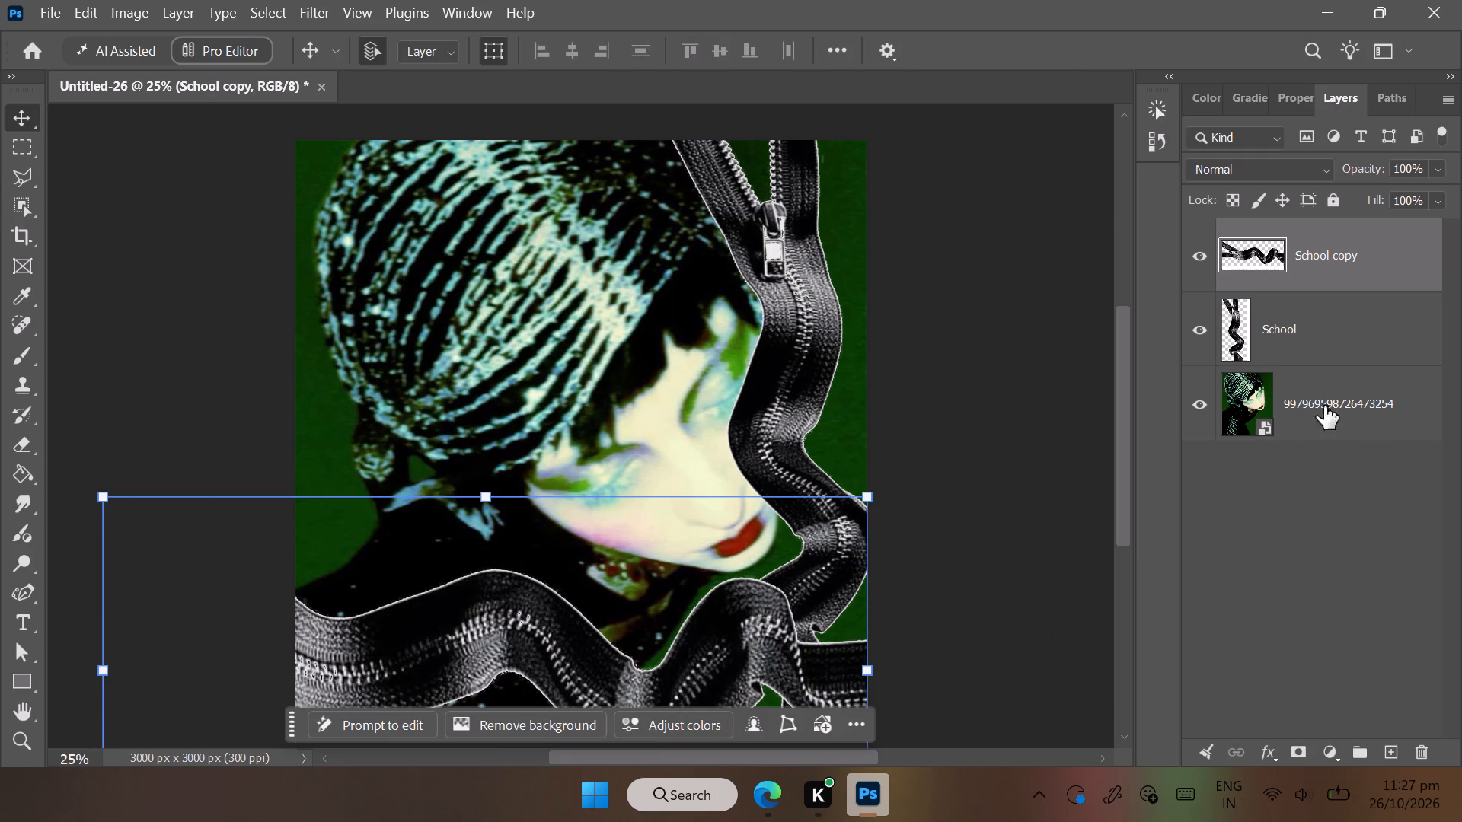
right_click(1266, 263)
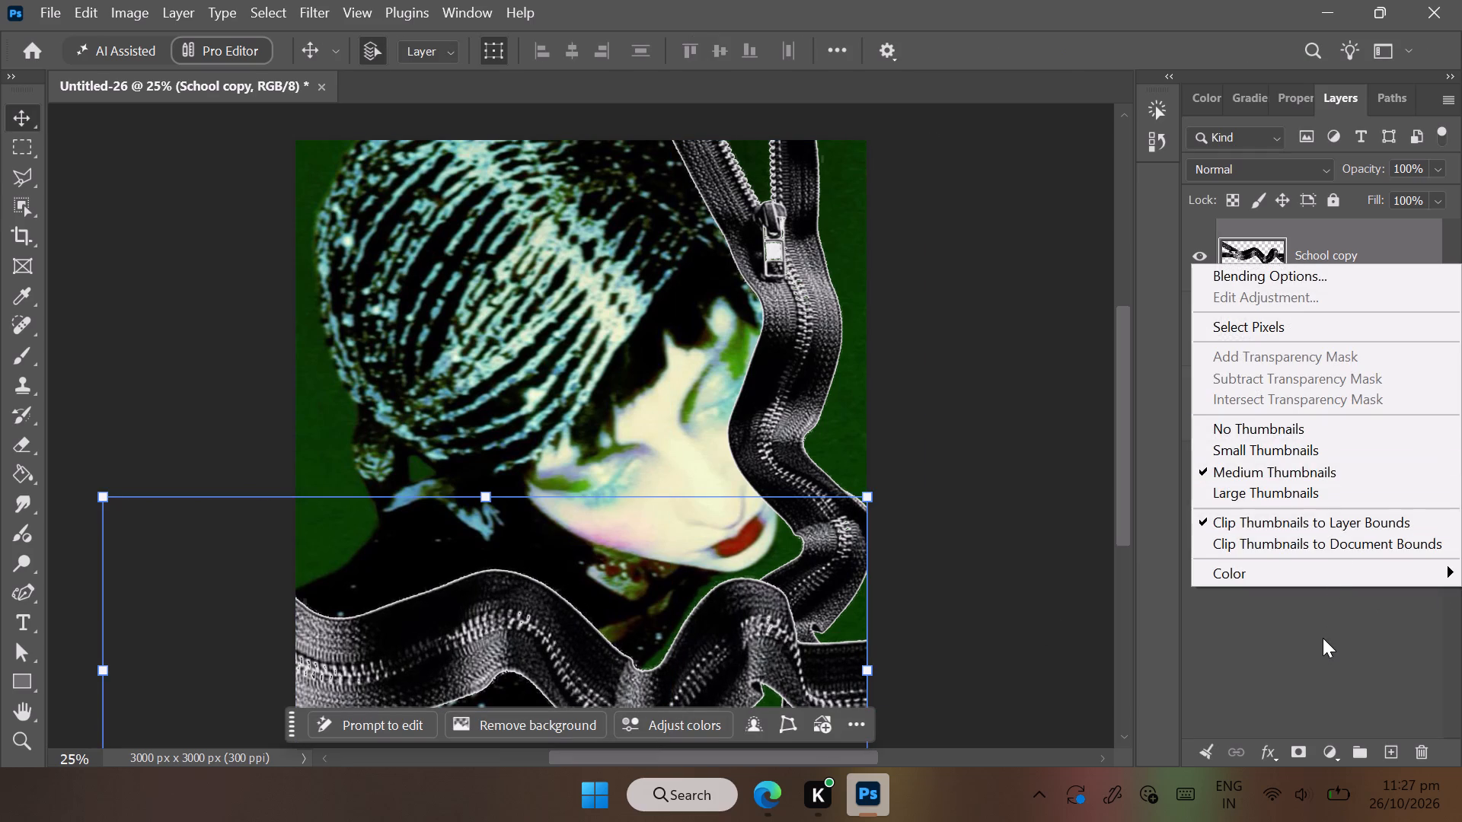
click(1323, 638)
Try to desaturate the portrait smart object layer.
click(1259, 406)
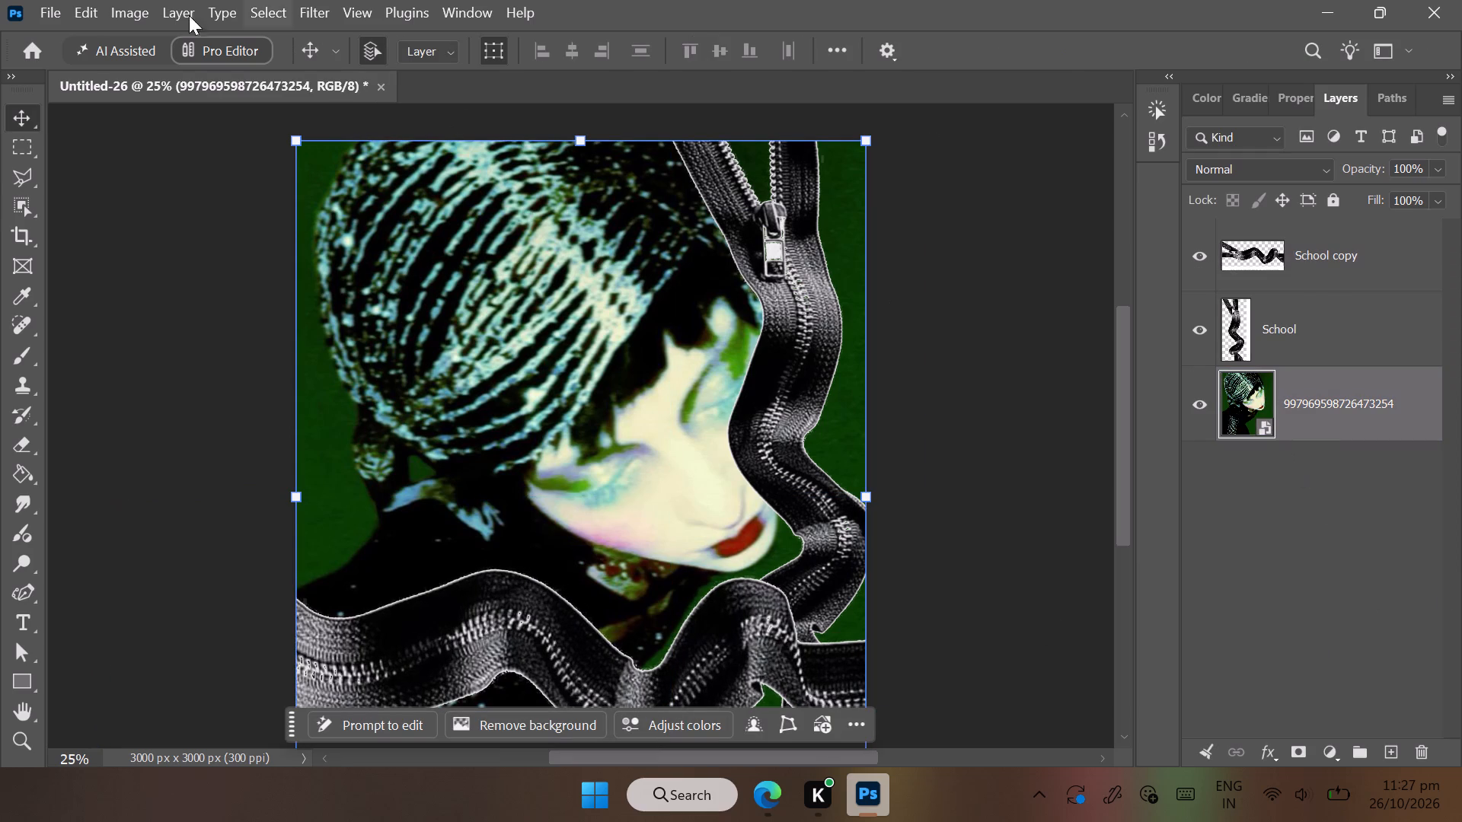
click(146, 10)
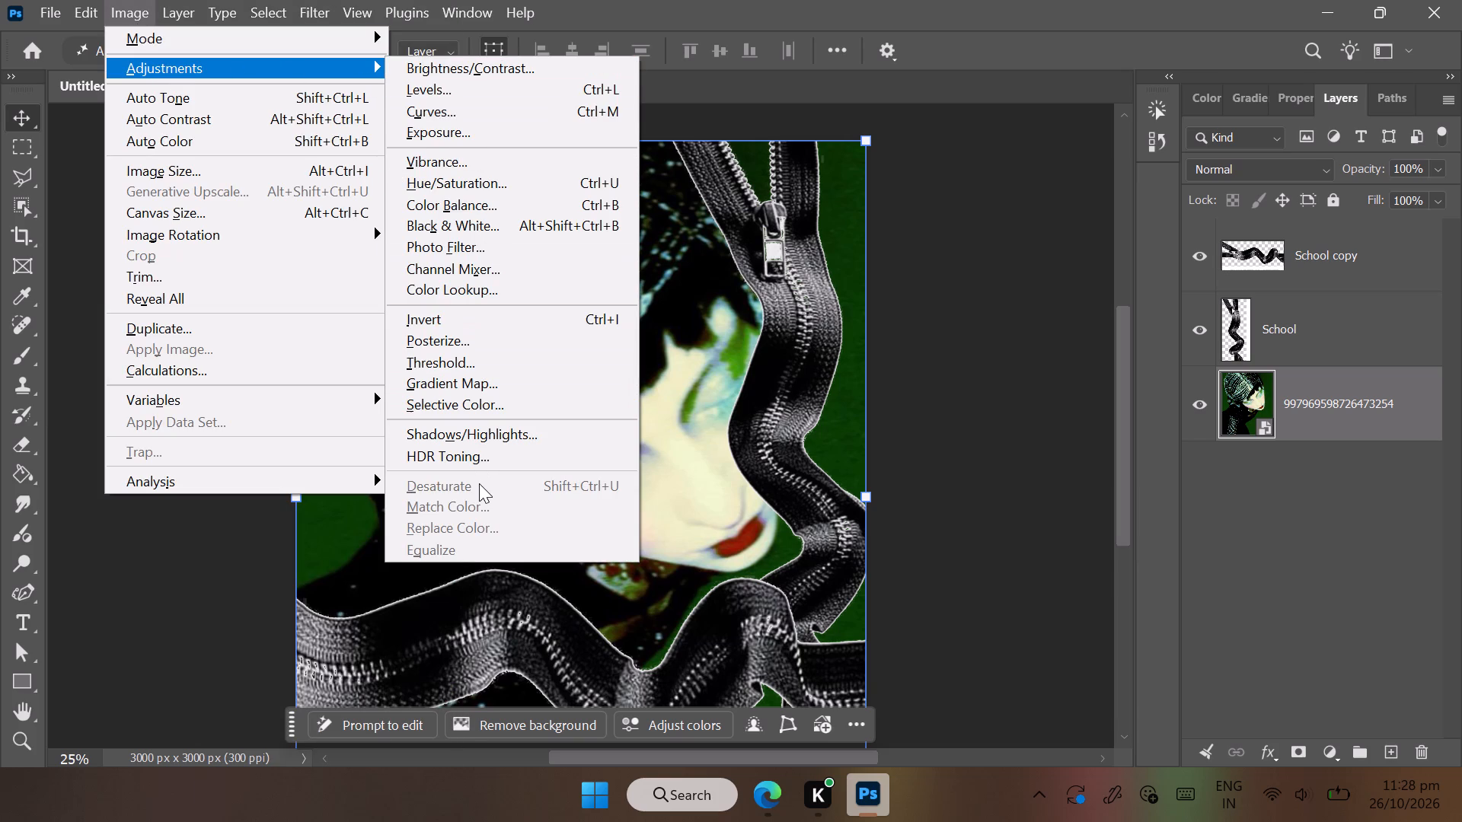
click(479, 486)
Rasterize the portrait layer.
right_click(1288, 403)
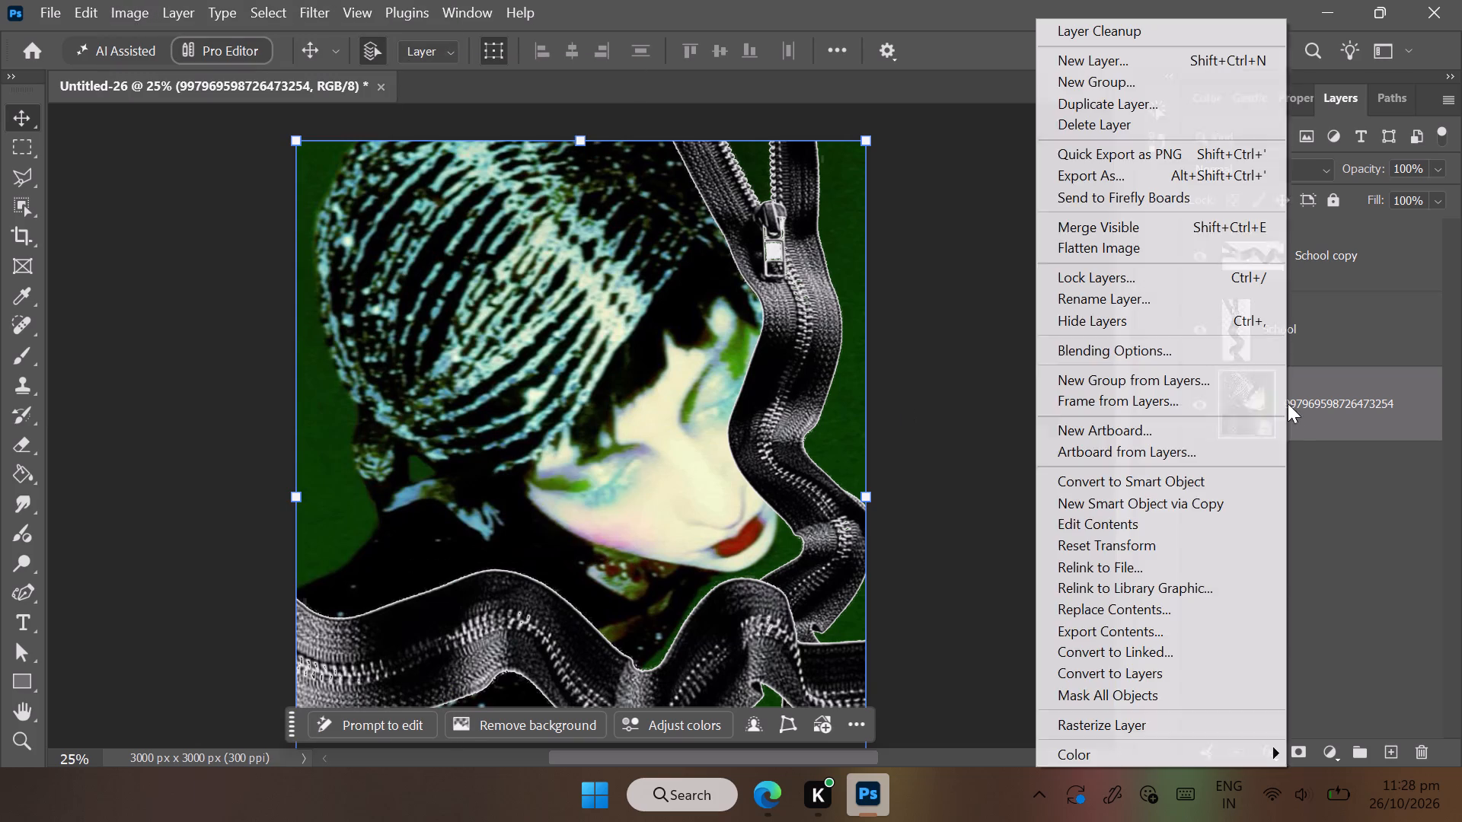
click(1168, 732)
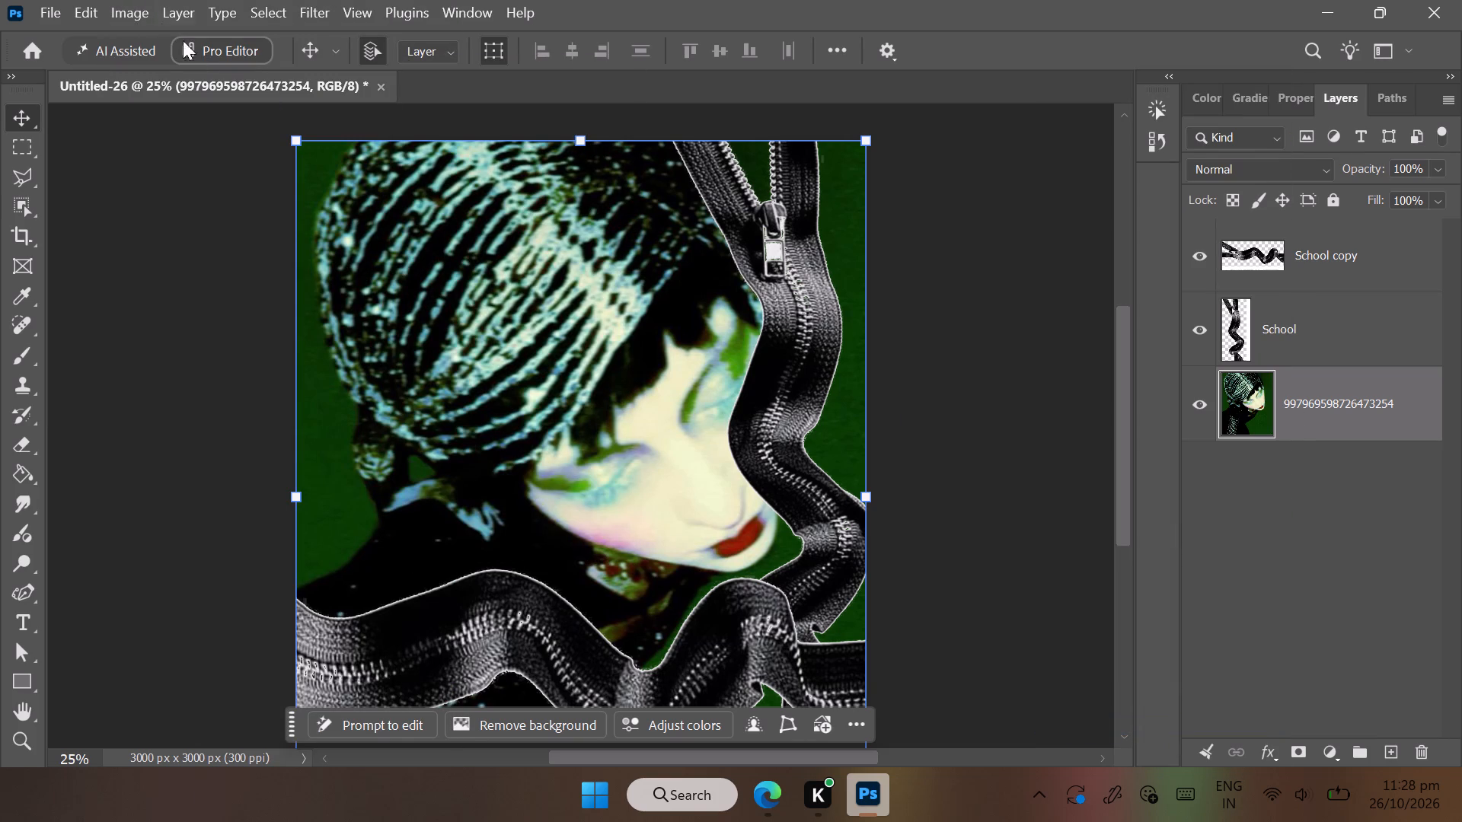
Desaturate the rasterized portrait layer to black and white.
click(129, 0)
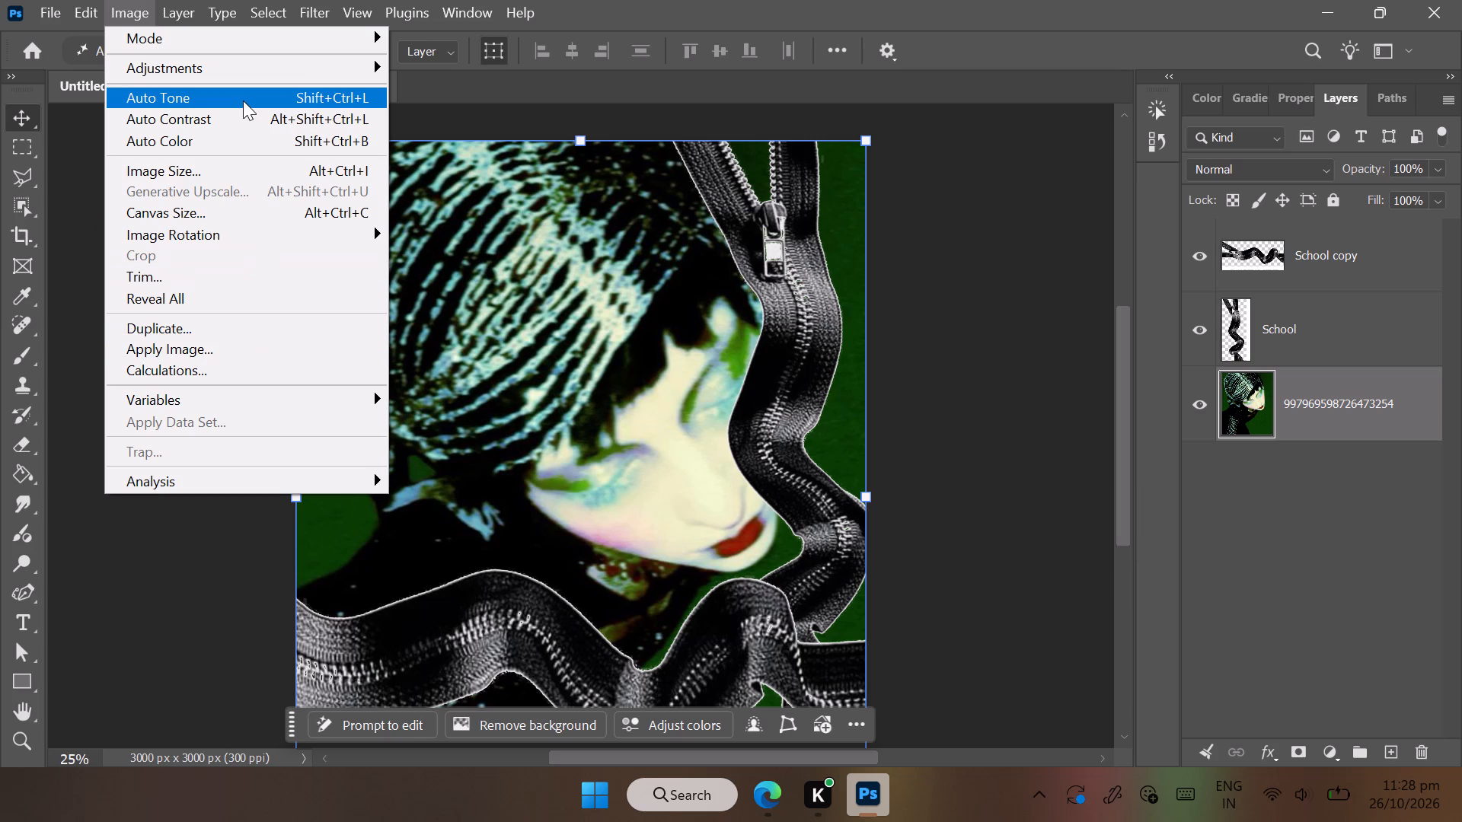
click(531, 491)
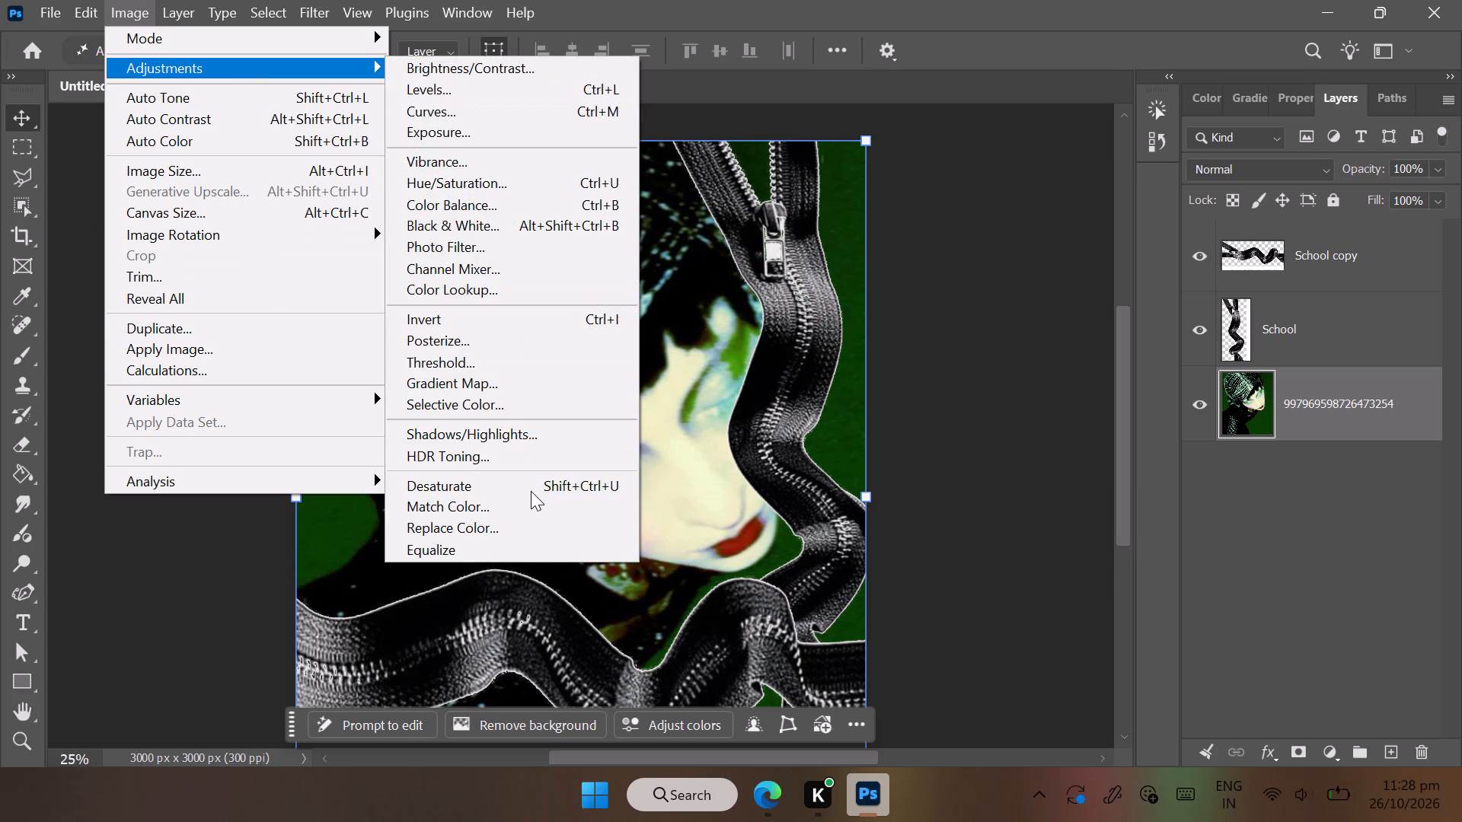
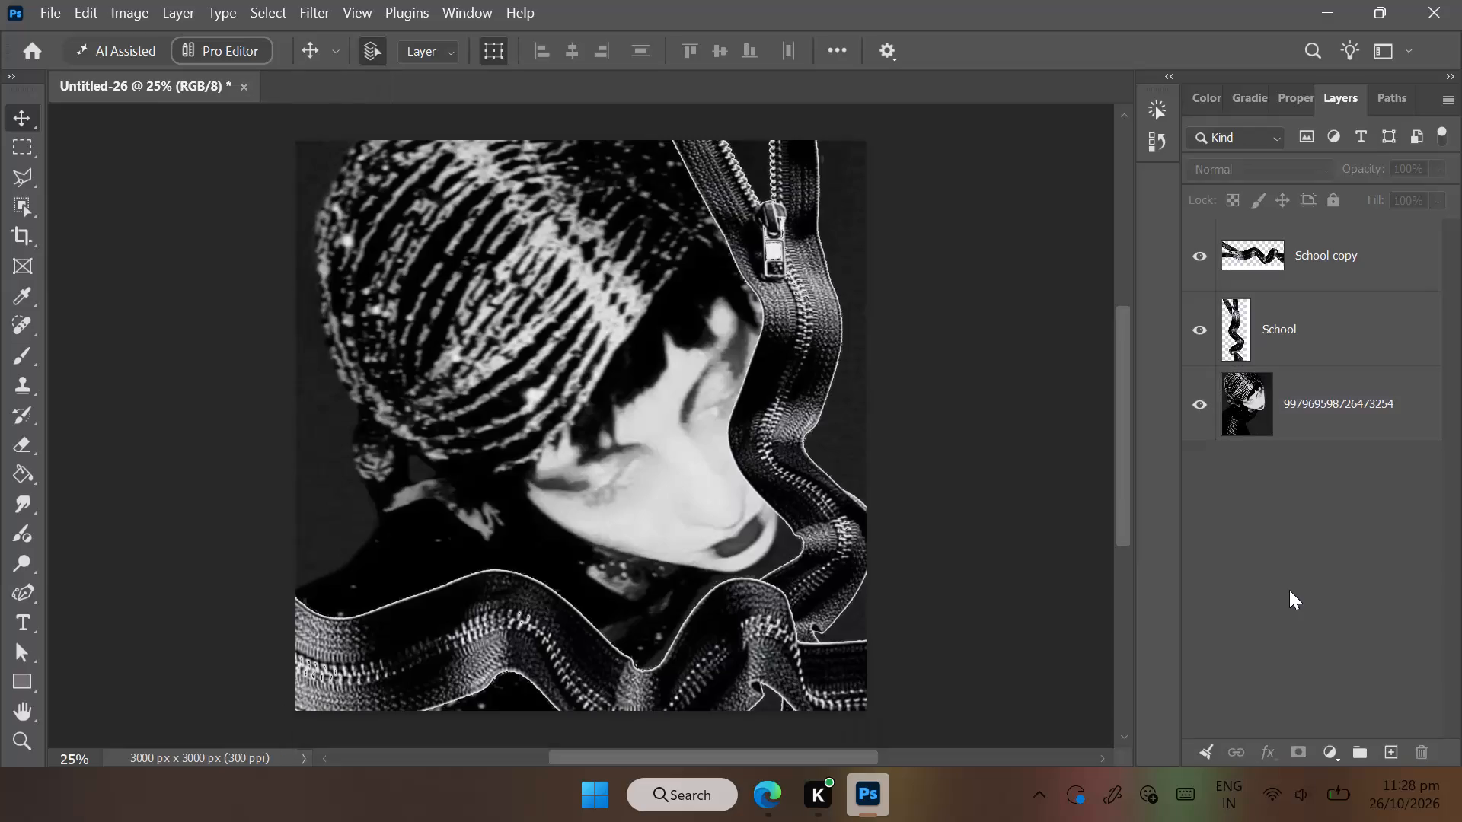
Undo the portrait layer's desaturation.
key(ctrl+z)
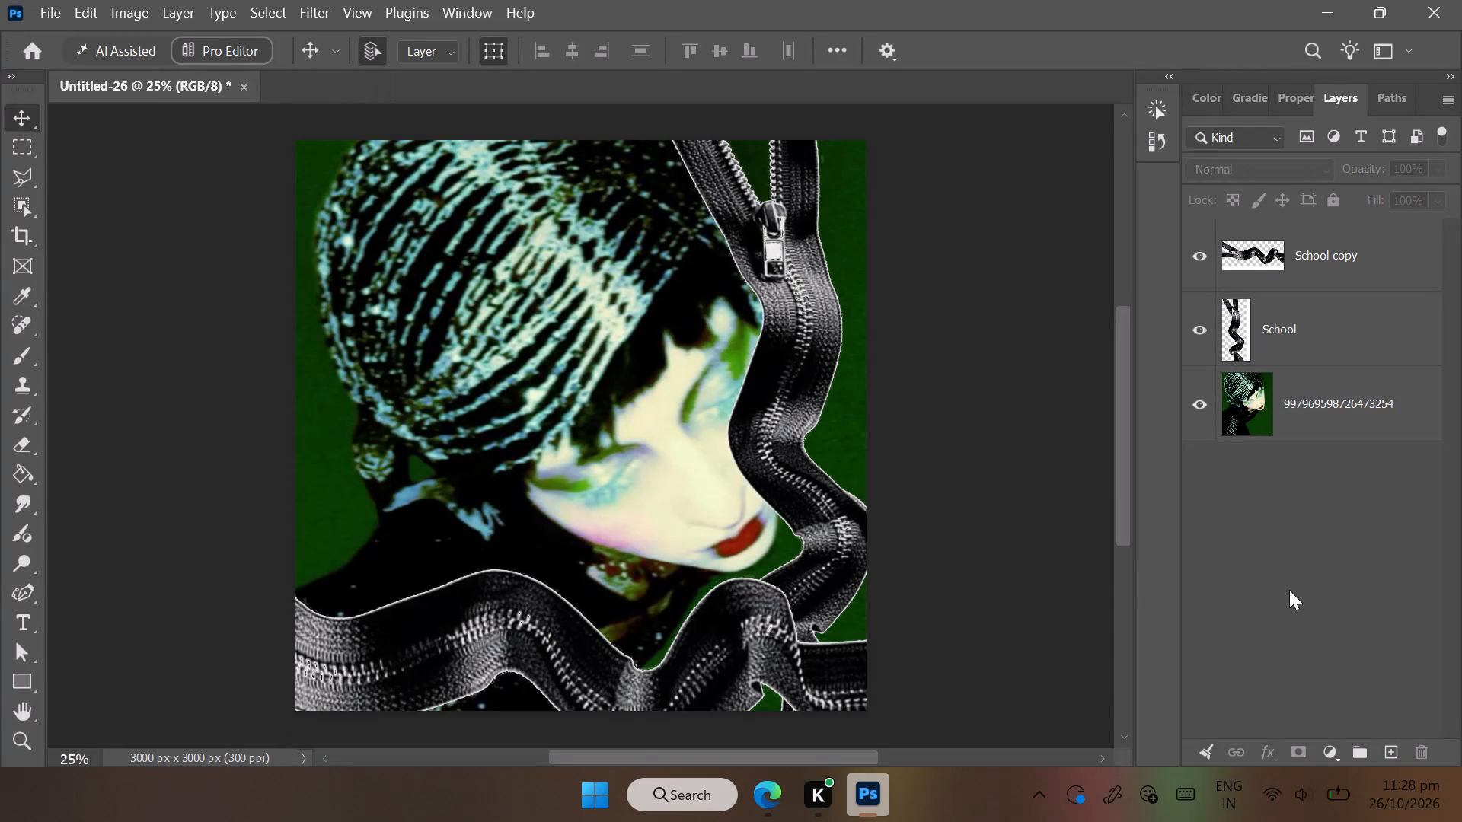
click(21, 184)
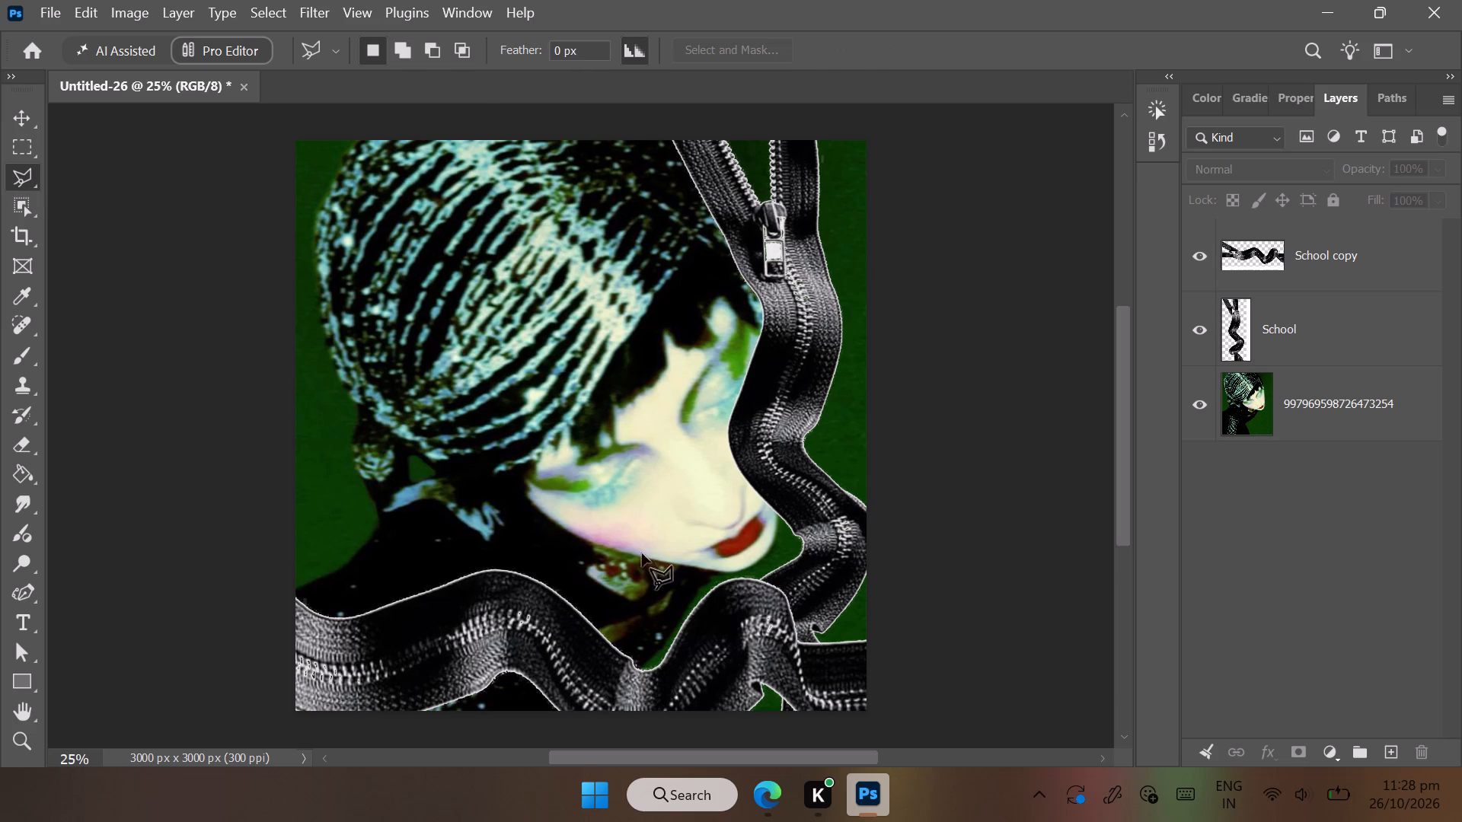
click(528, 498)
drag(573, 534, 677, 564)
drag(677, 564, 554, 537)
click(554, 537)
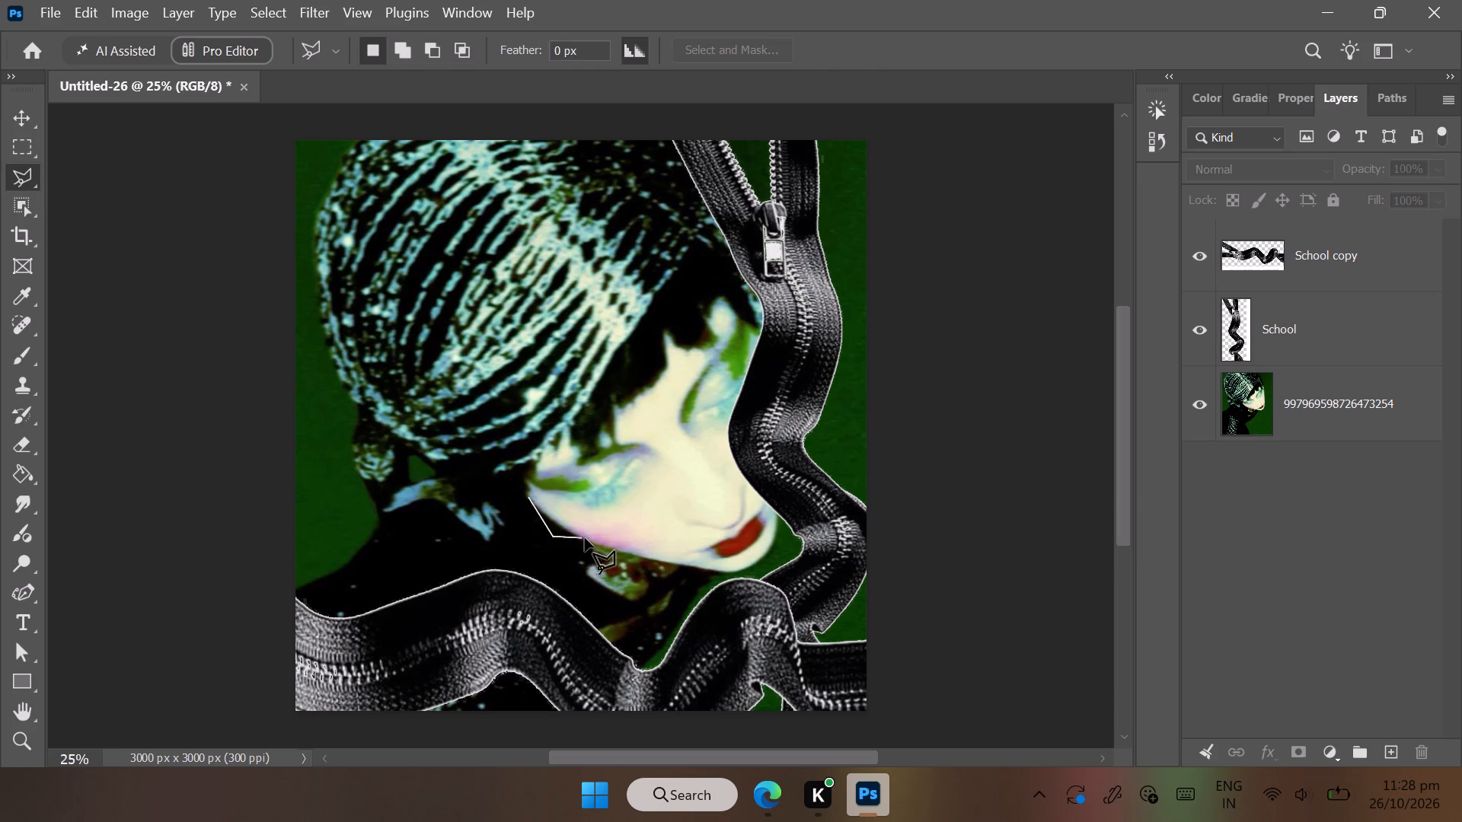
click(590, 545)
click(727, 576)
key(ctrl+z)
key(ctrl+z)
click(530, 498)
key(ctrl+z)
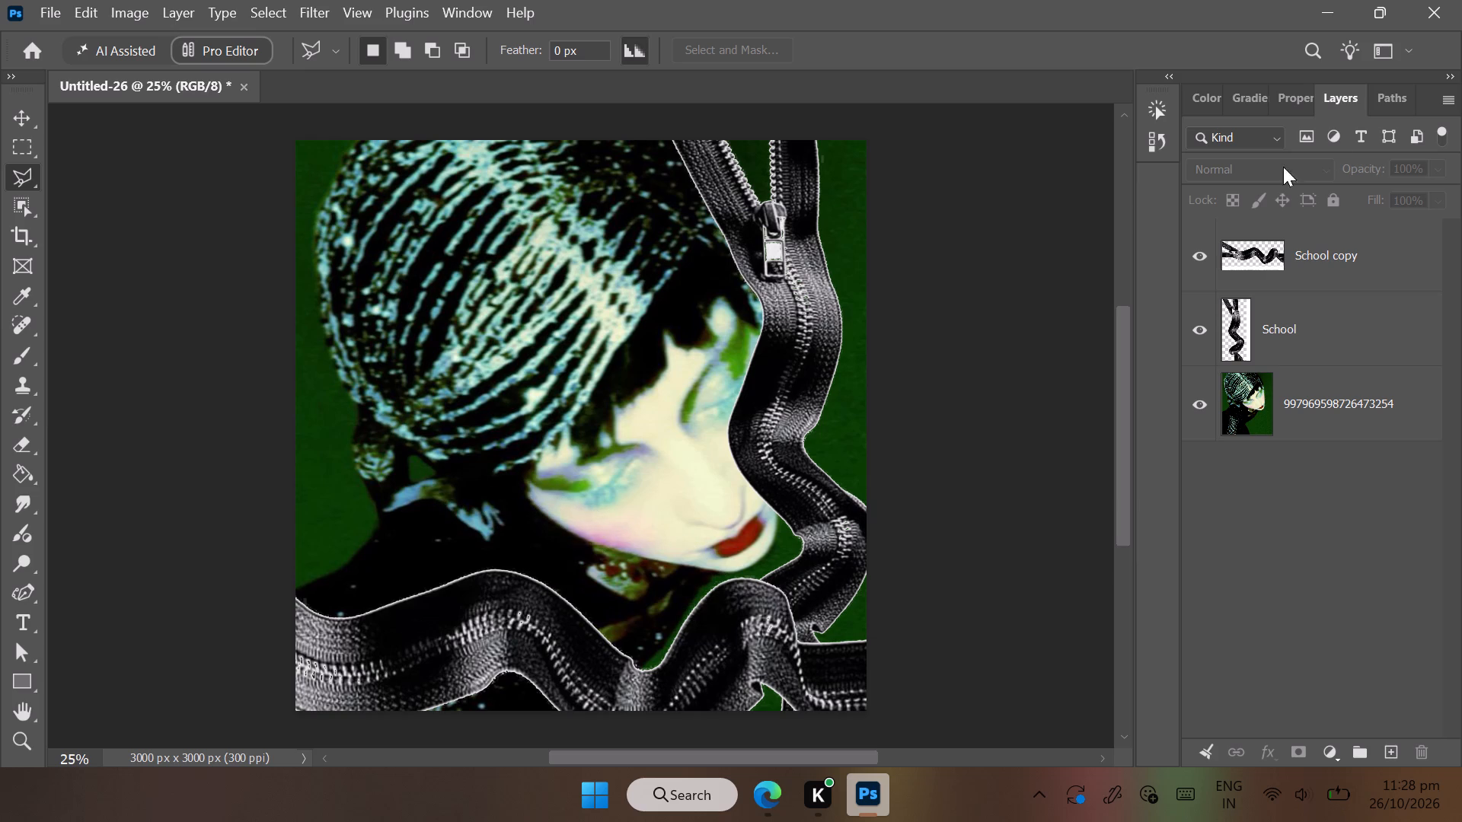
Hide the School and School copy zipper layers.
click(1206, 326)
click(1200, 264)
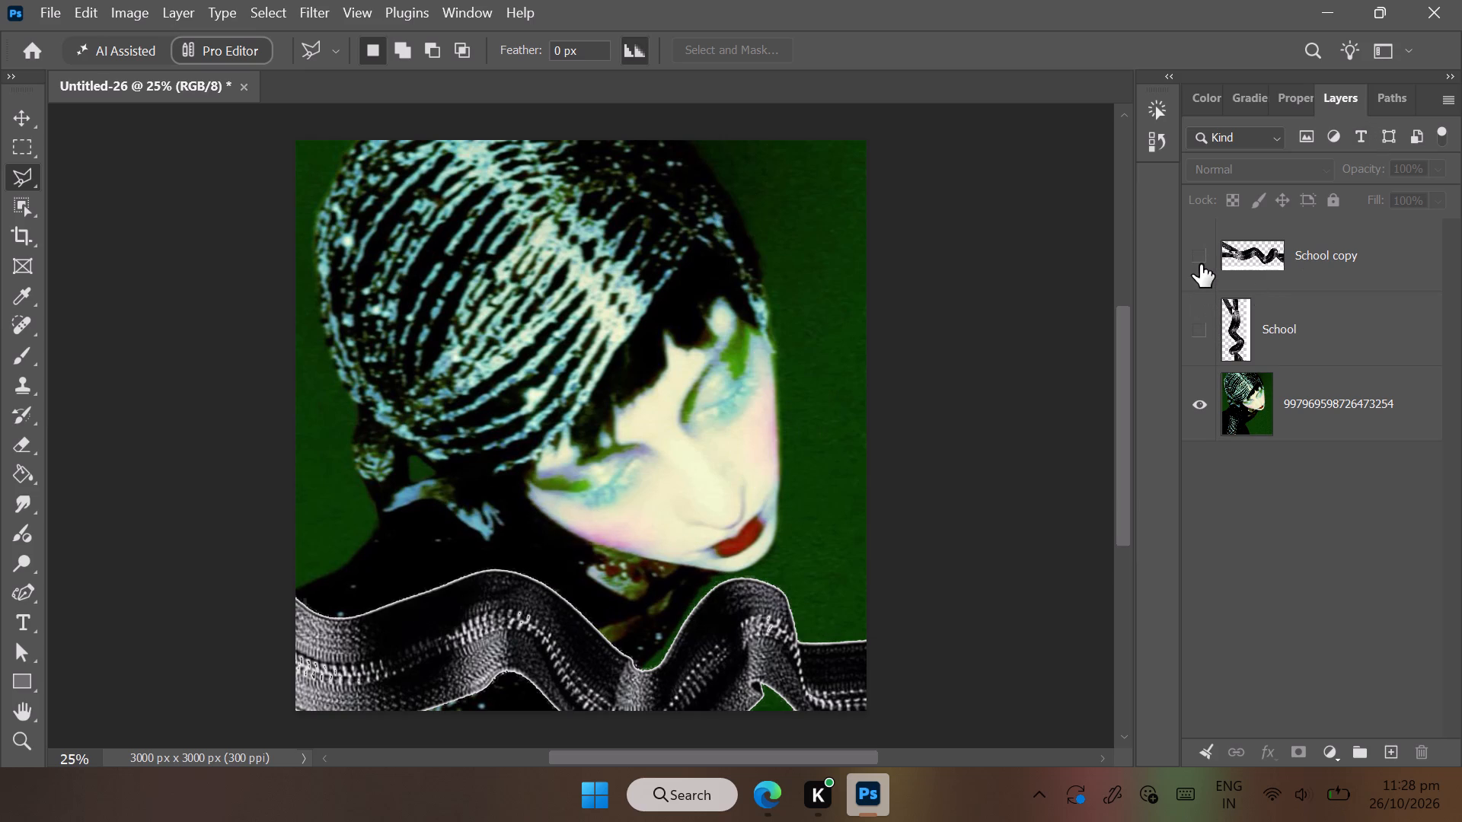
Select the face on the portrait layer with the Magnetic Lasso, tracing along the cheek, chin, jaw and fringe back to the start.
right_click(11, 176)
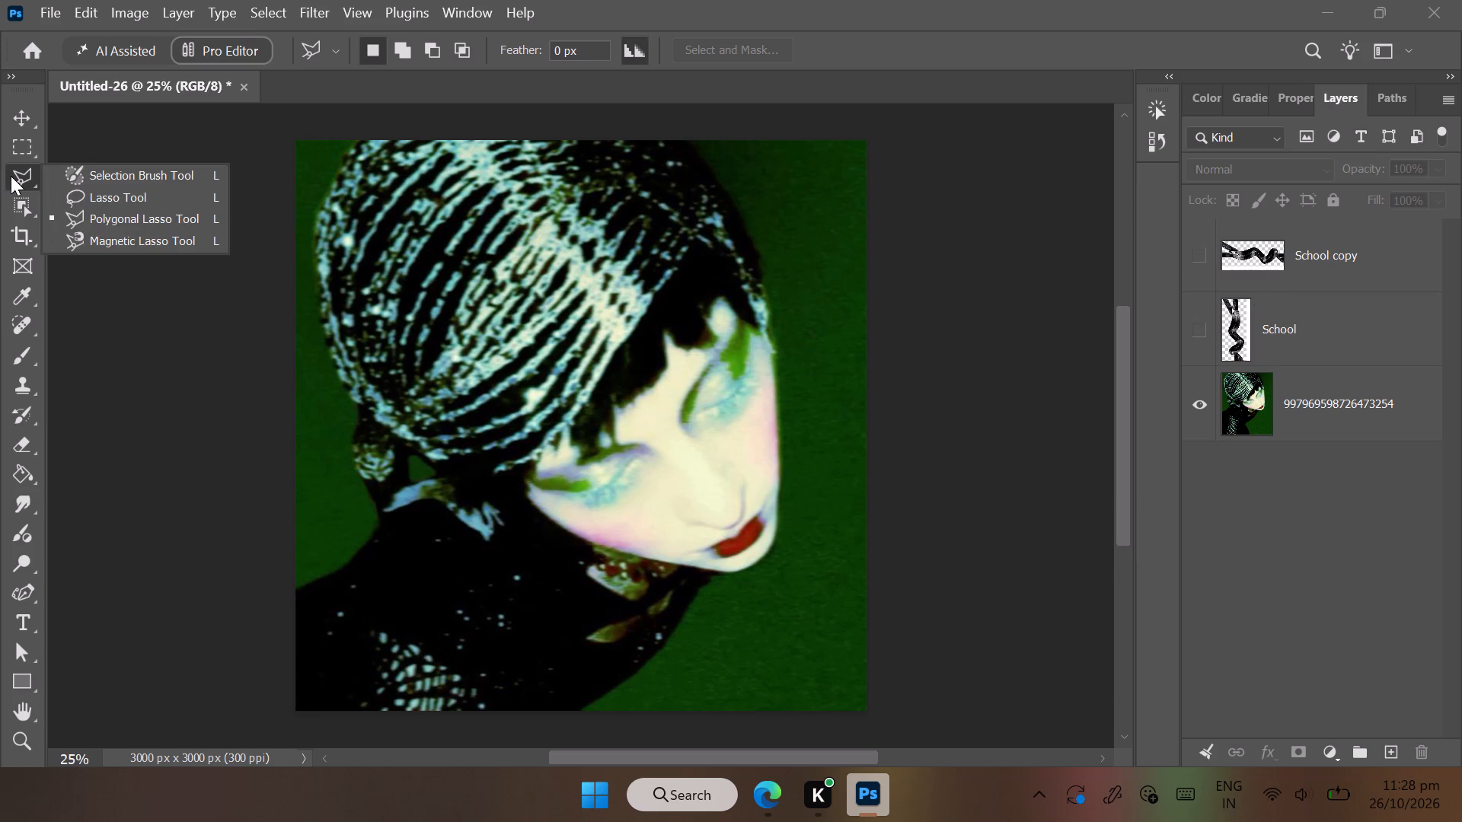
click(116, 232)
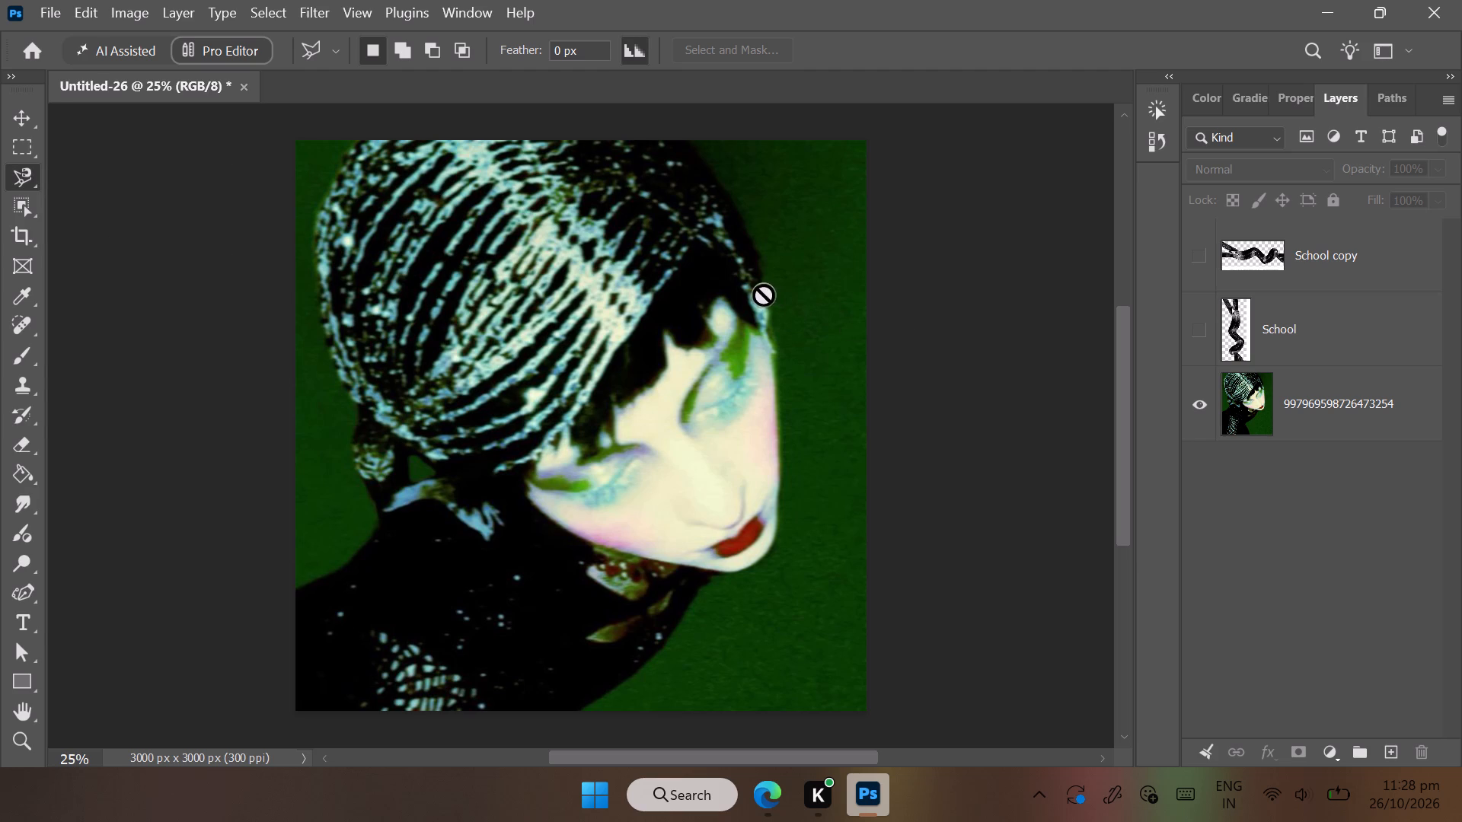
click(1270, 408)
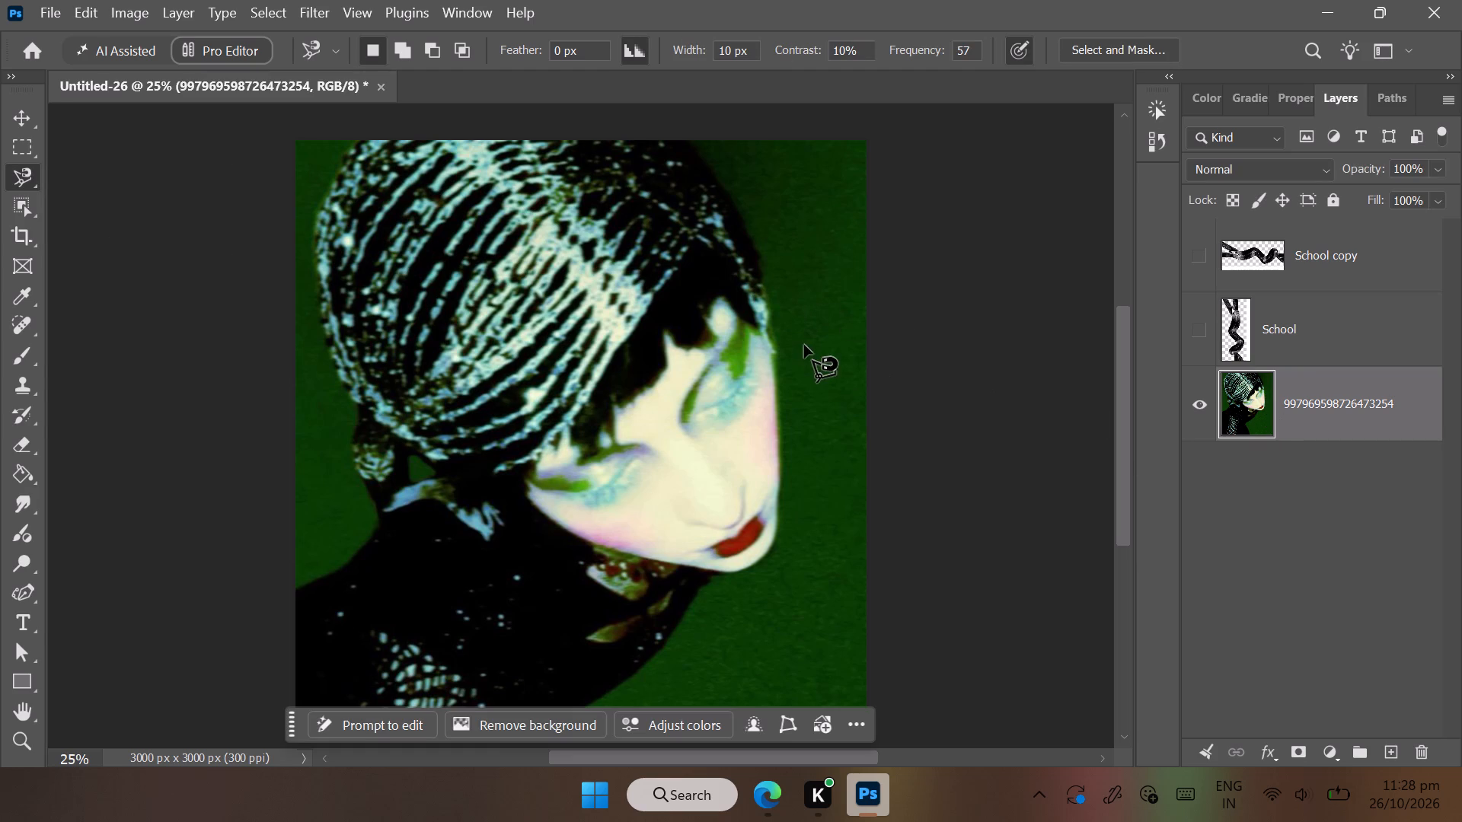
drag(767, 297, 774, 341)
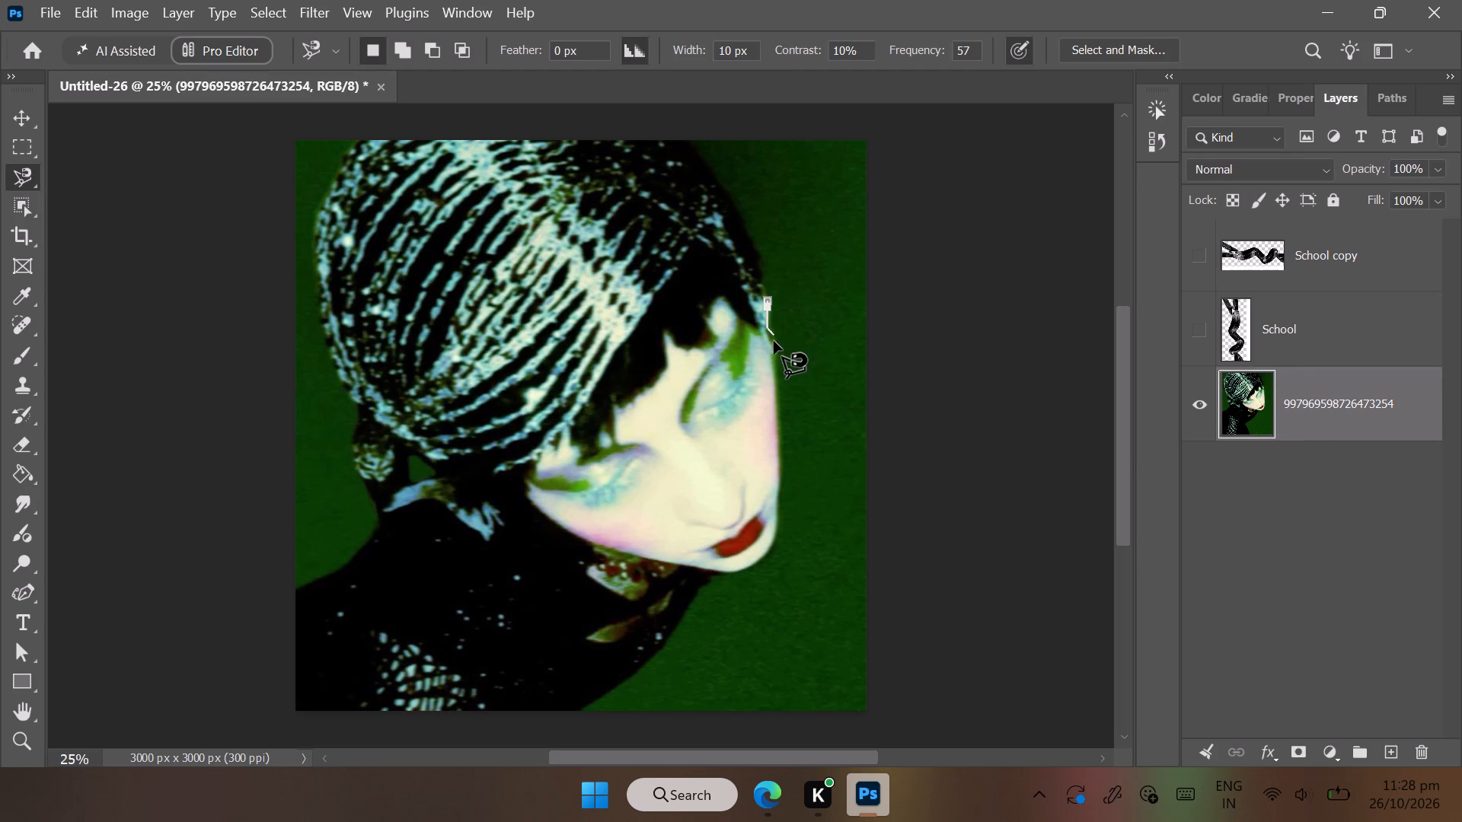
drag(774, 341, 785, 457)
drag(785, 457, 774, 550)
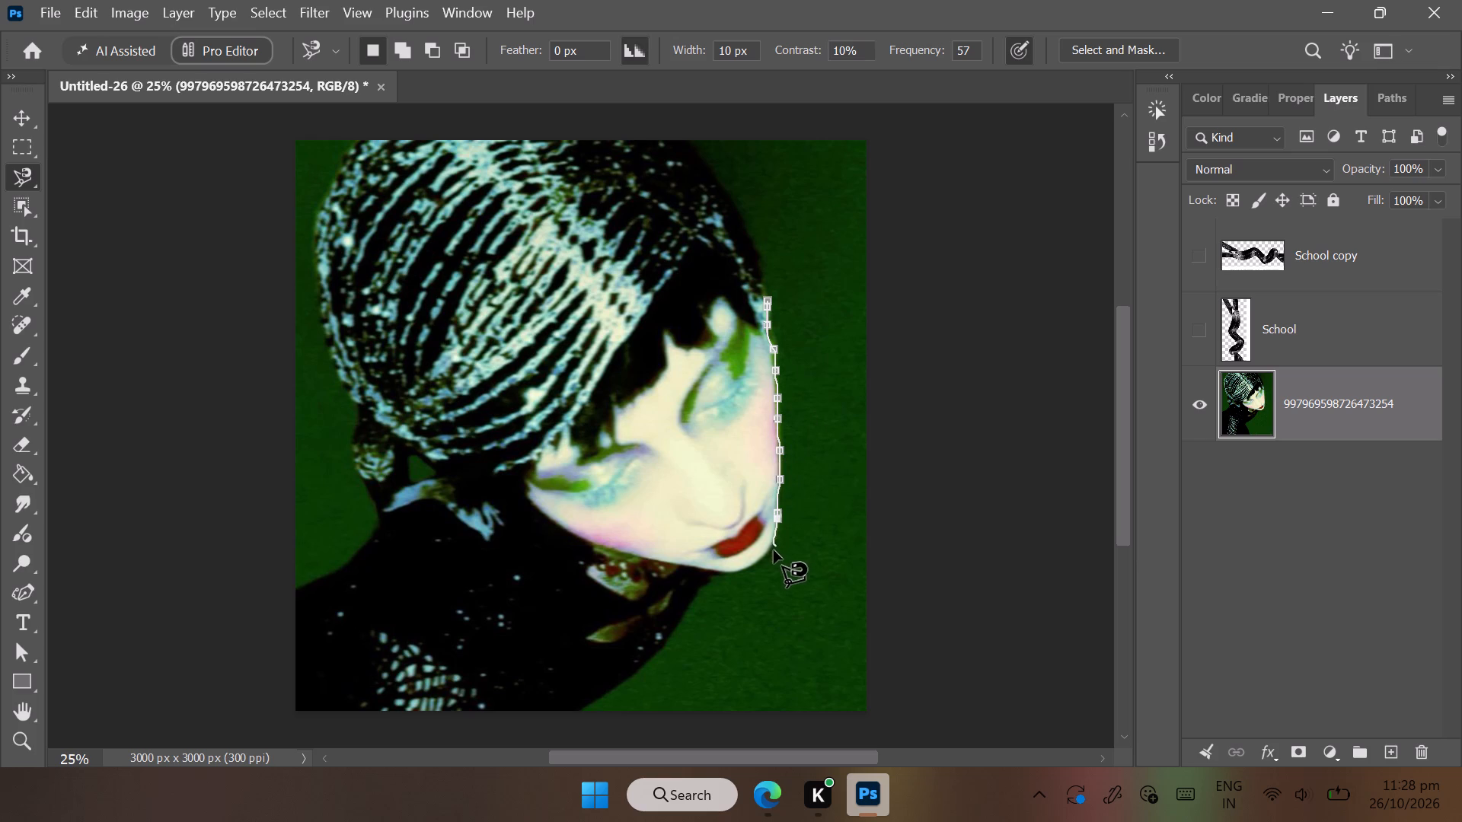
drag(774, 550, 701, 578)
drag(701, 578, 643, 566)
drag(643, 559, 589, 548)
drag(589, 548, 539, 520)
drag(539, 520, 526, 501)
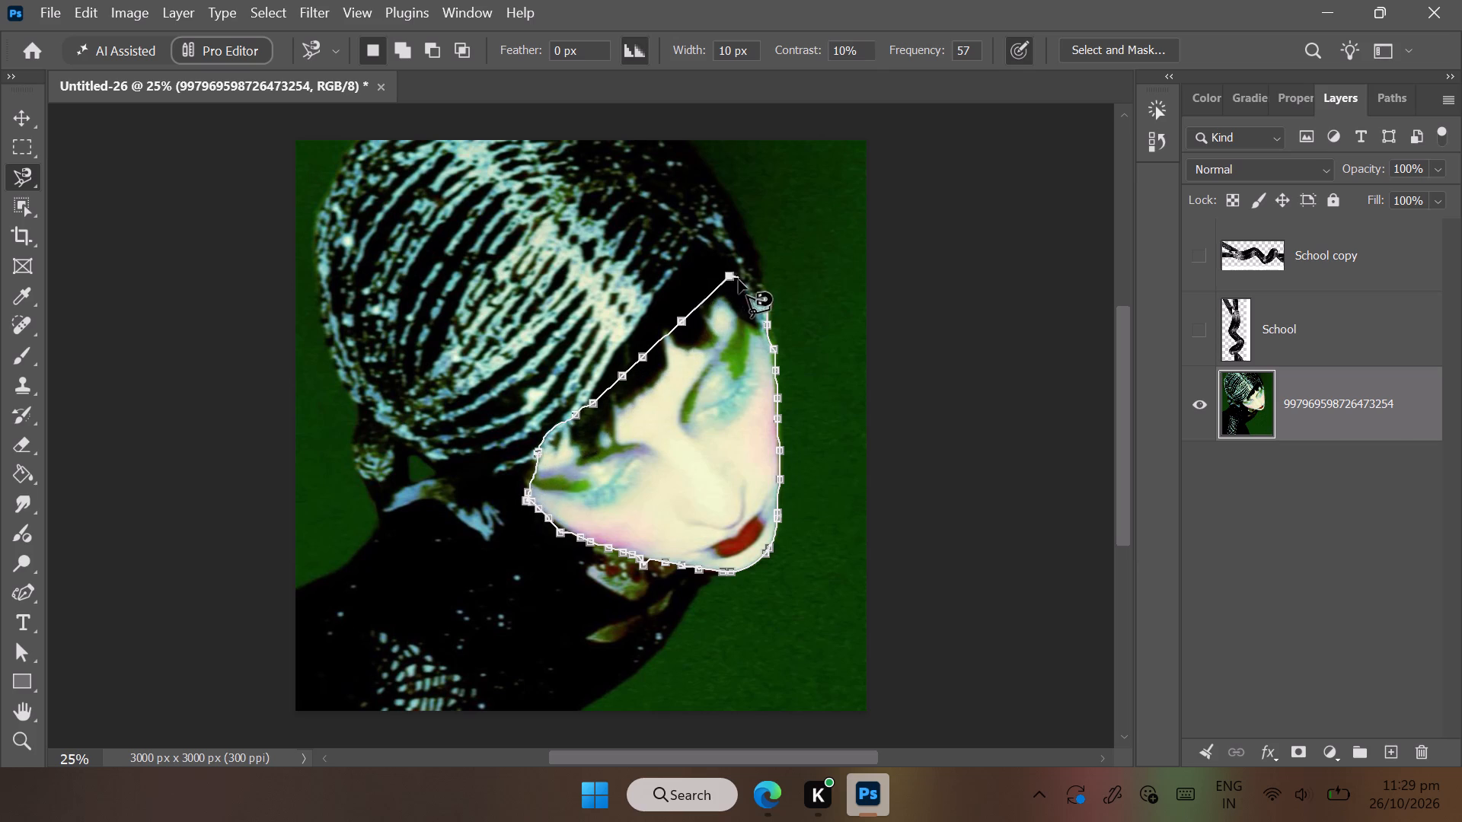
click(765, 300)
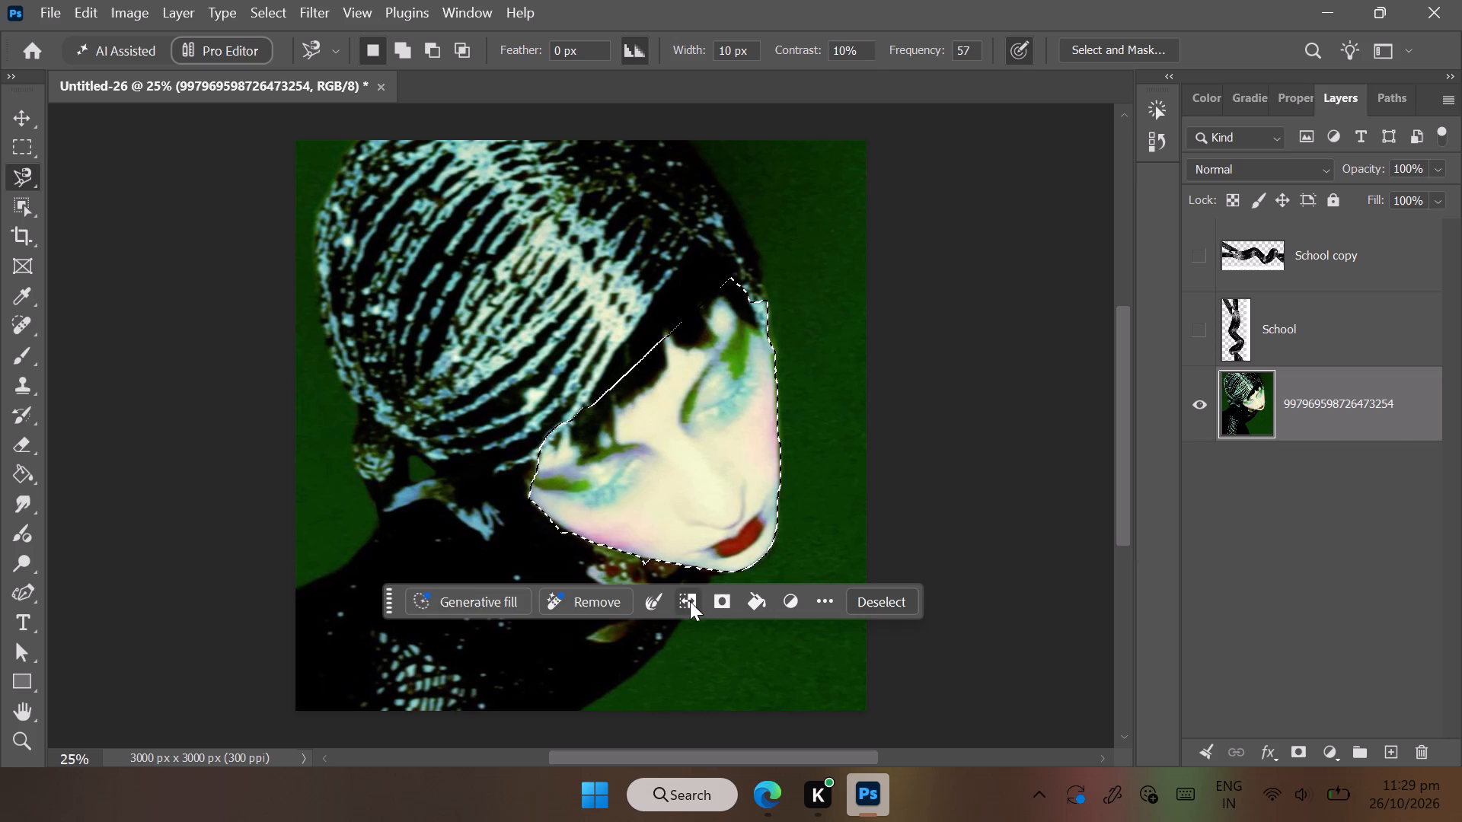
Invert the face selection so it covers everything outside the face.
click(688, 601)
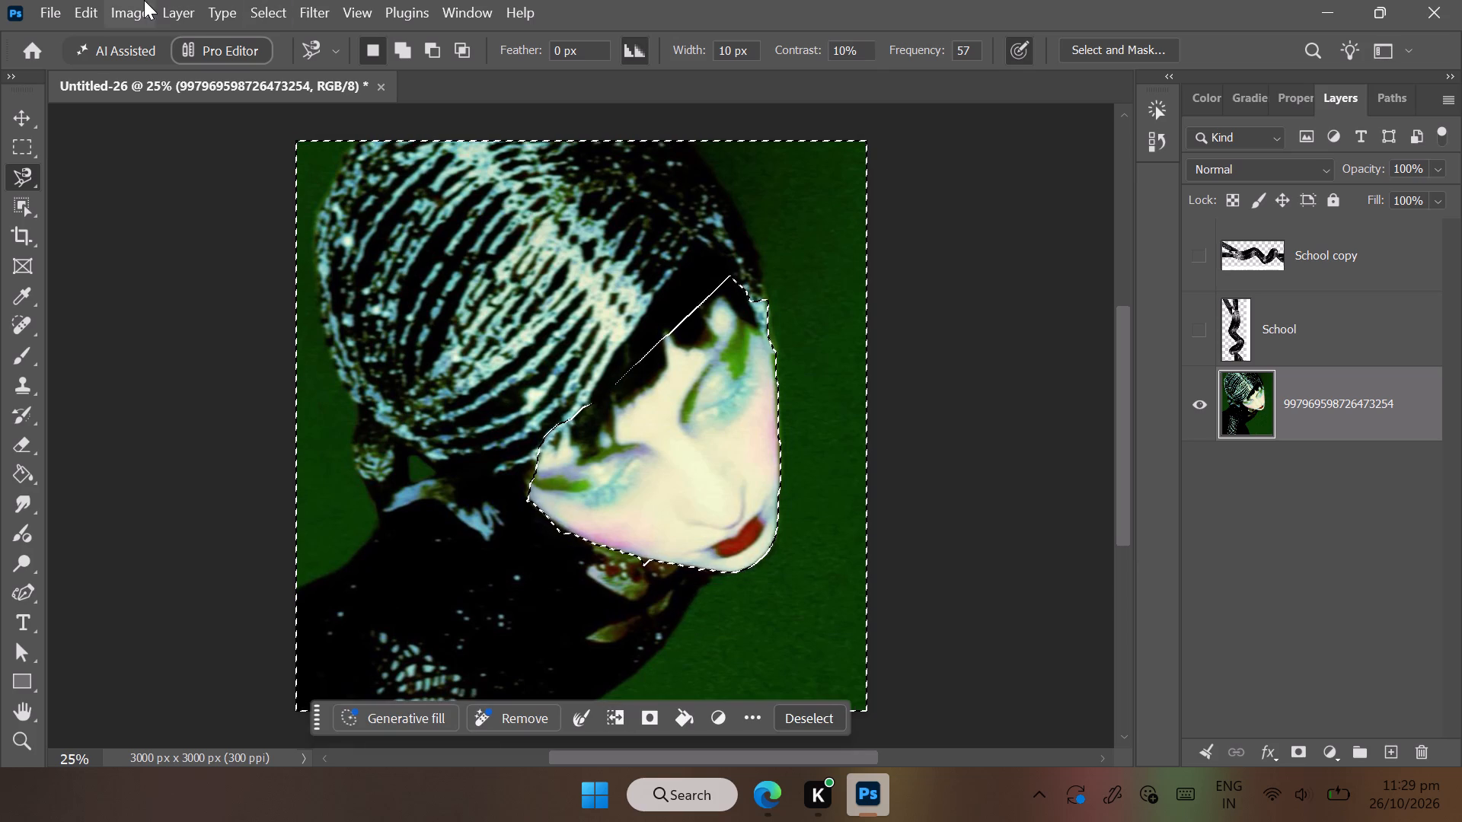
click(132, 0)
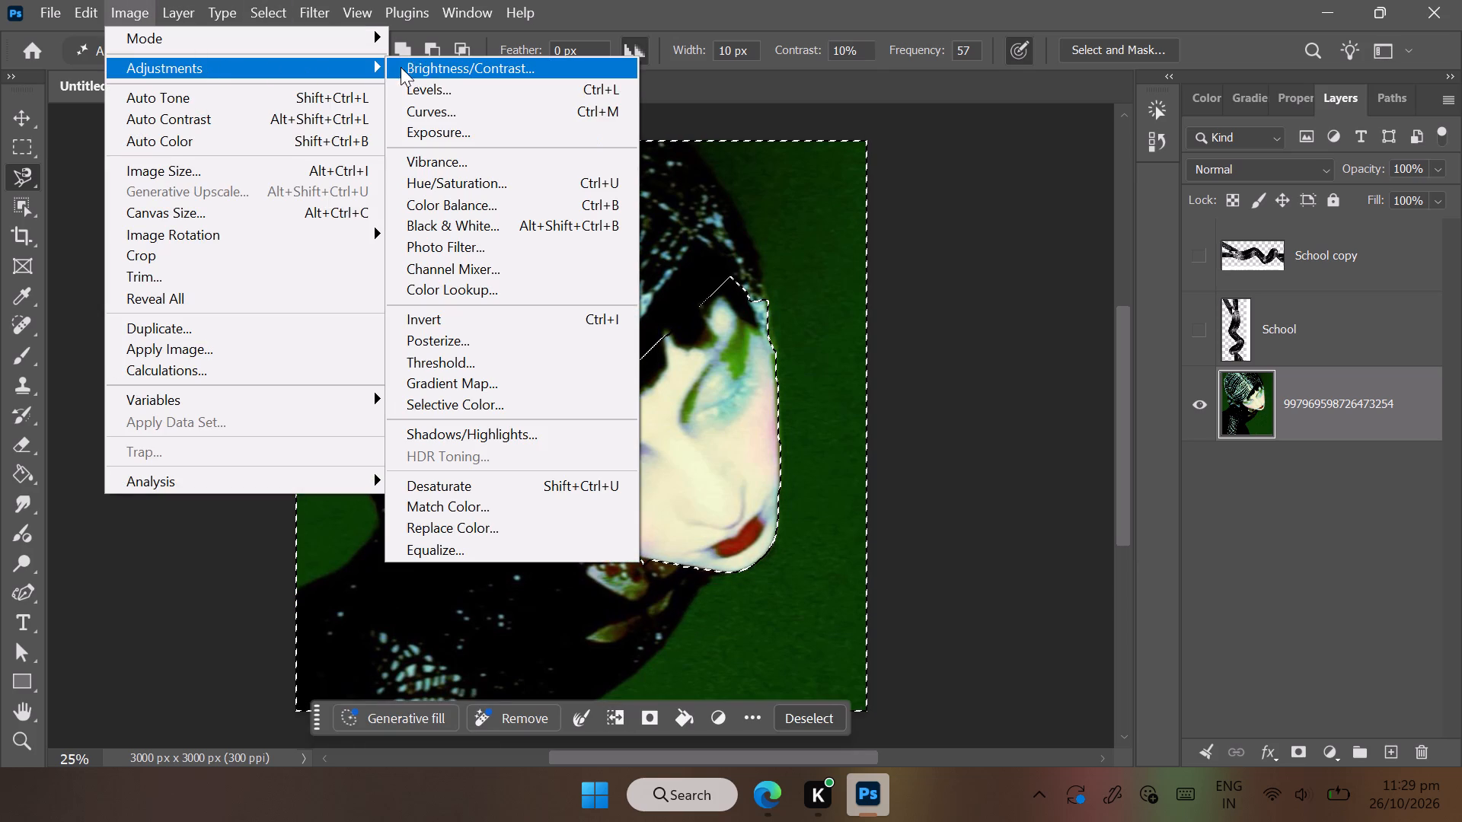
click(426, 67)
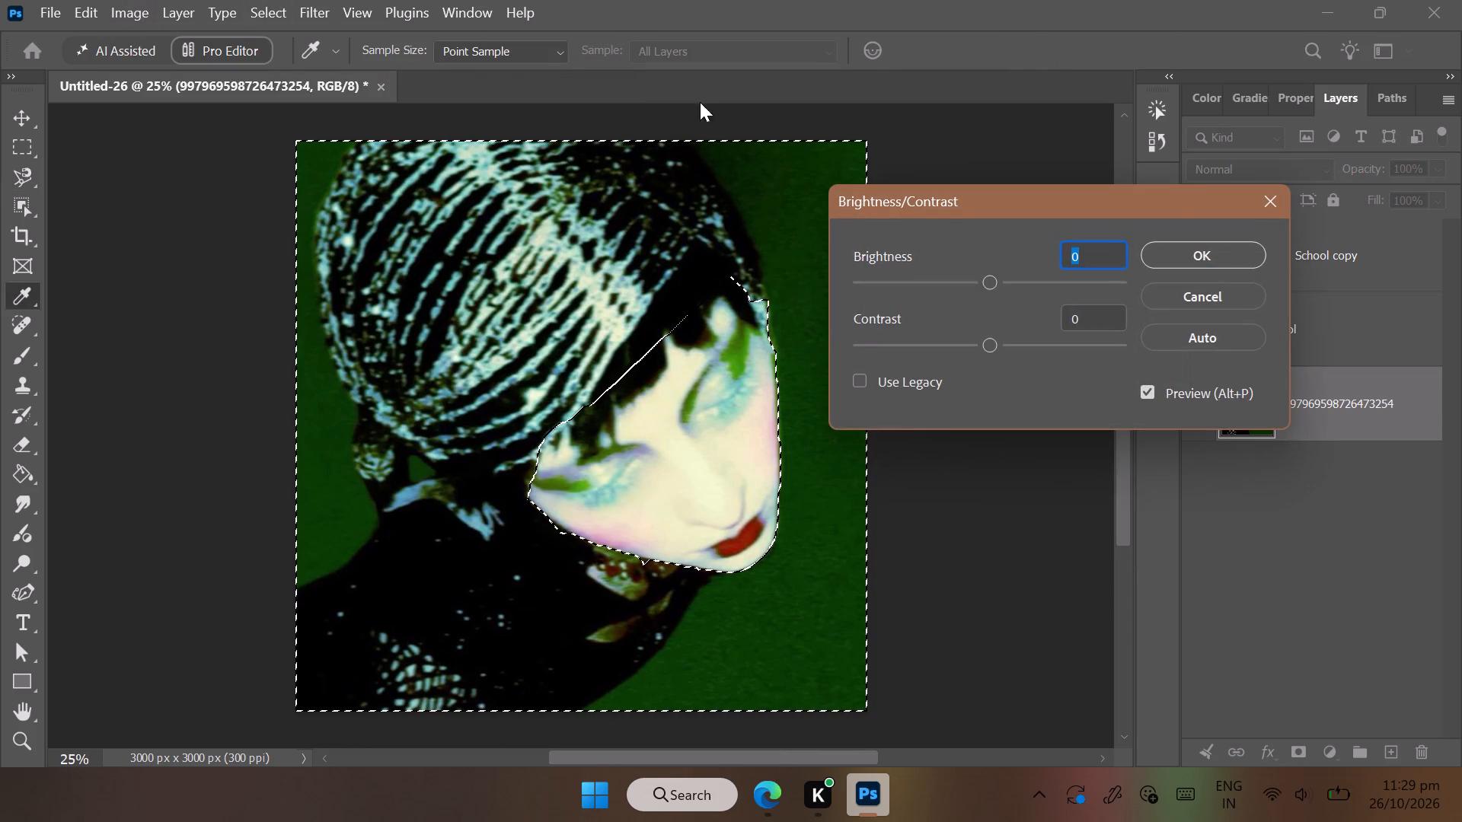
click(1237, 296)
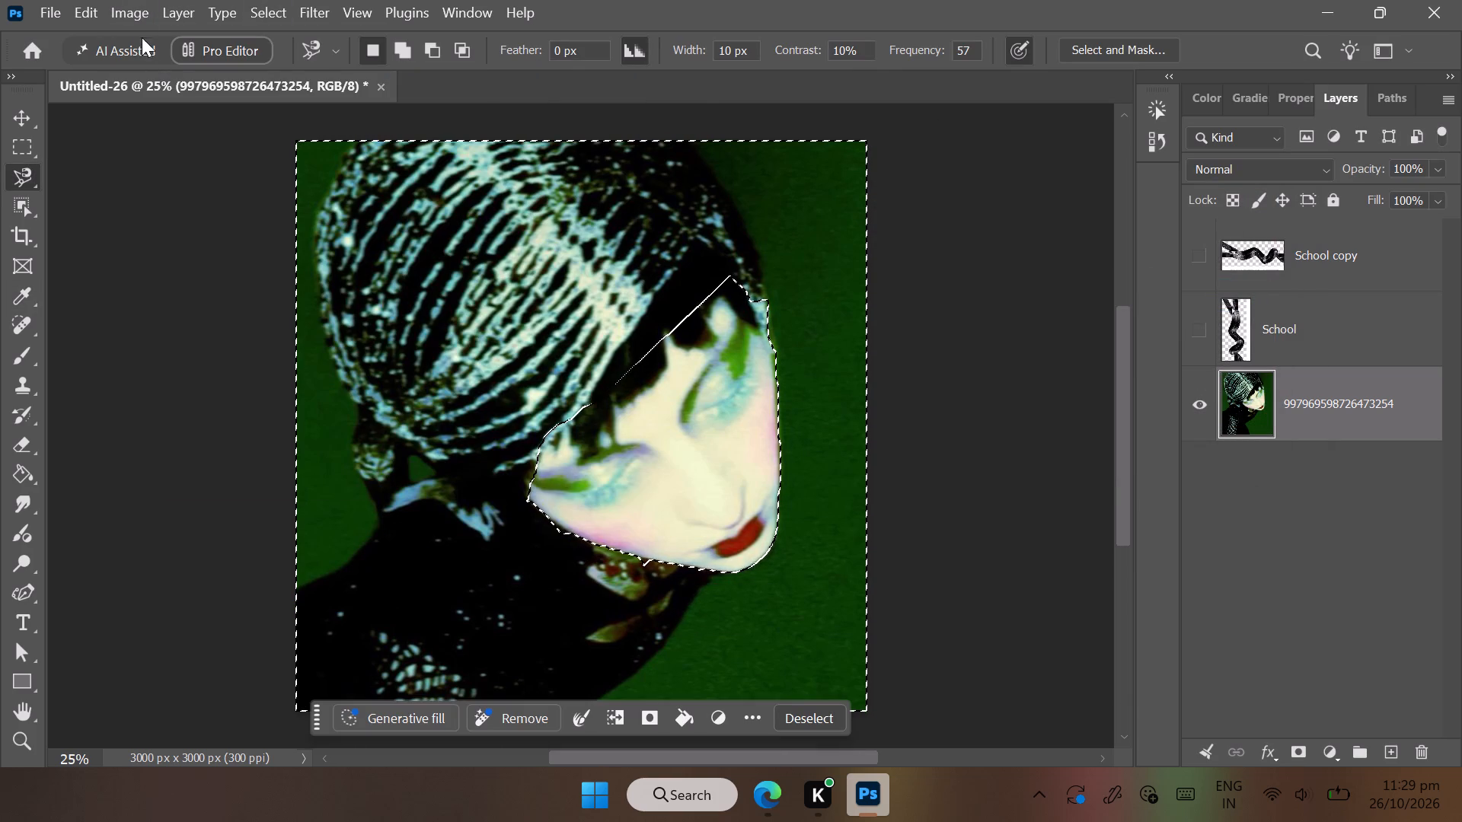
Desaturate the selected area around the face on the portrait layer.
click(128, 23)
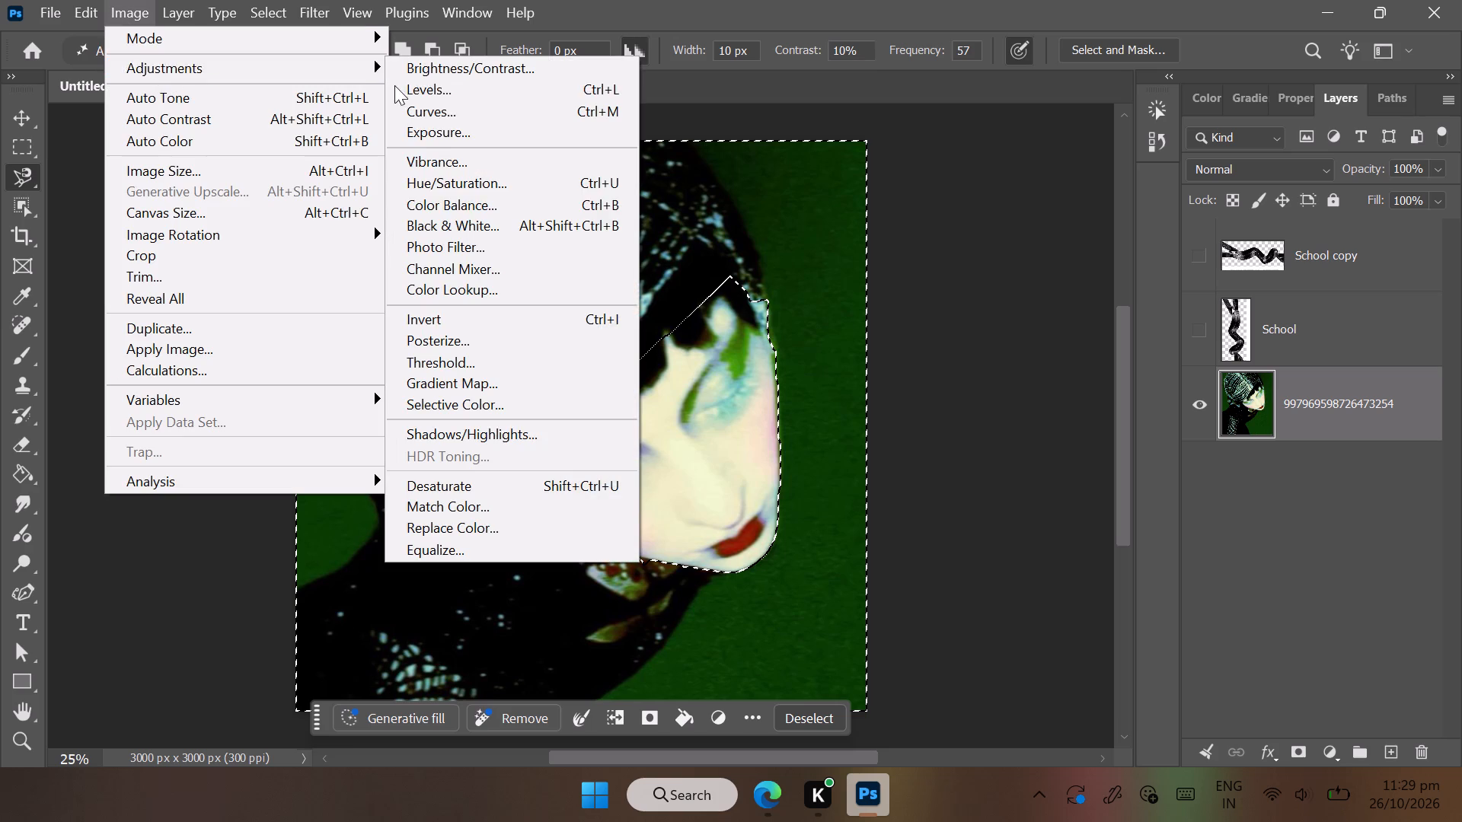
click(499, 485)
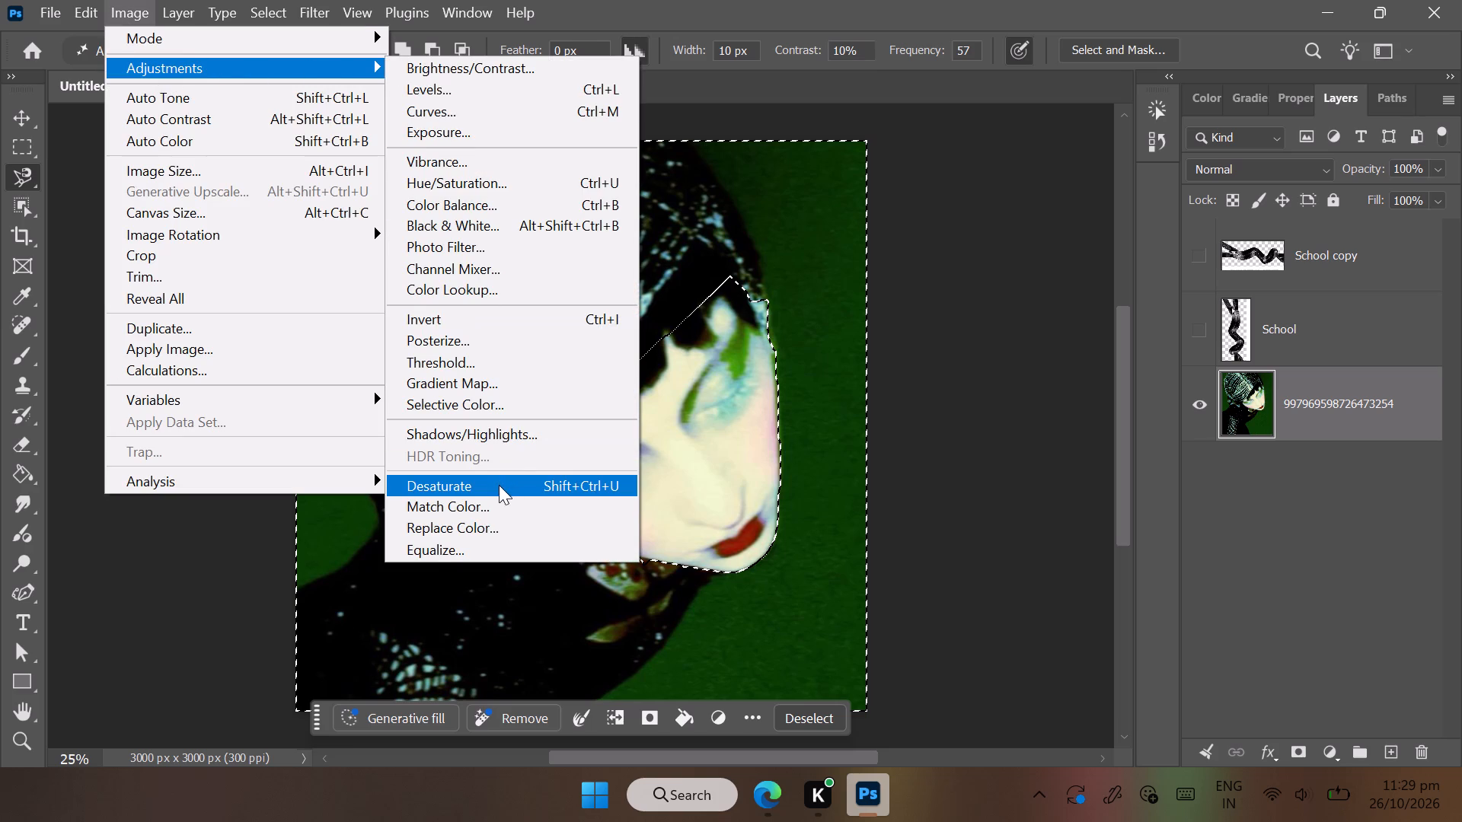
Clear the selection on the portrait layer.
click(1009, 612)
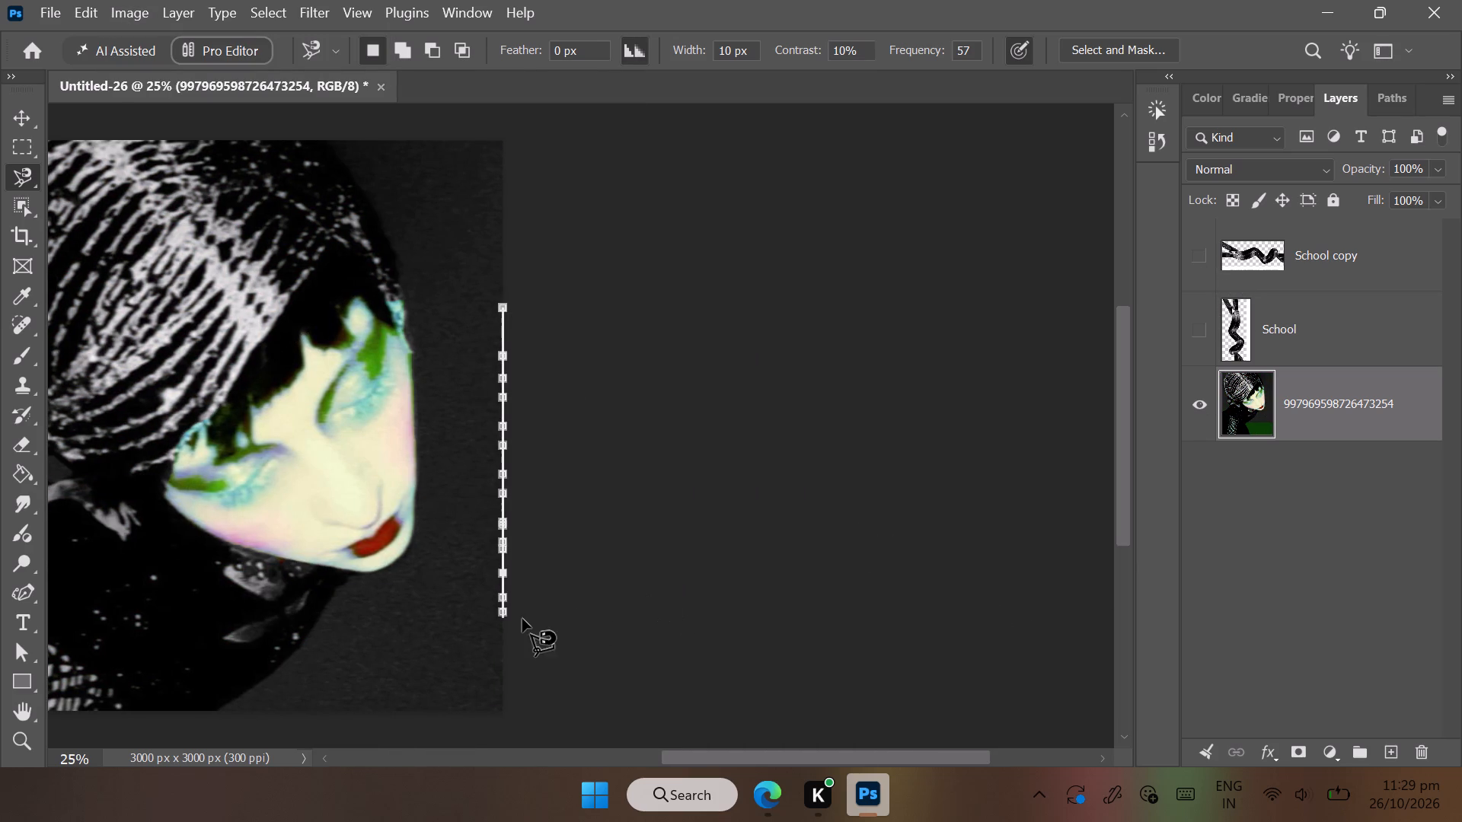
click(502, 613)
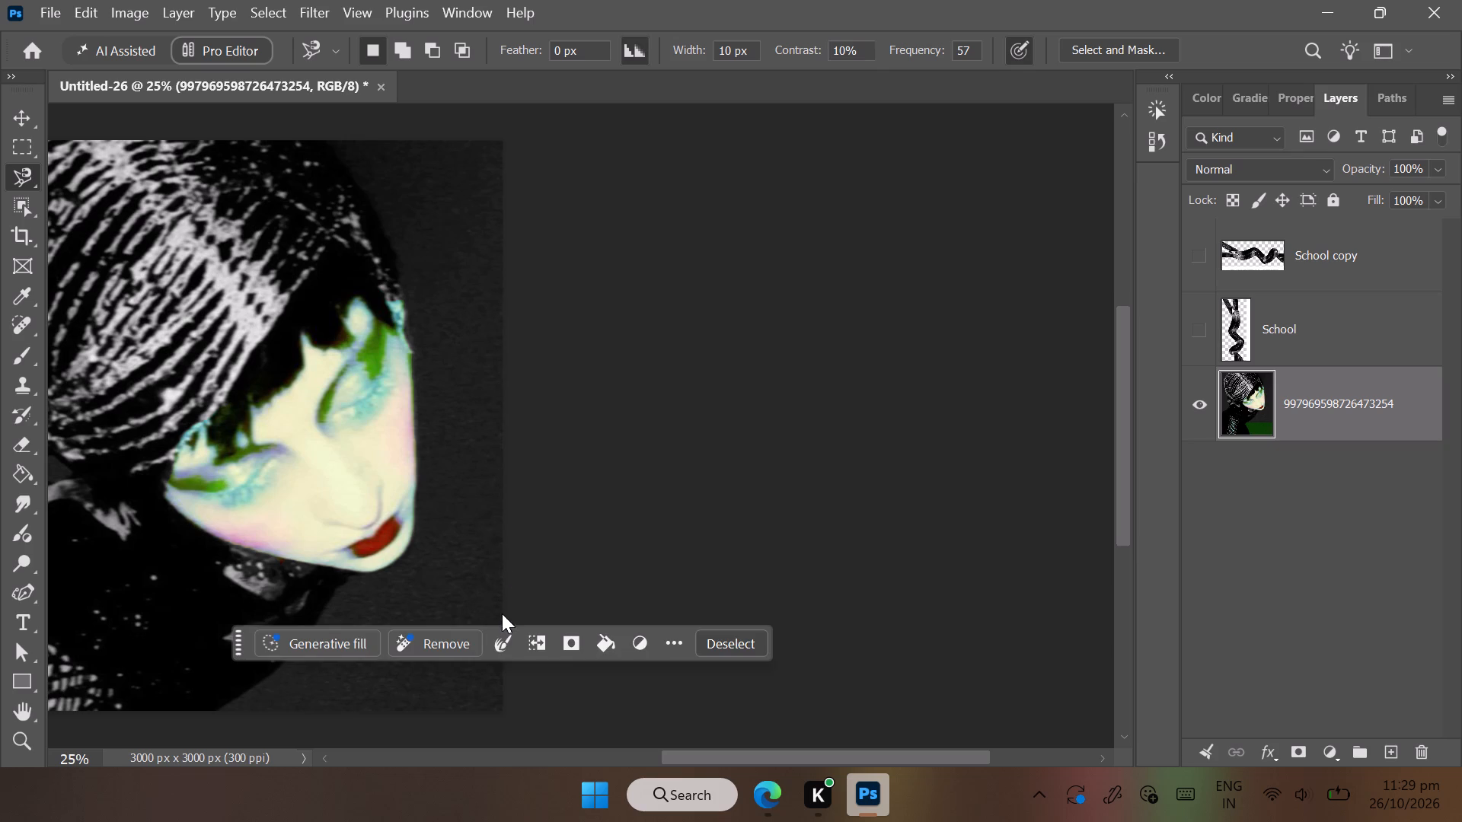
click(722, 648)
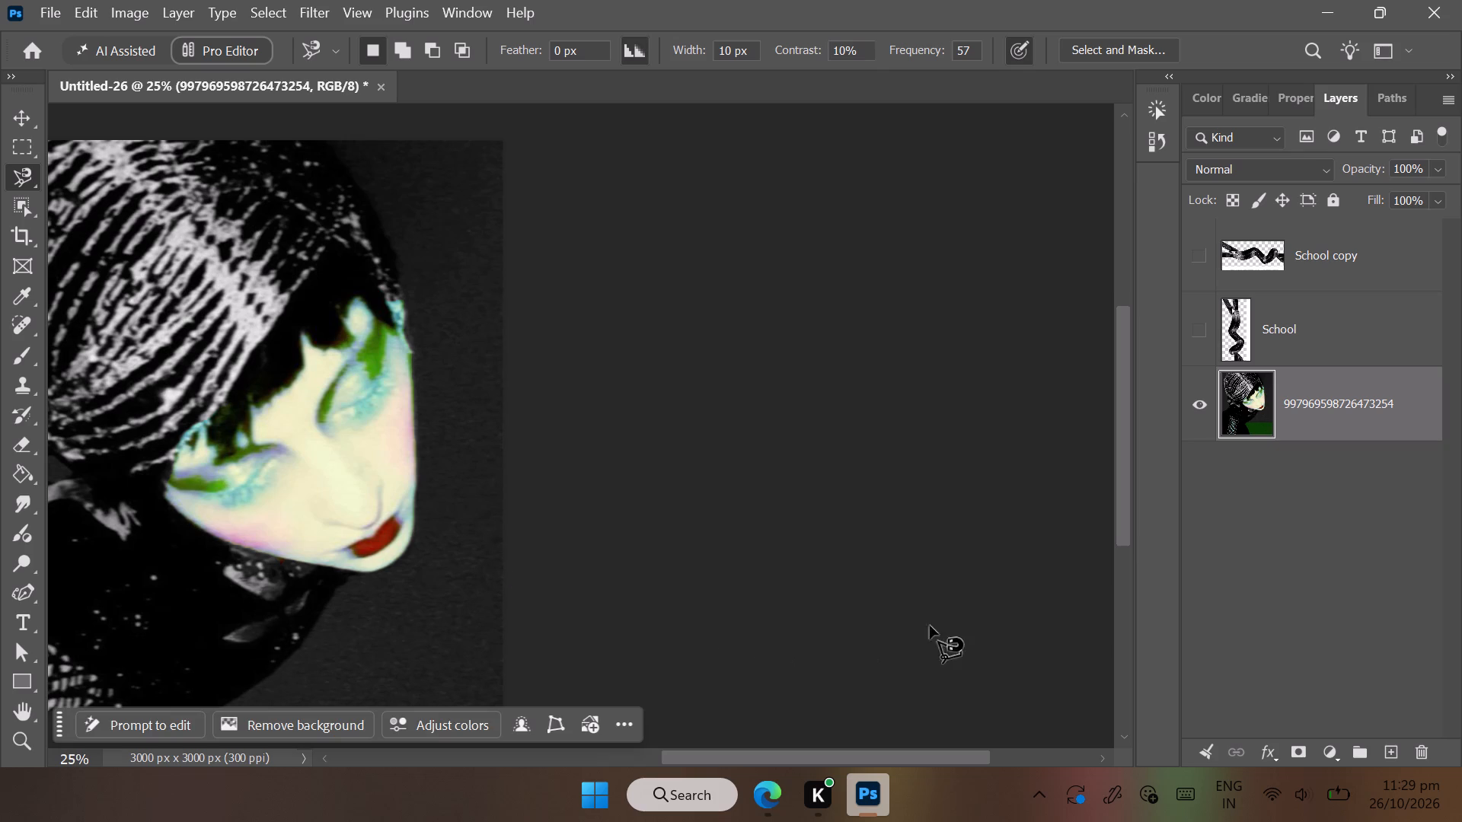
Show the School and School copy zipper layers again.
click(1340, 616)
click(1205, 342)
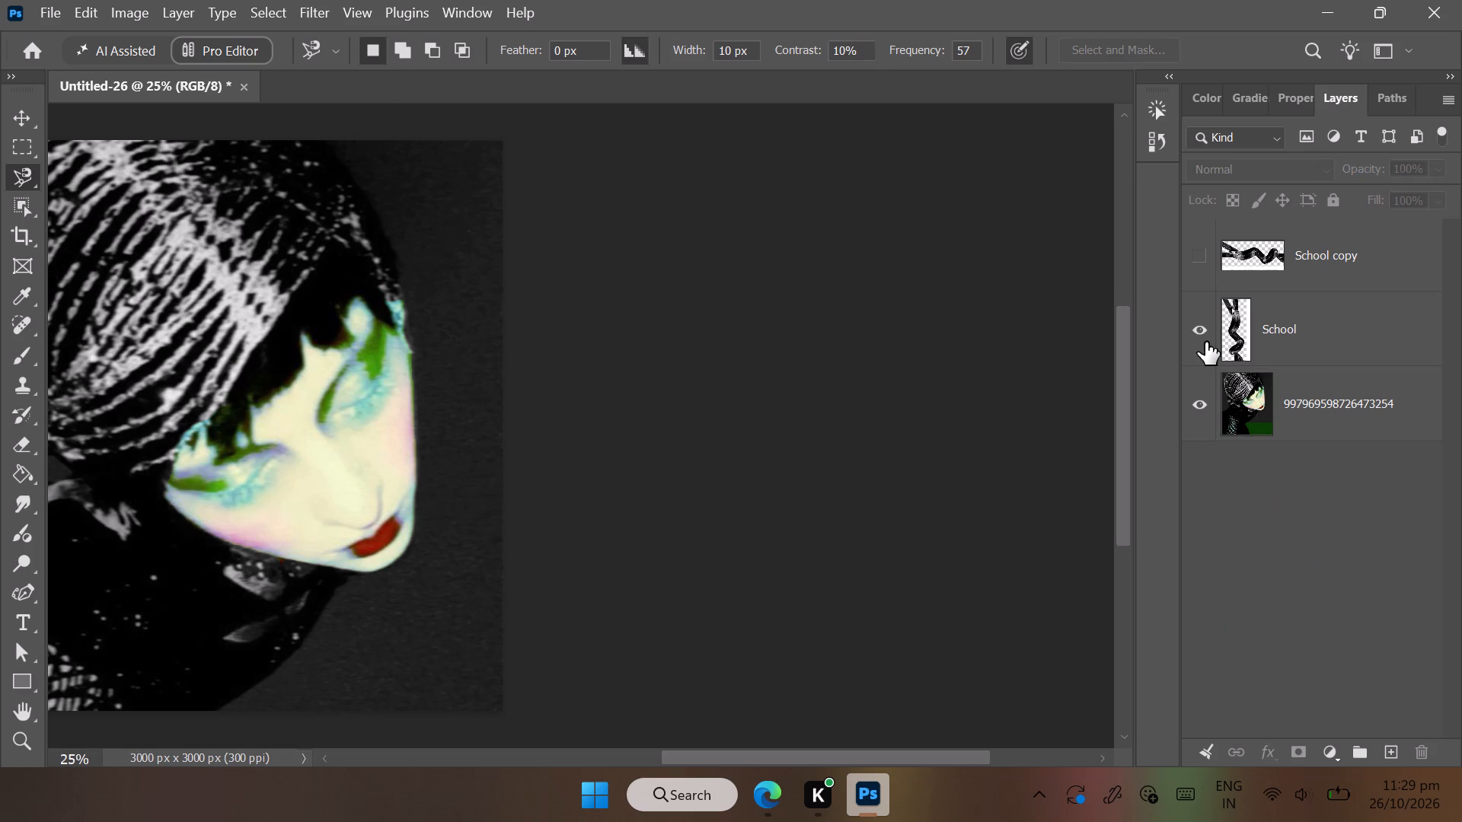
click(1203, 250)
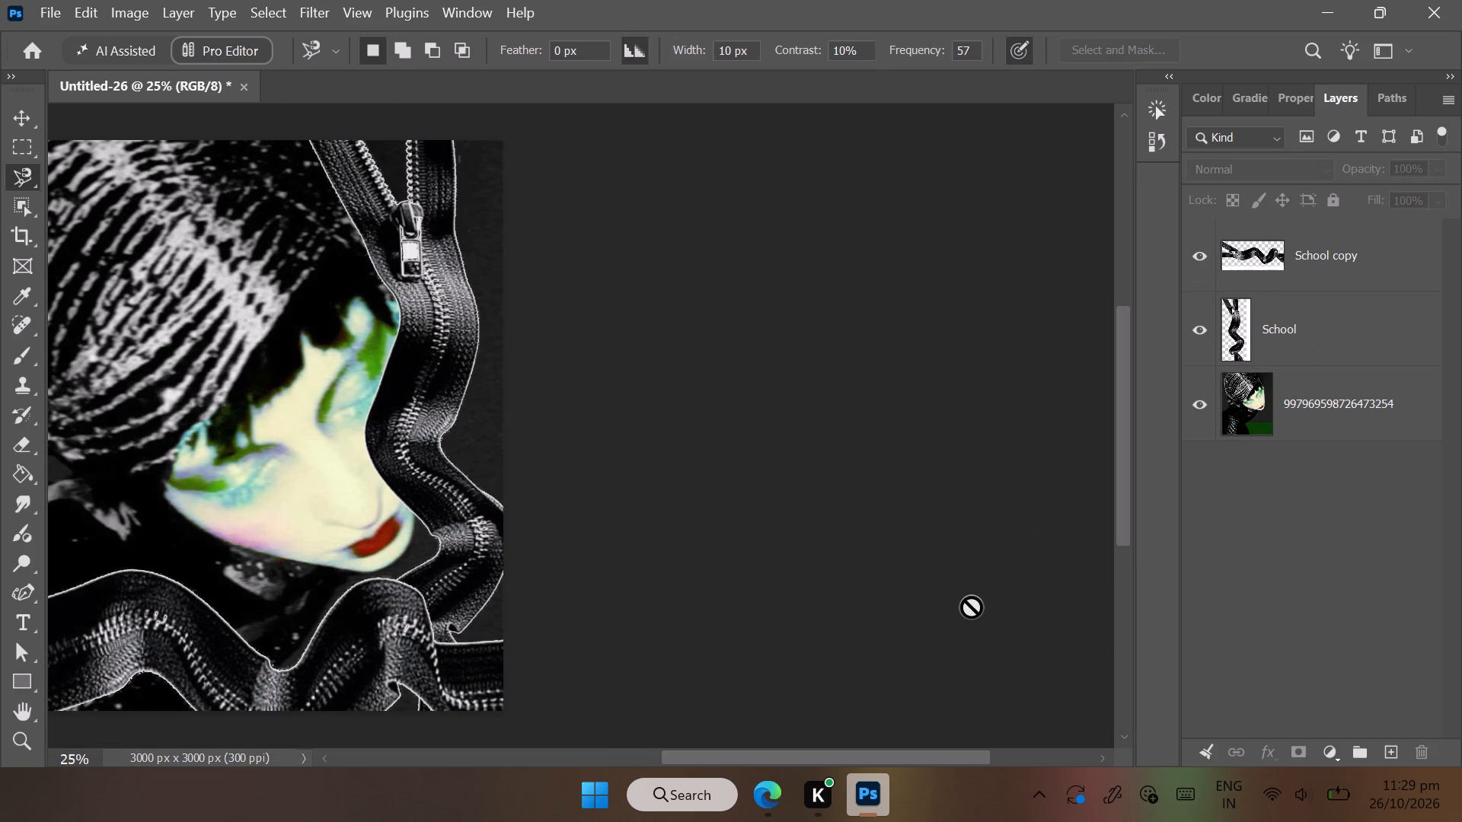
Move the vertical School zipper horizontally away from the face, towards the canvas's right edge, keeping its vertical position.
scroll(971, 606, left, 3)
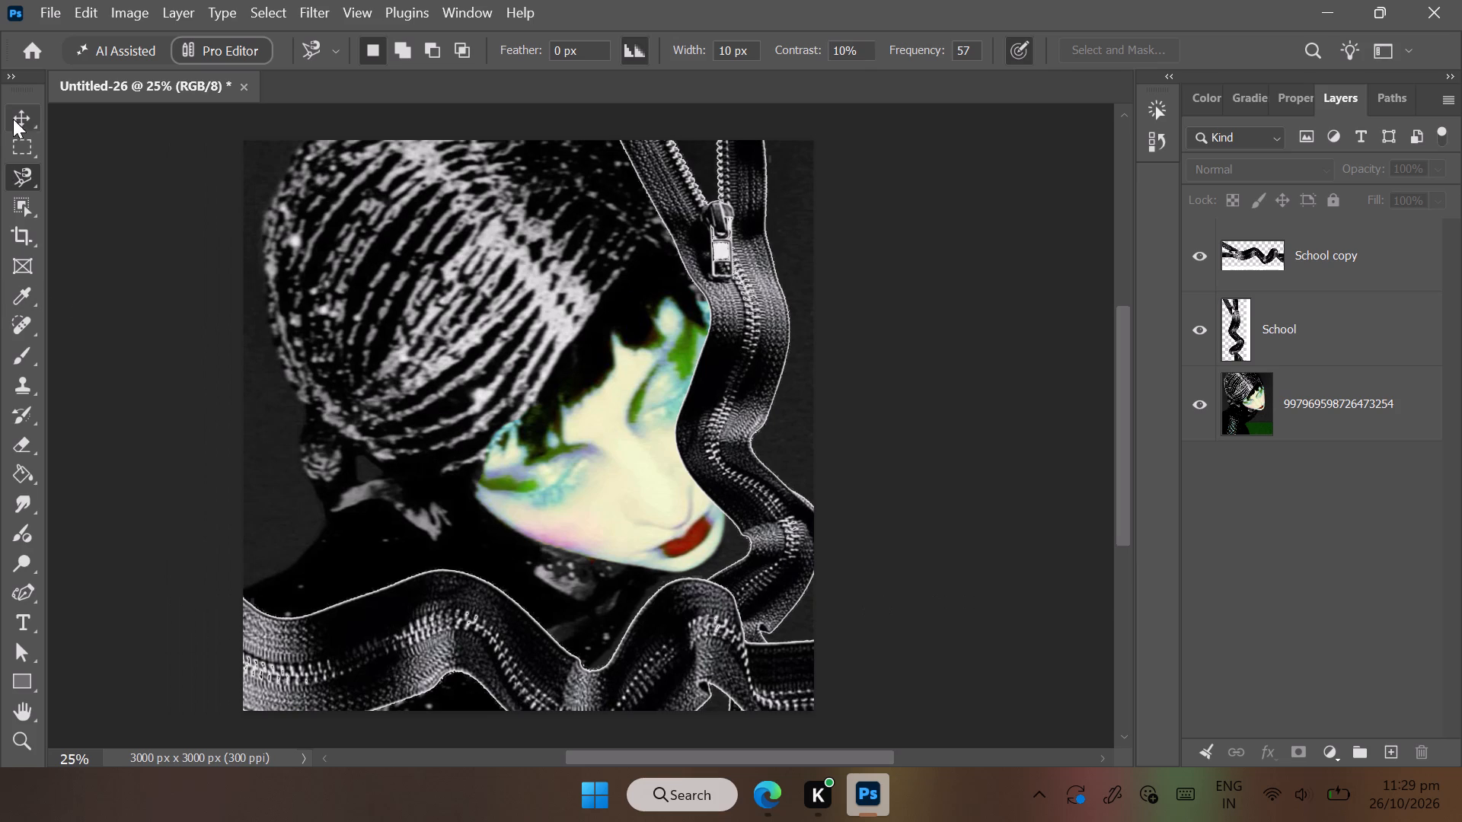
click(18, 122)
click(736, 445)
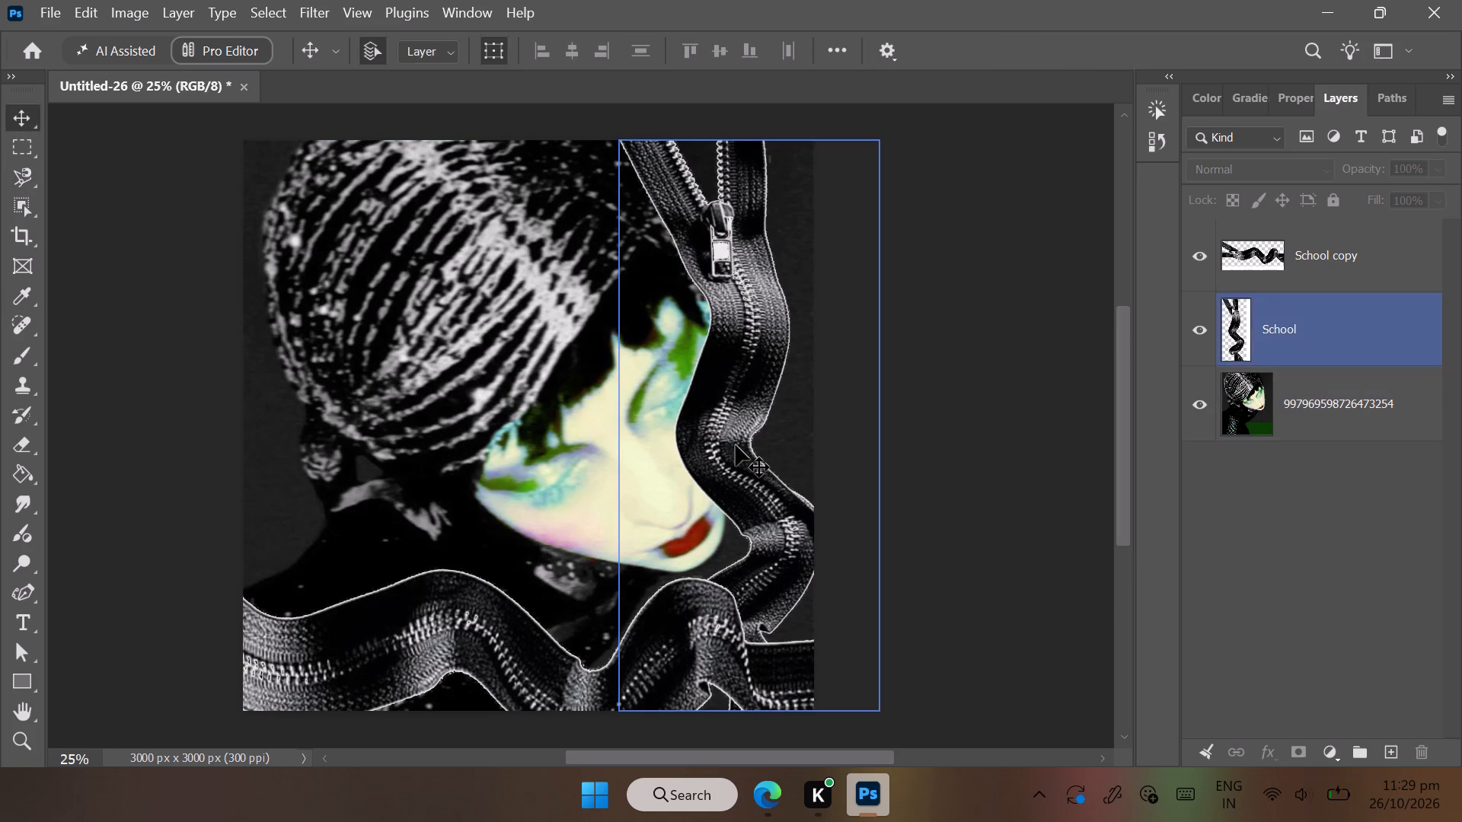
drag(736, 445, 771, 445)
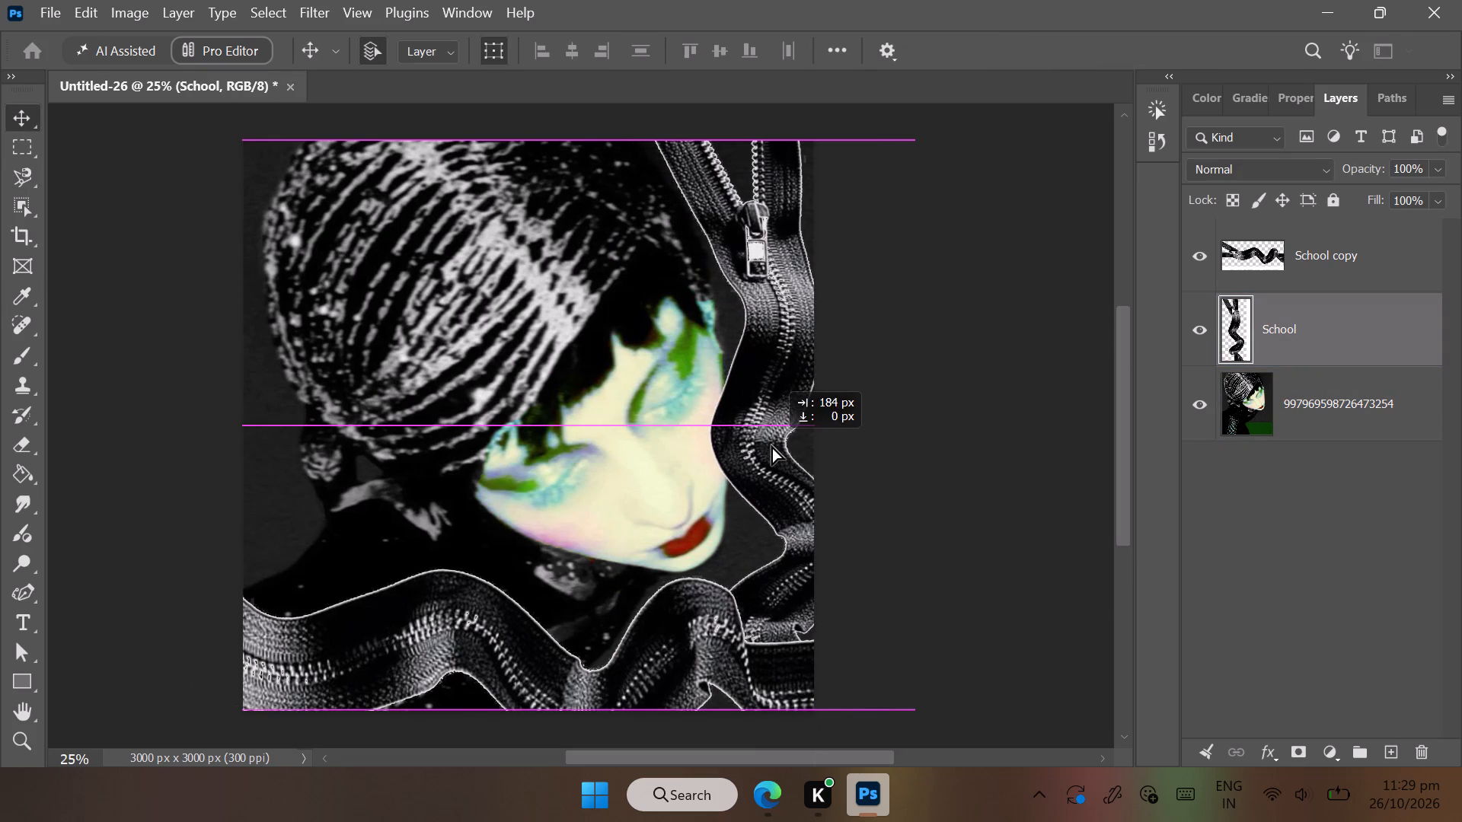
drag(771, 445, 777, 445)
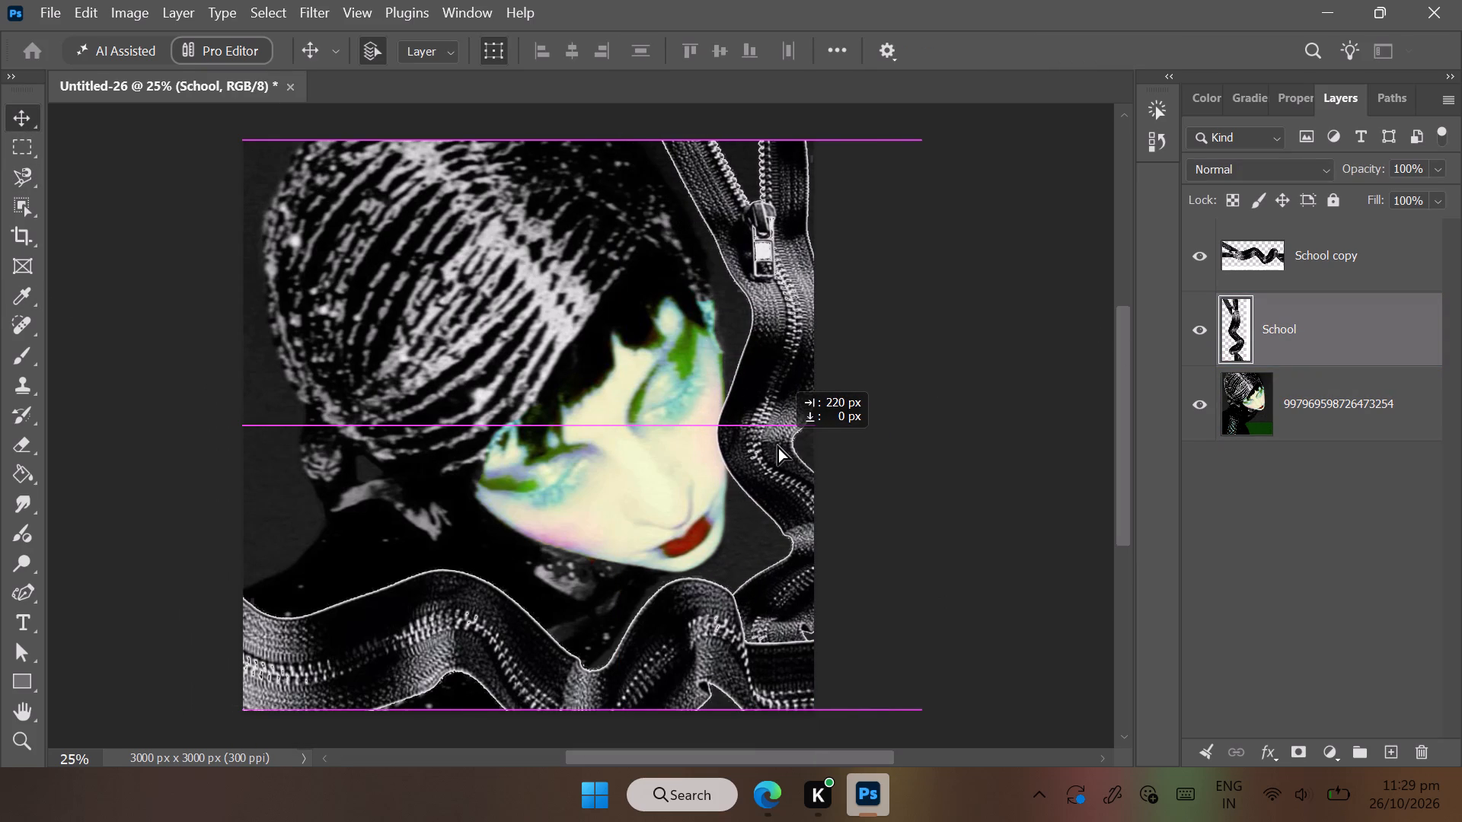
drag(777, 445, 790, 442)
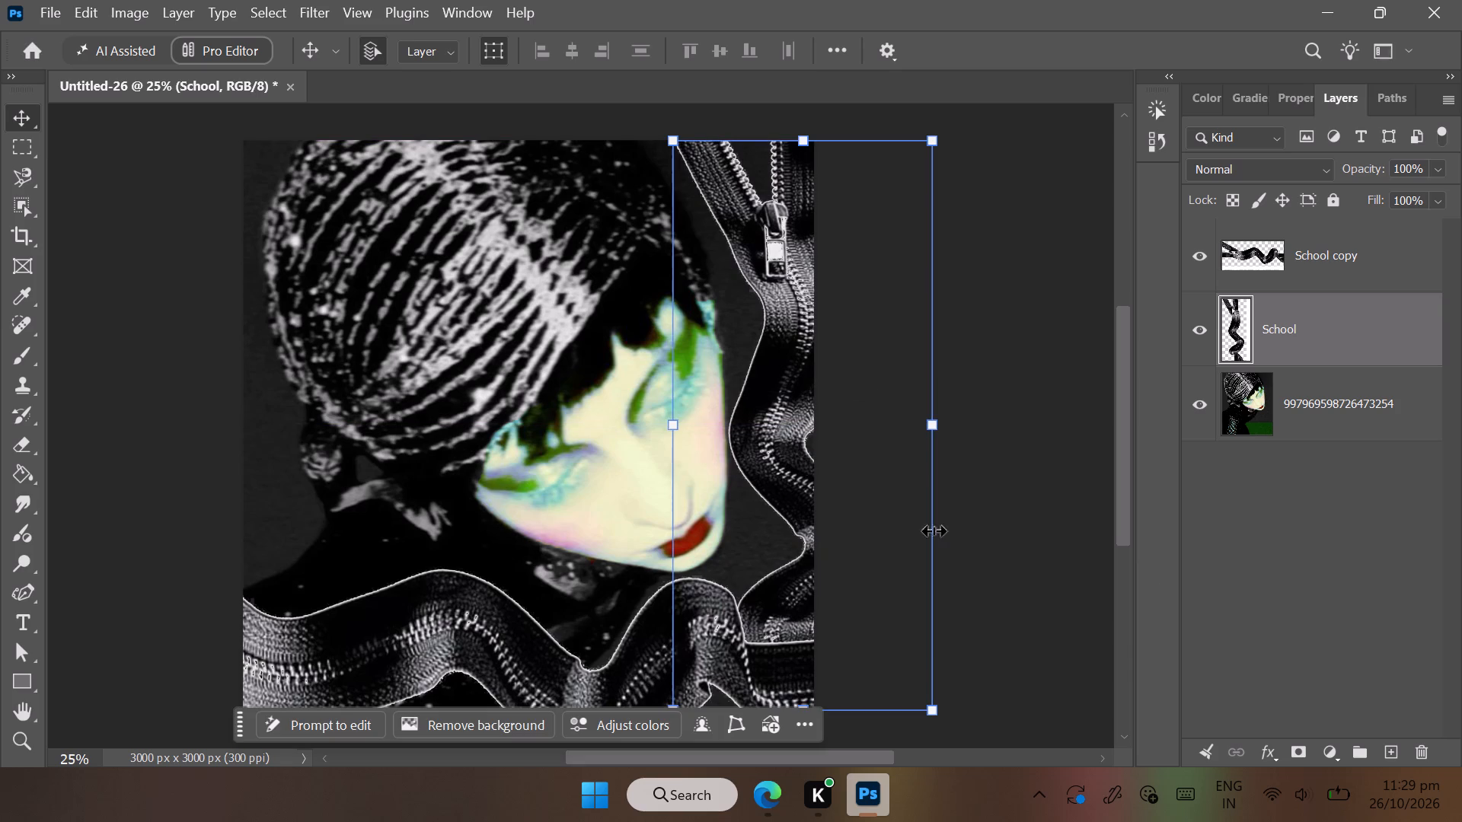
click(1278, 618)
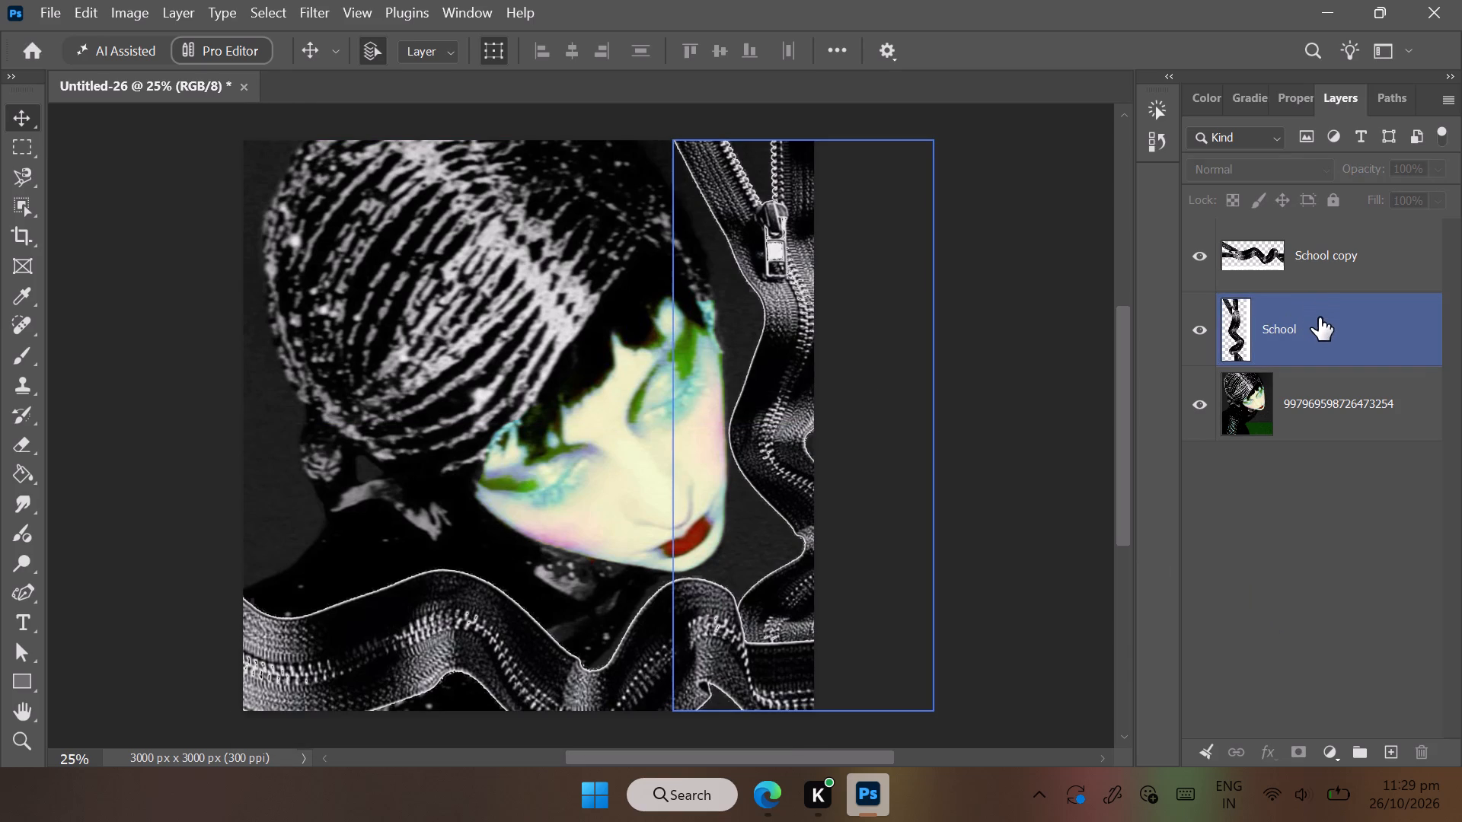
Apply a Threshold adjustment at level 108 to the School zipper layer.
click(1319, 317)
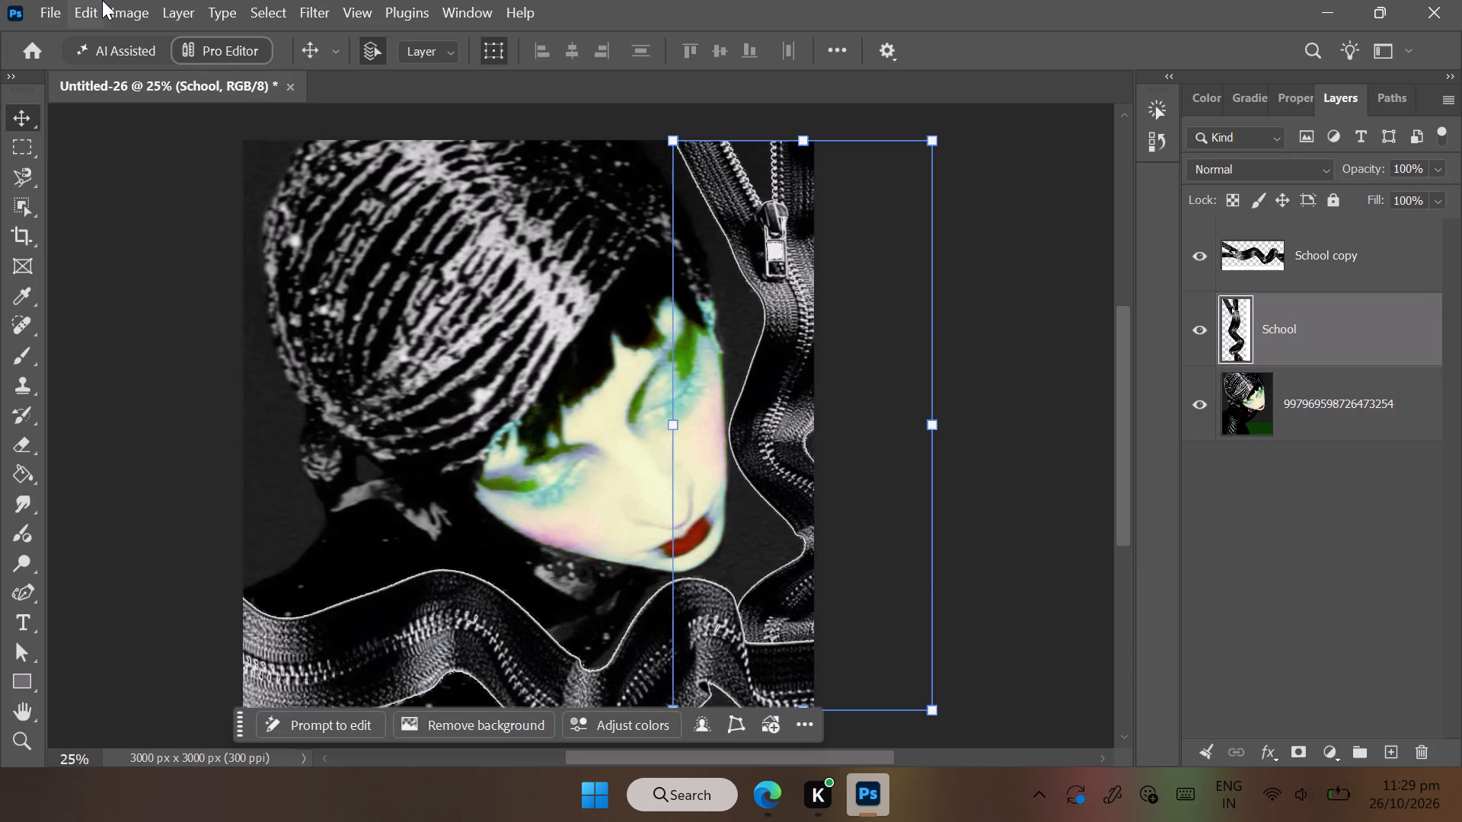
click(72, 4)
click(126, 14)
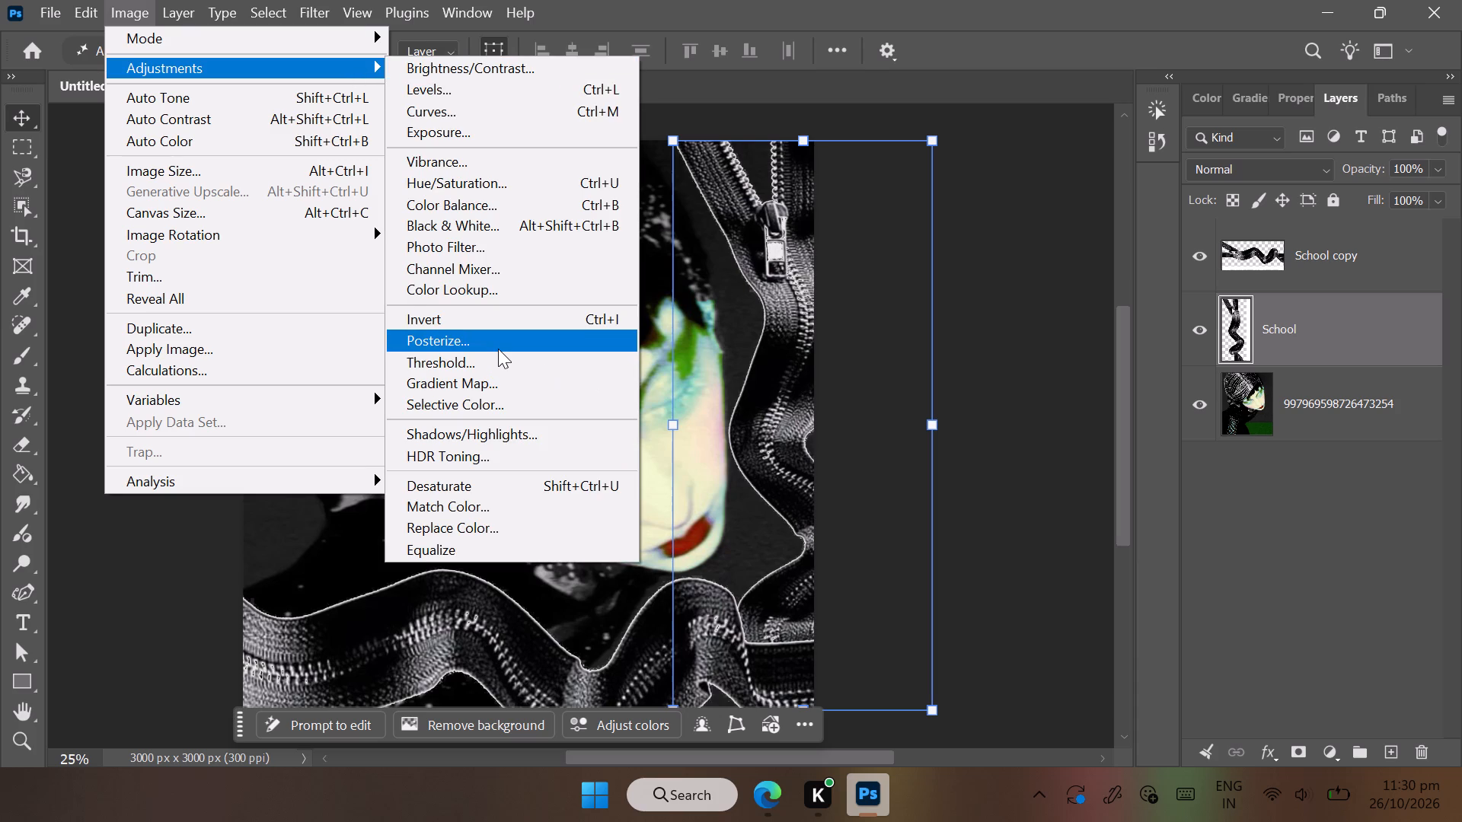
click(499, 358)
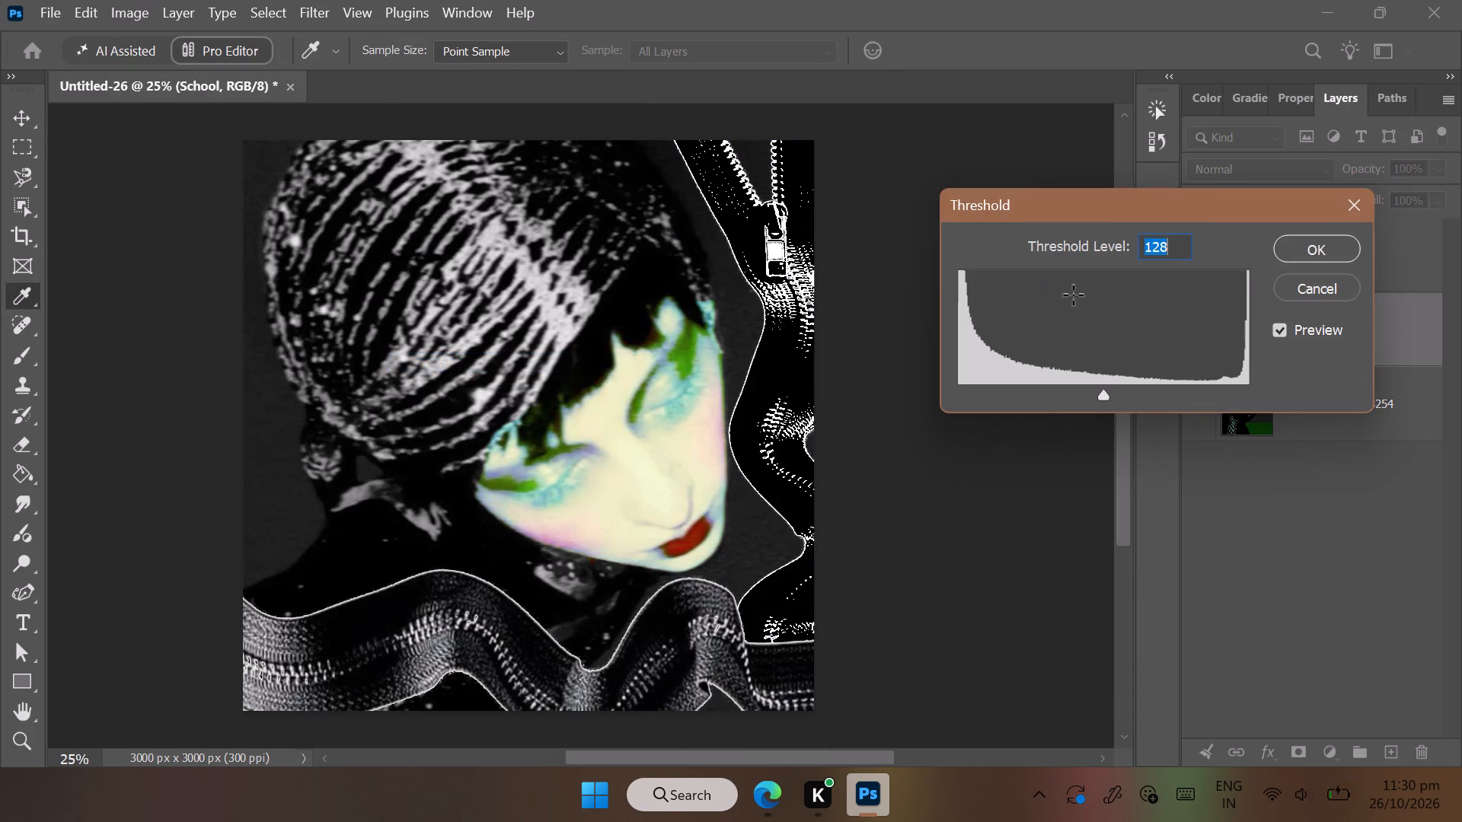
drag(1096, 394, 1053, 395)
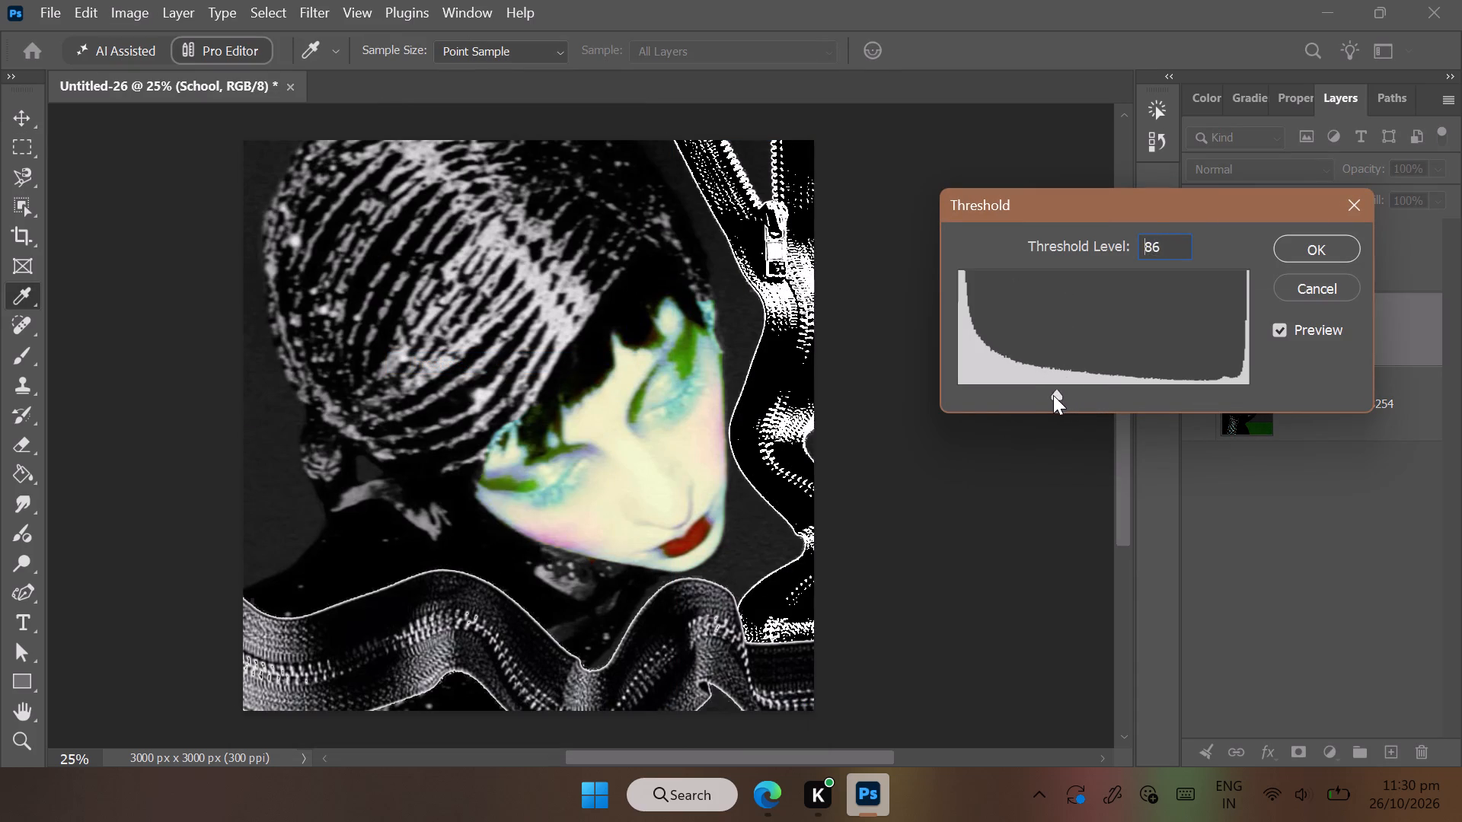
drag(1053, 395, 1081, 406)
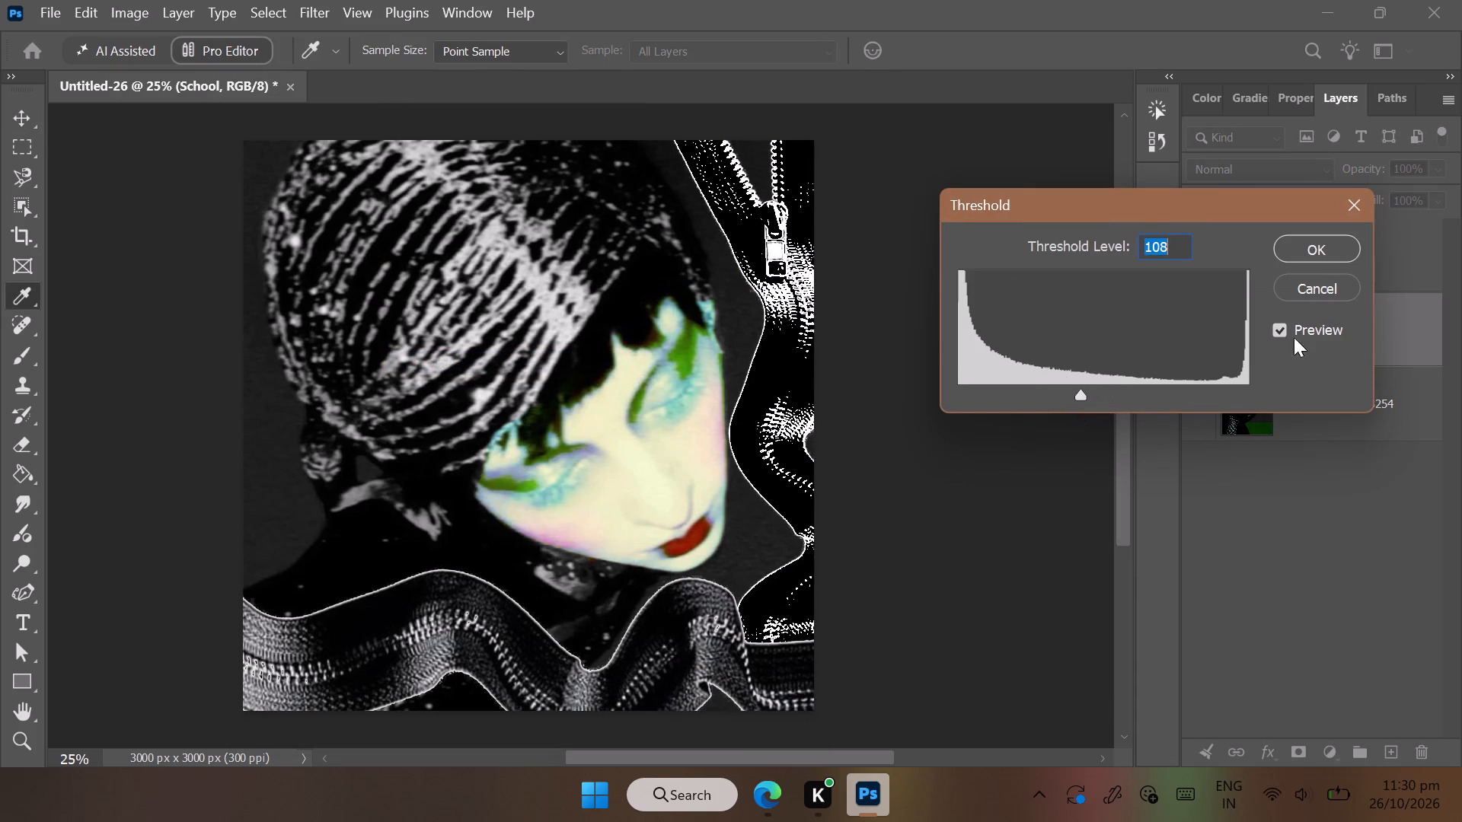
click(1332, 252)
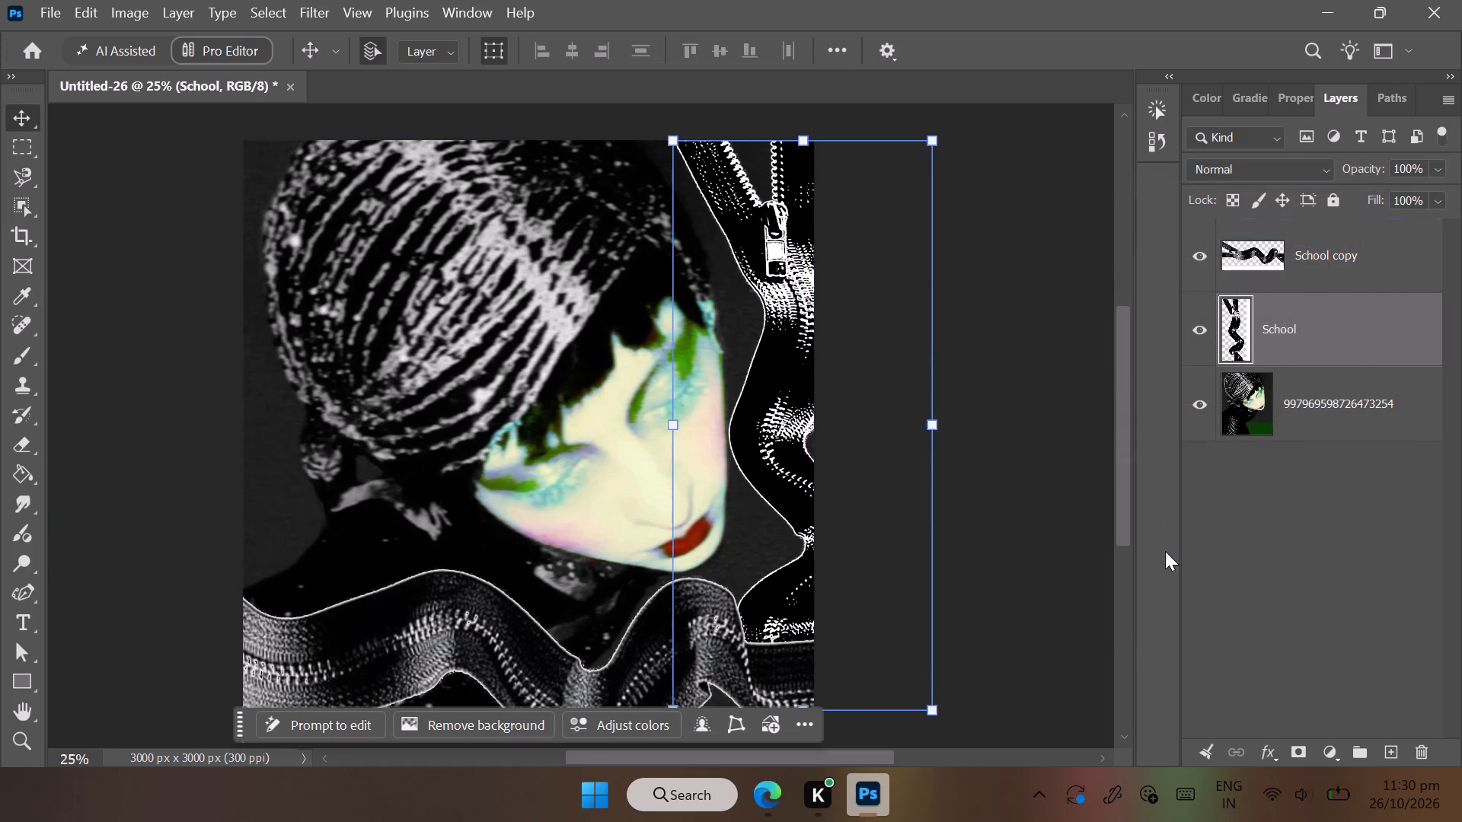
Apply a Threshold adjustment at level 95 to the School copy zipper layer.
click(1165, 551)
click(1273, 336)
click(1278, 248)
click(160, 0)
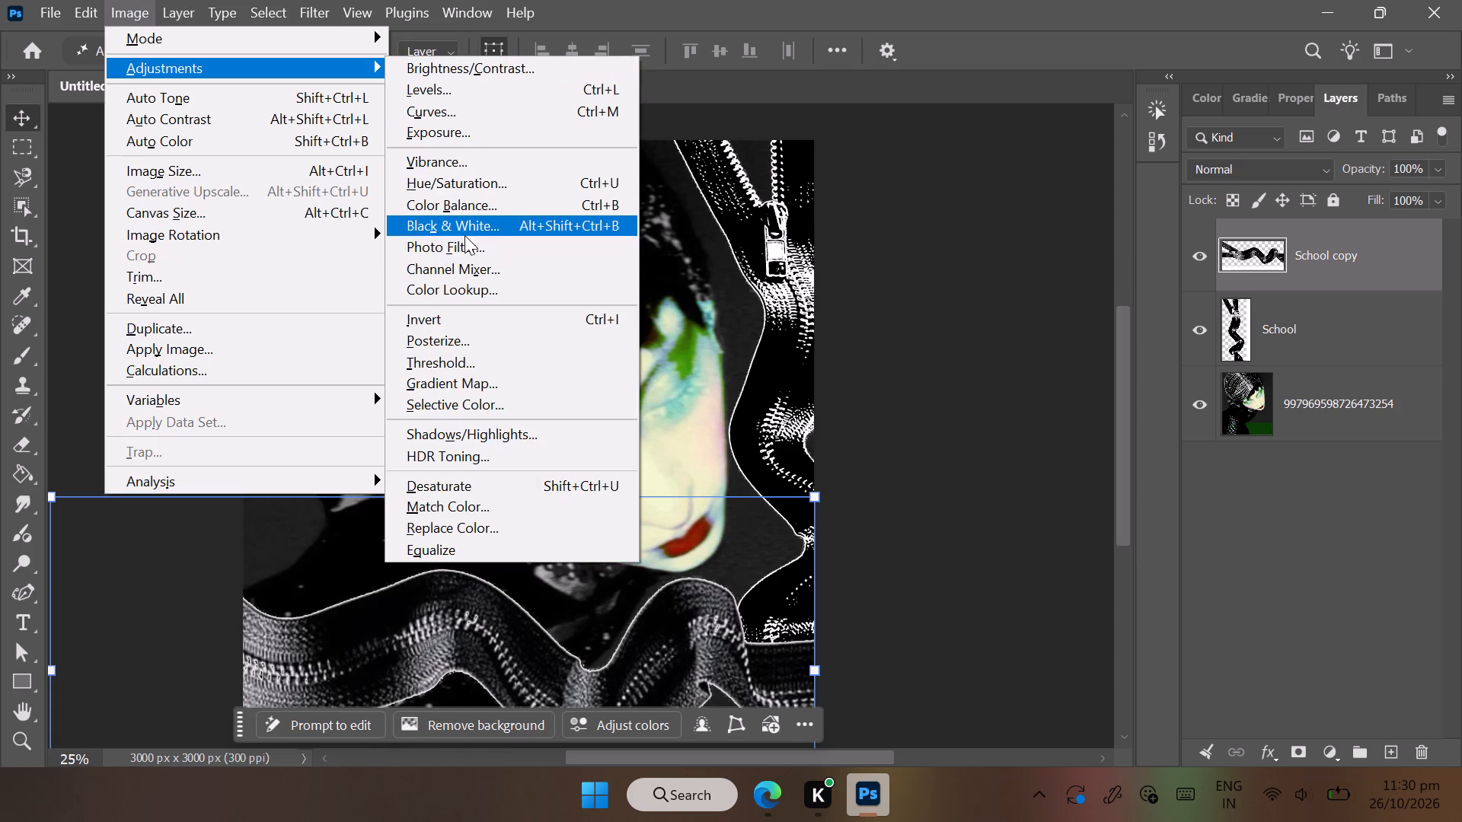
click(461, 358)
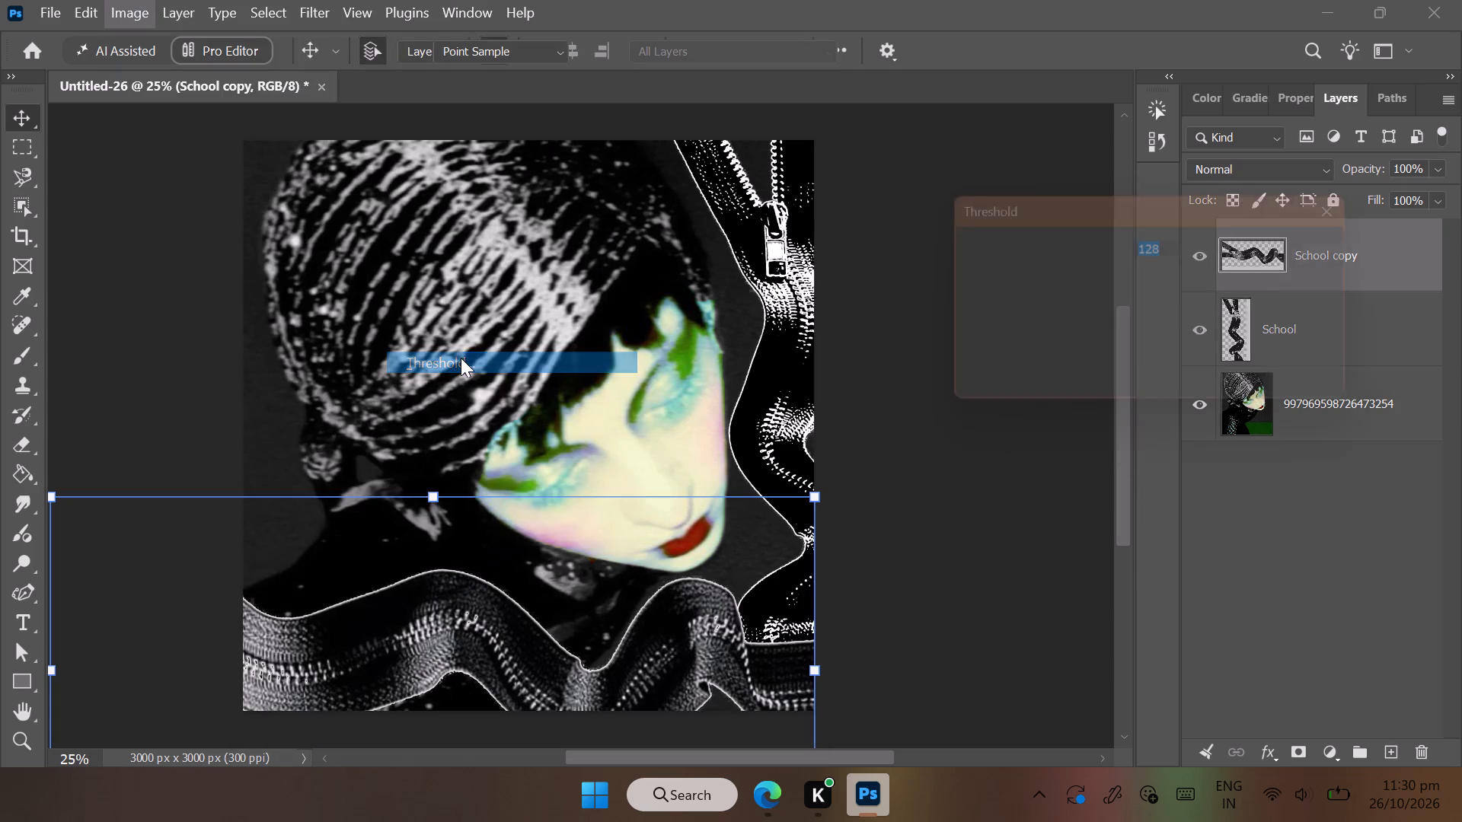
drag(1103, 400, 1073, 400)
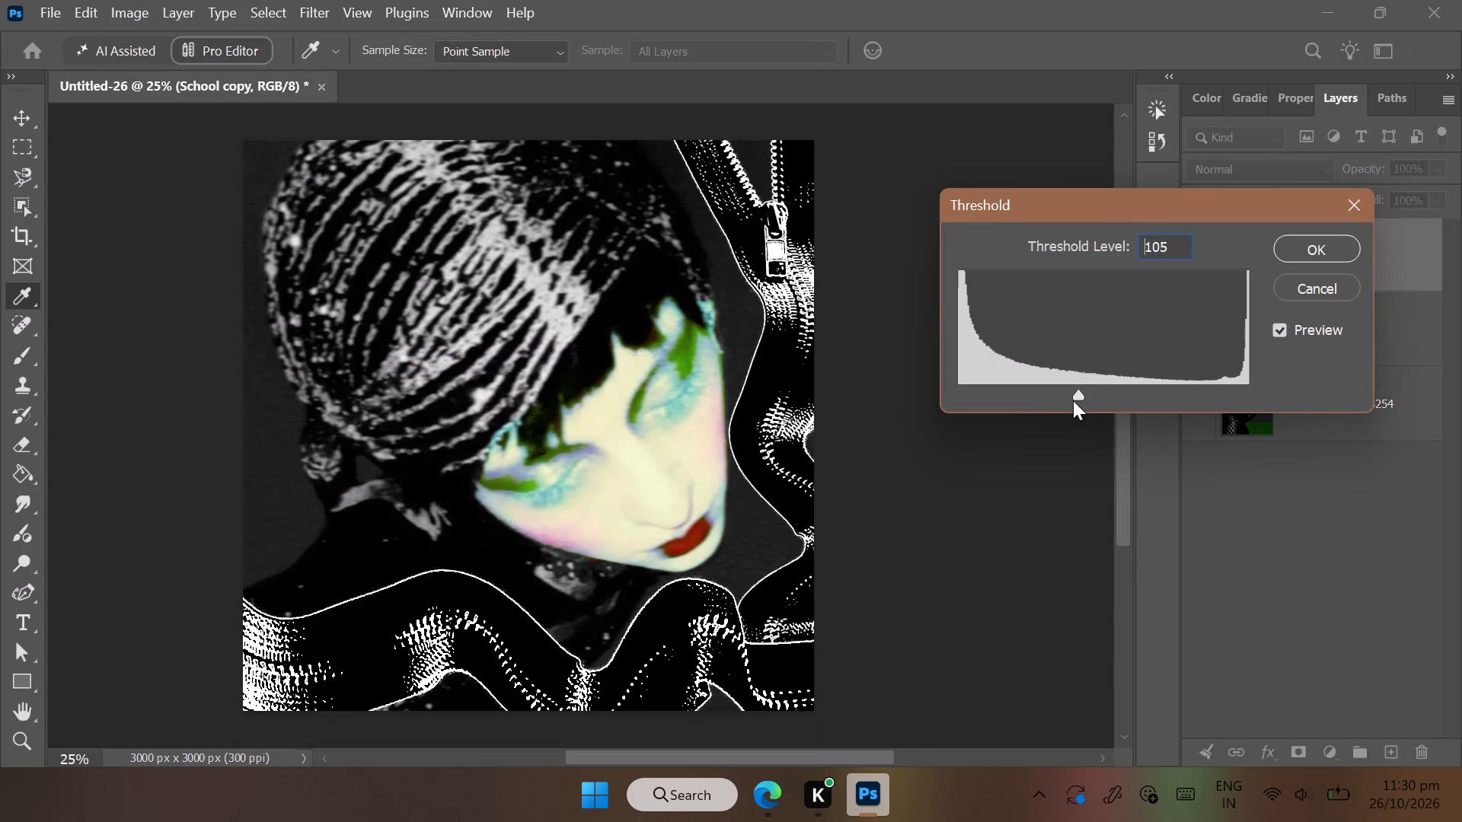
drag(1073, 400, 1066, 400)
click(1294, 257)
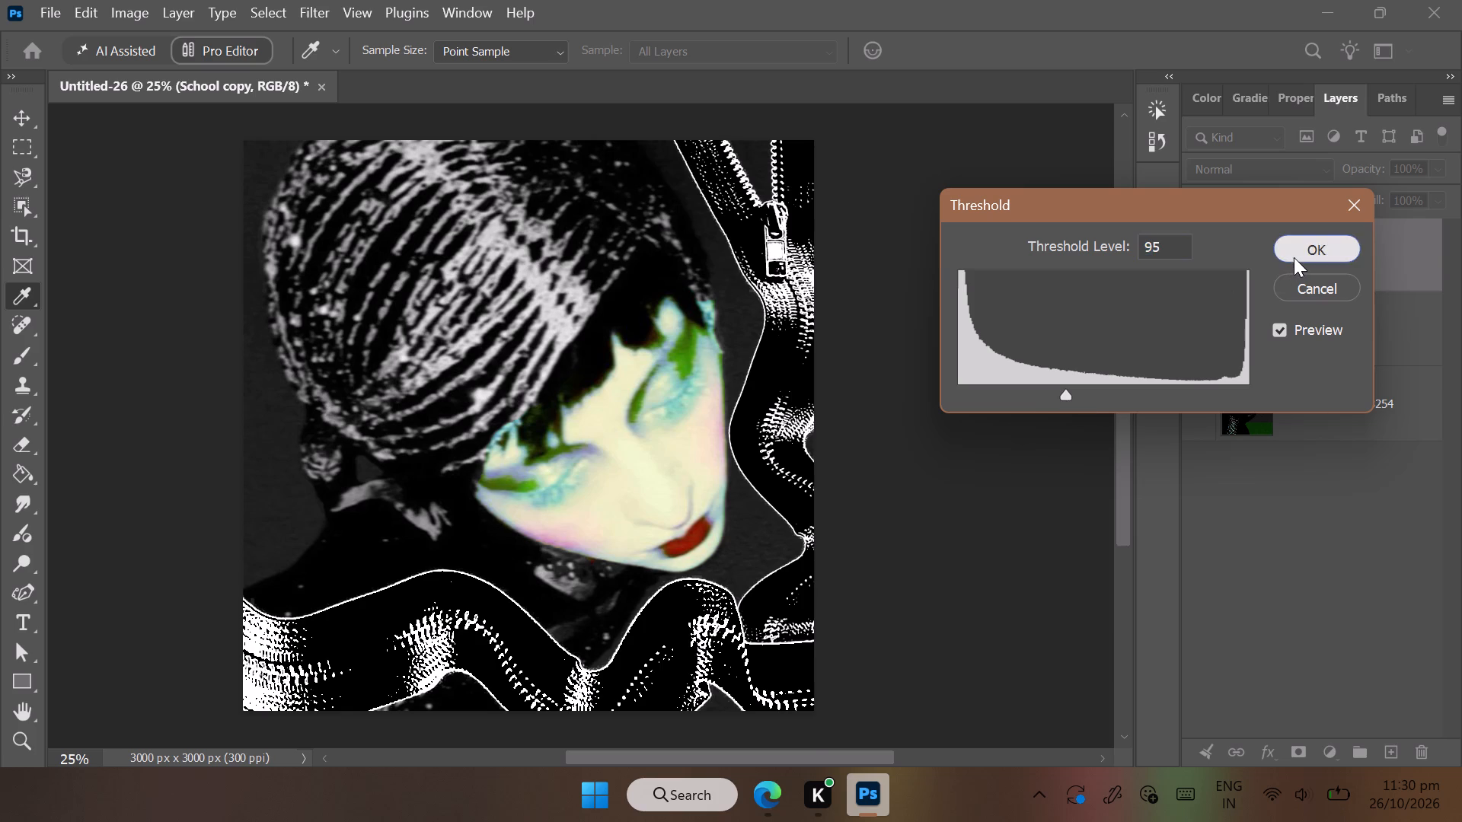
Merge the School copy layer down into the School layer.
right_click(1309, 288)
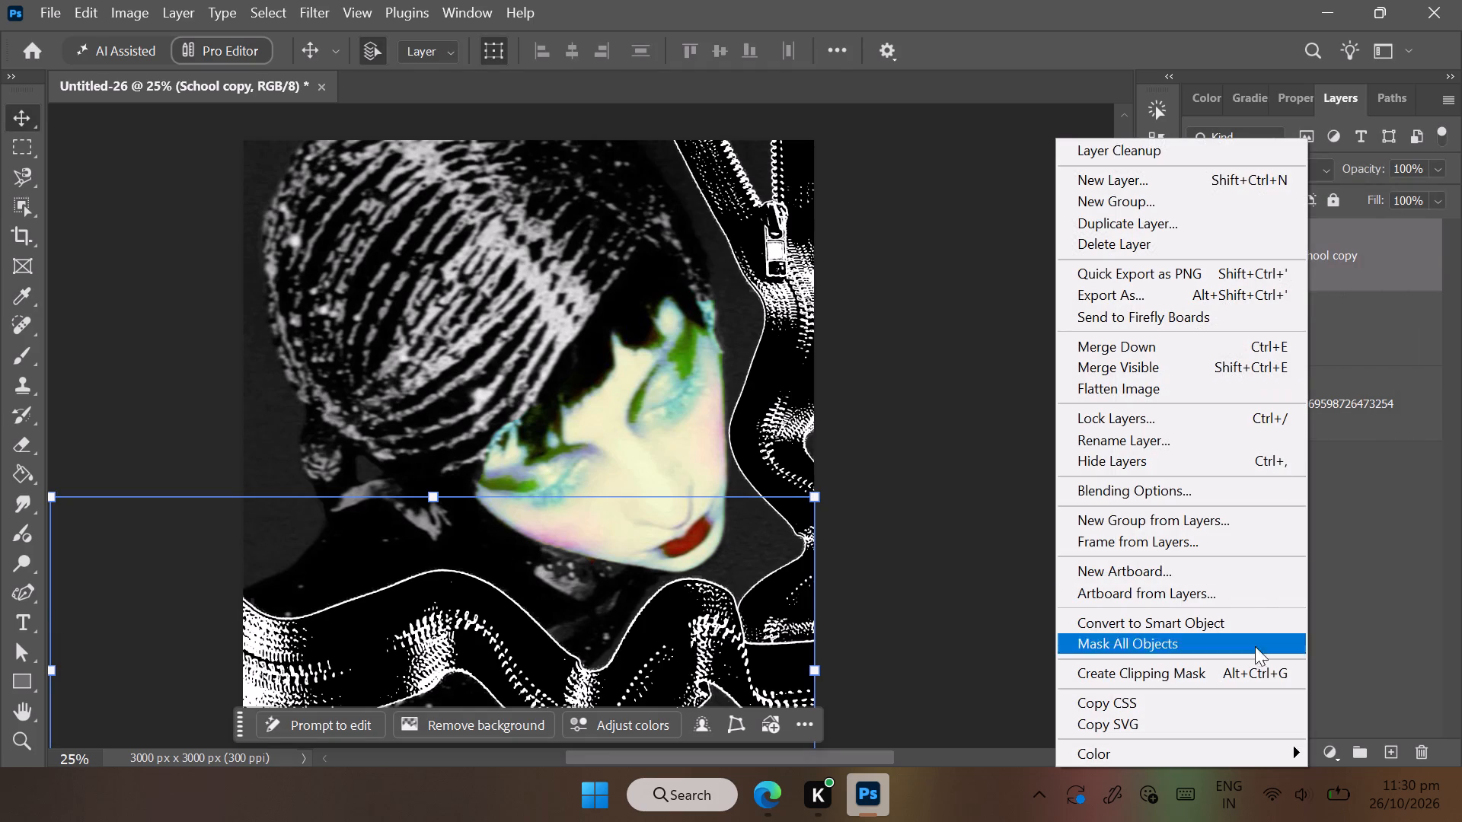
click(1180, 355)
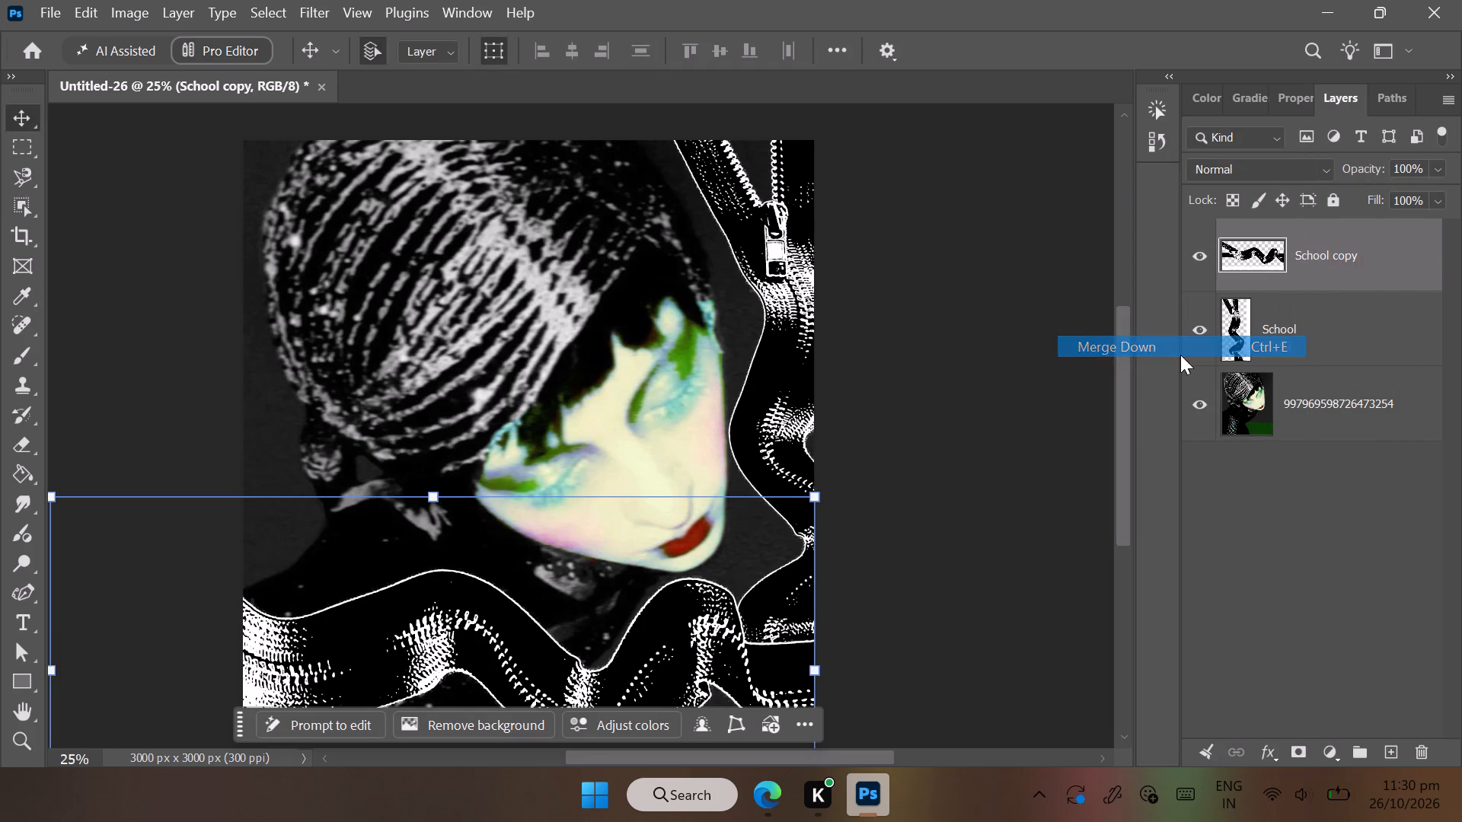
Apply a Brightness/Contrast adjustment with brightness -150 to the merged School zipper layer.
click(131, 4)
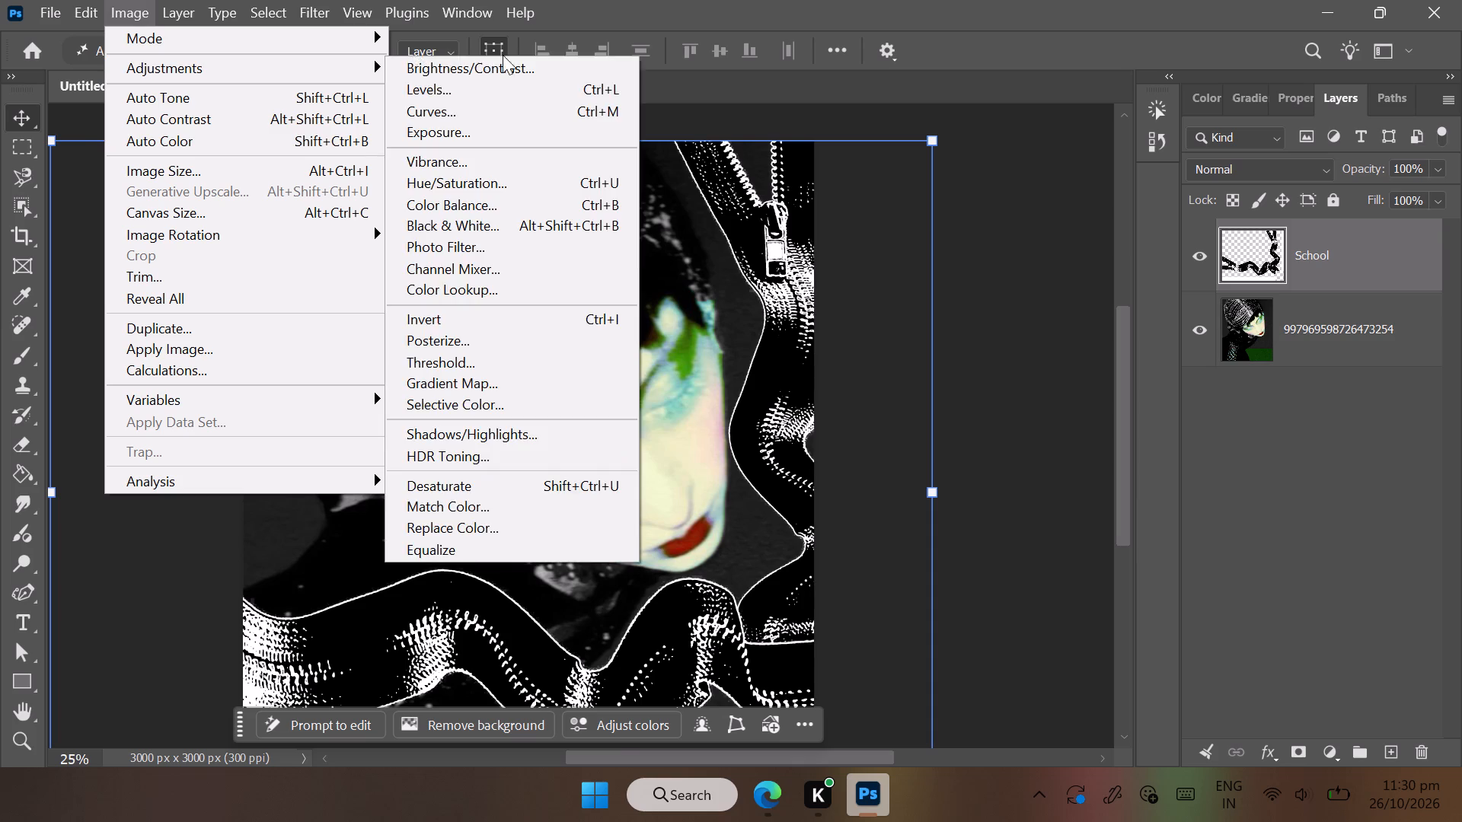
click(421, 58)
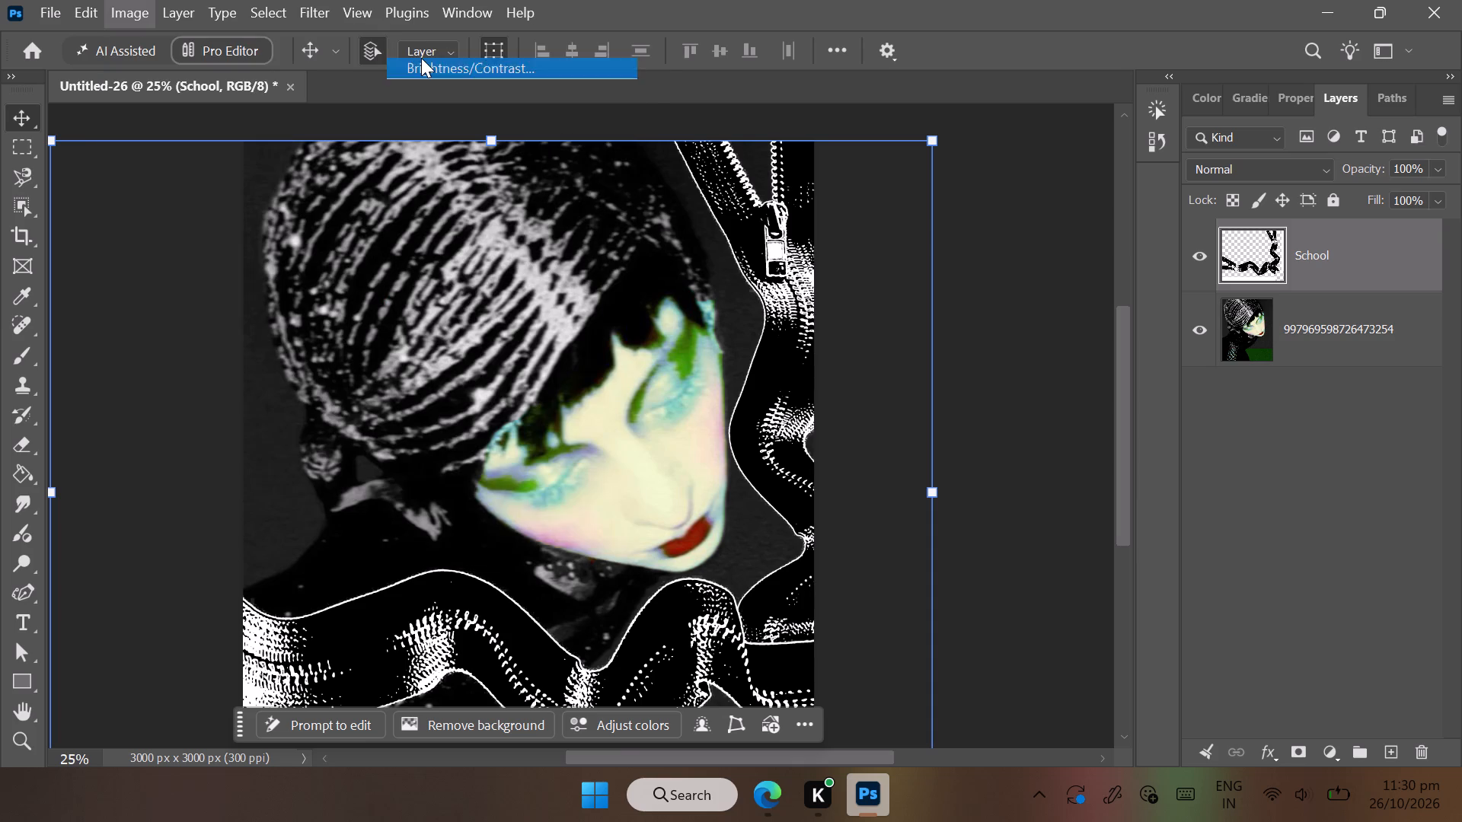
drag(997, 278, 899, 284)
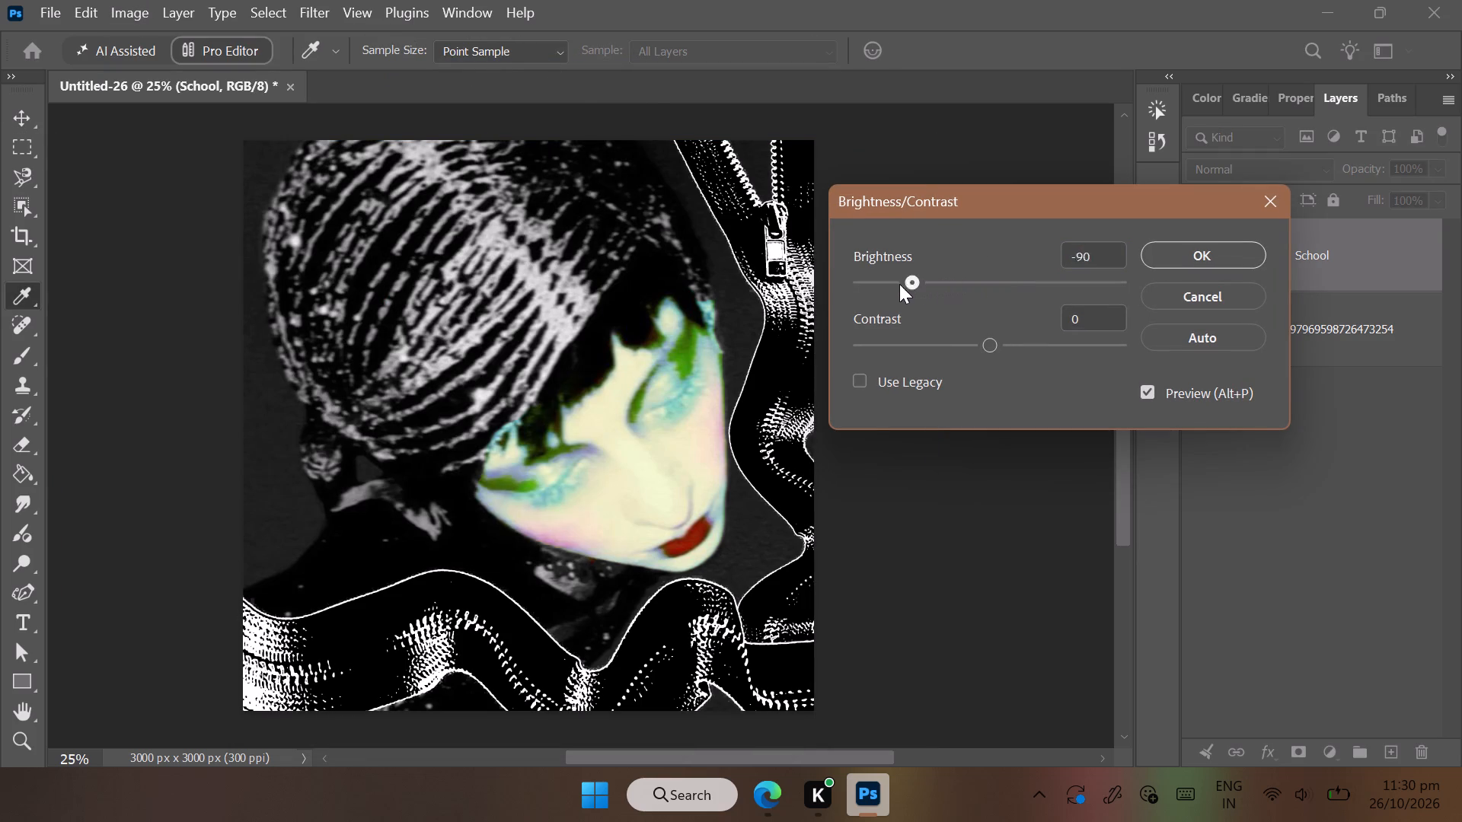
drag(899, 284, 857, 292)
click(1237, 260)
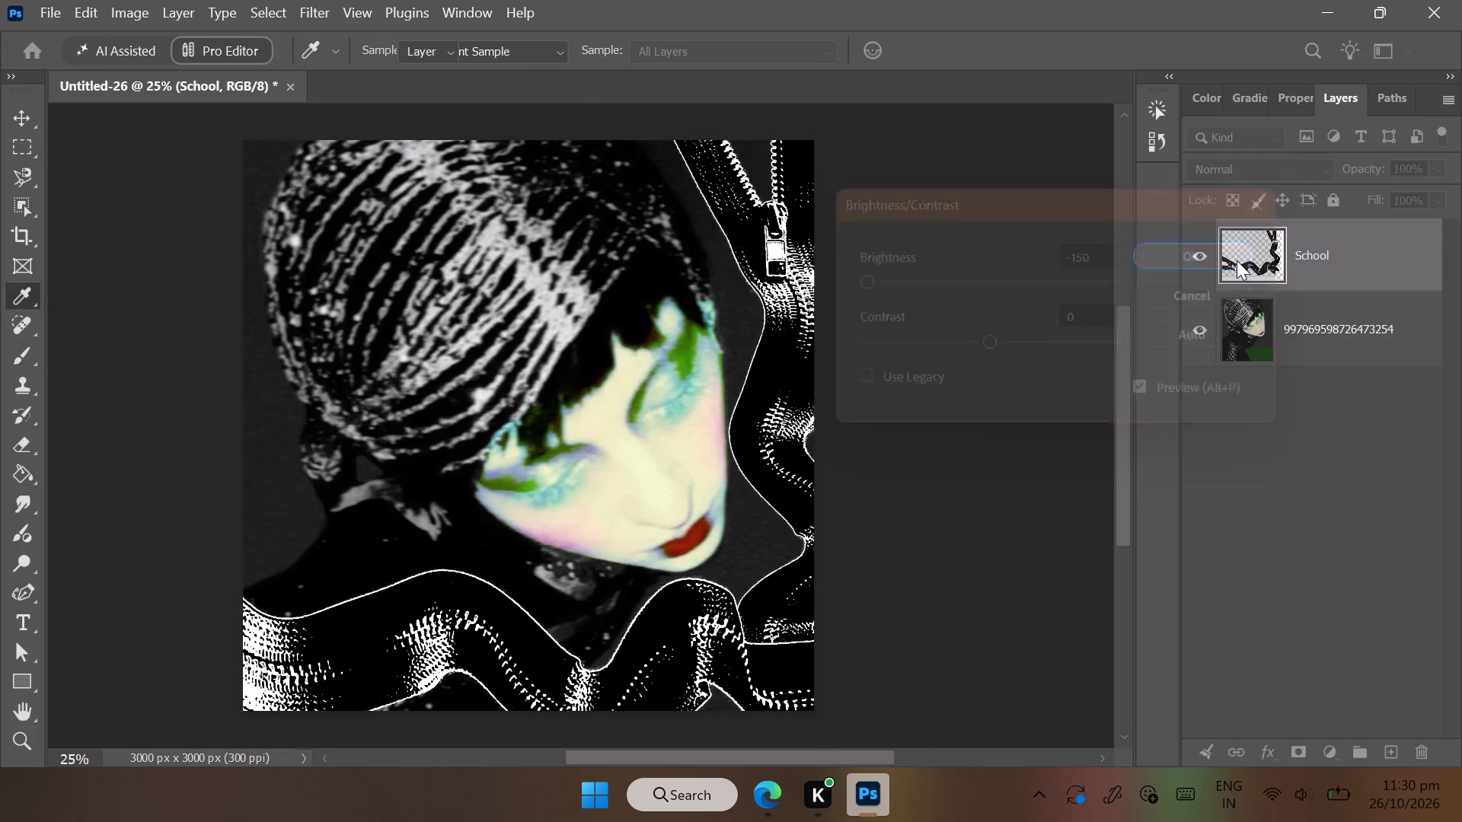
click(1256, 450)
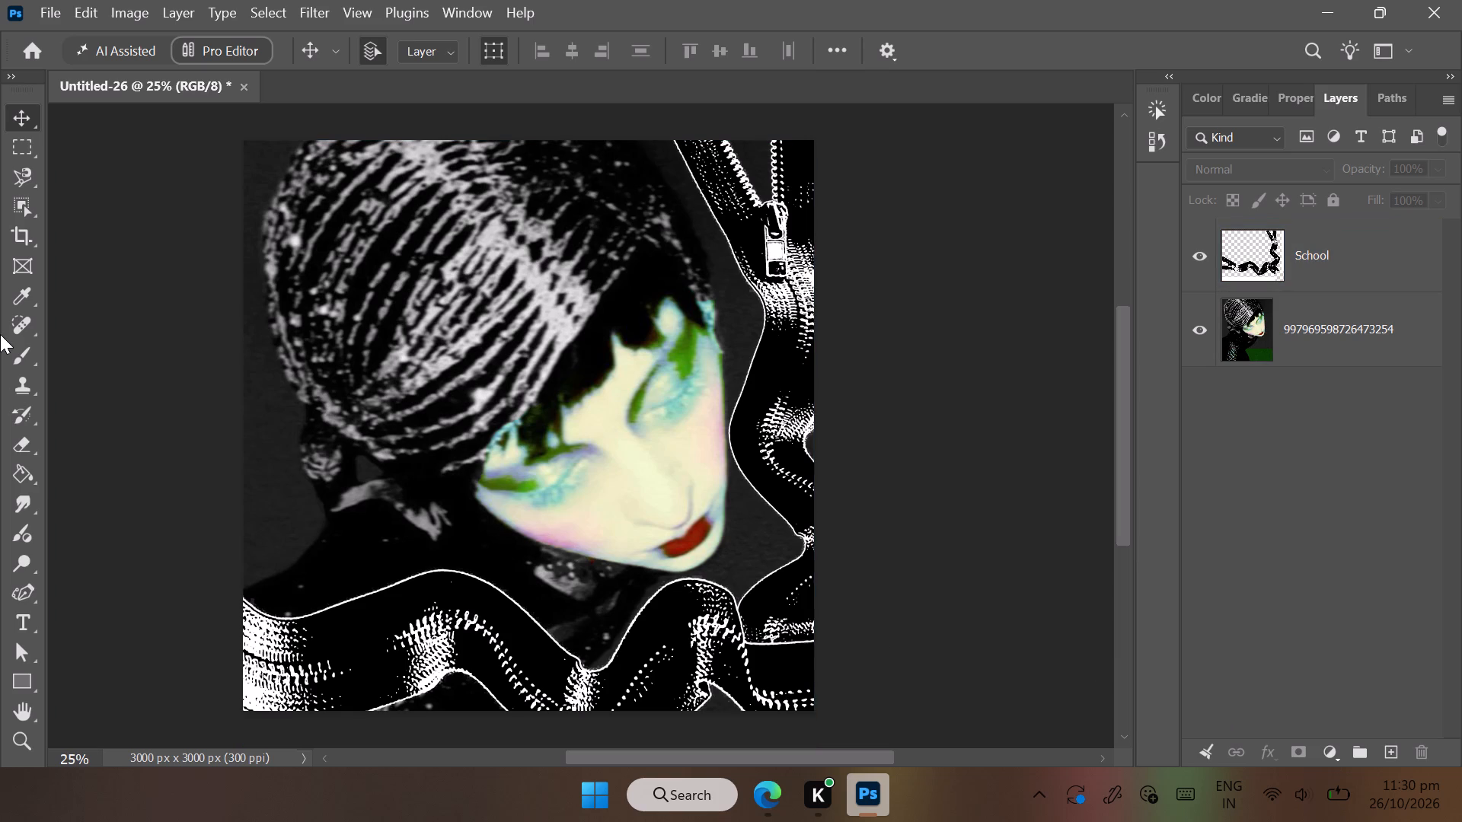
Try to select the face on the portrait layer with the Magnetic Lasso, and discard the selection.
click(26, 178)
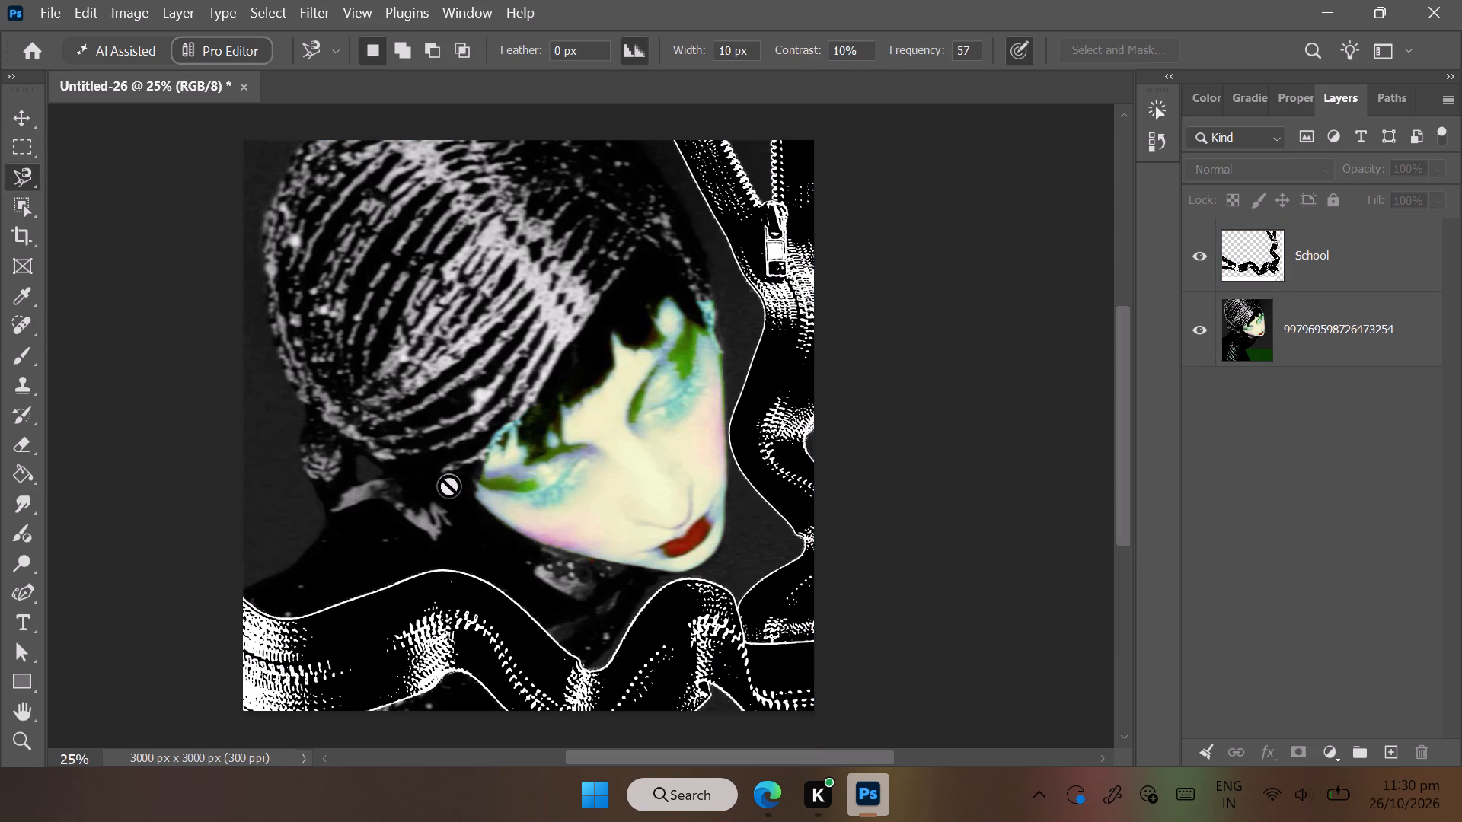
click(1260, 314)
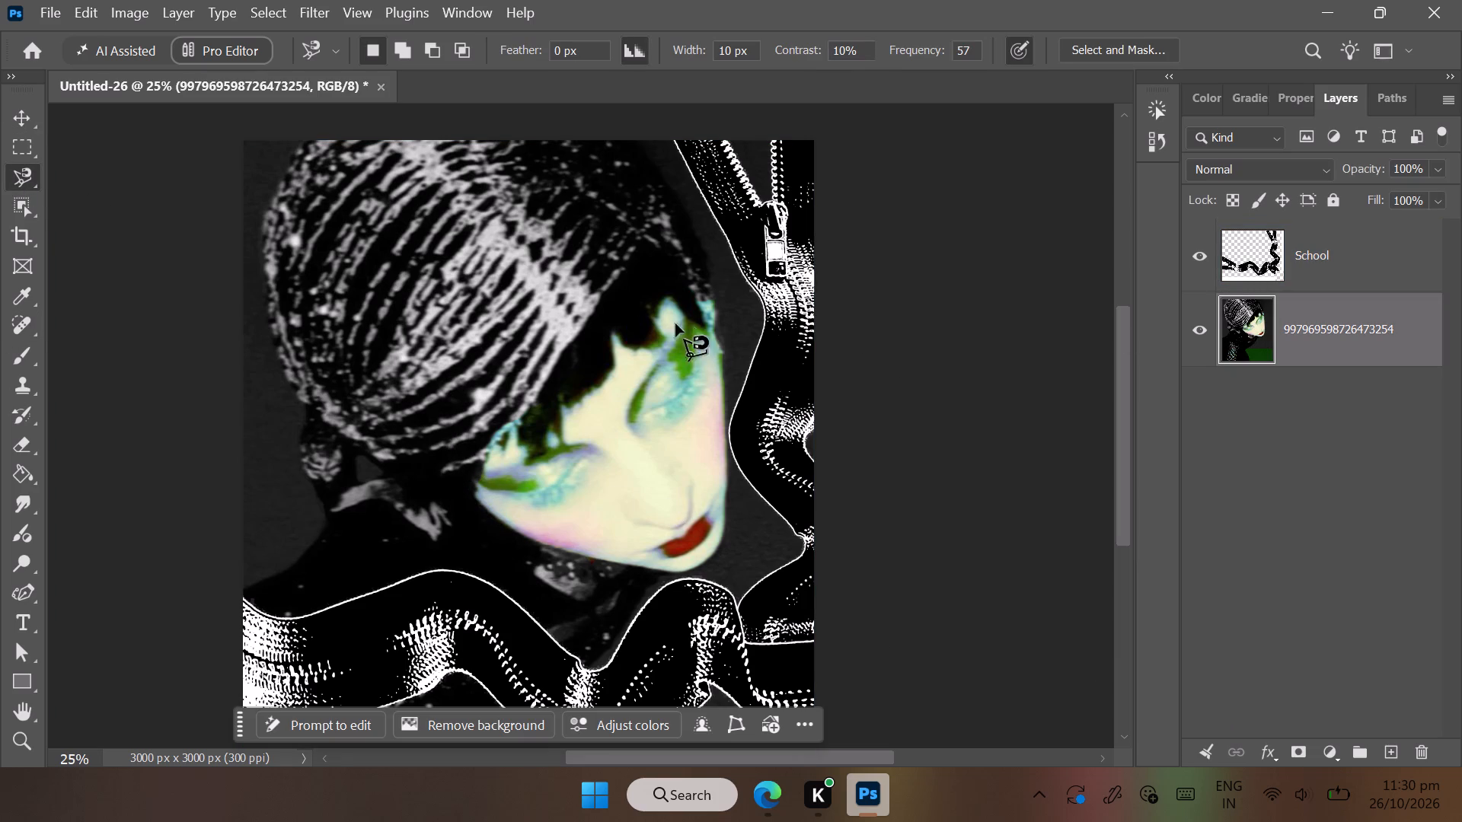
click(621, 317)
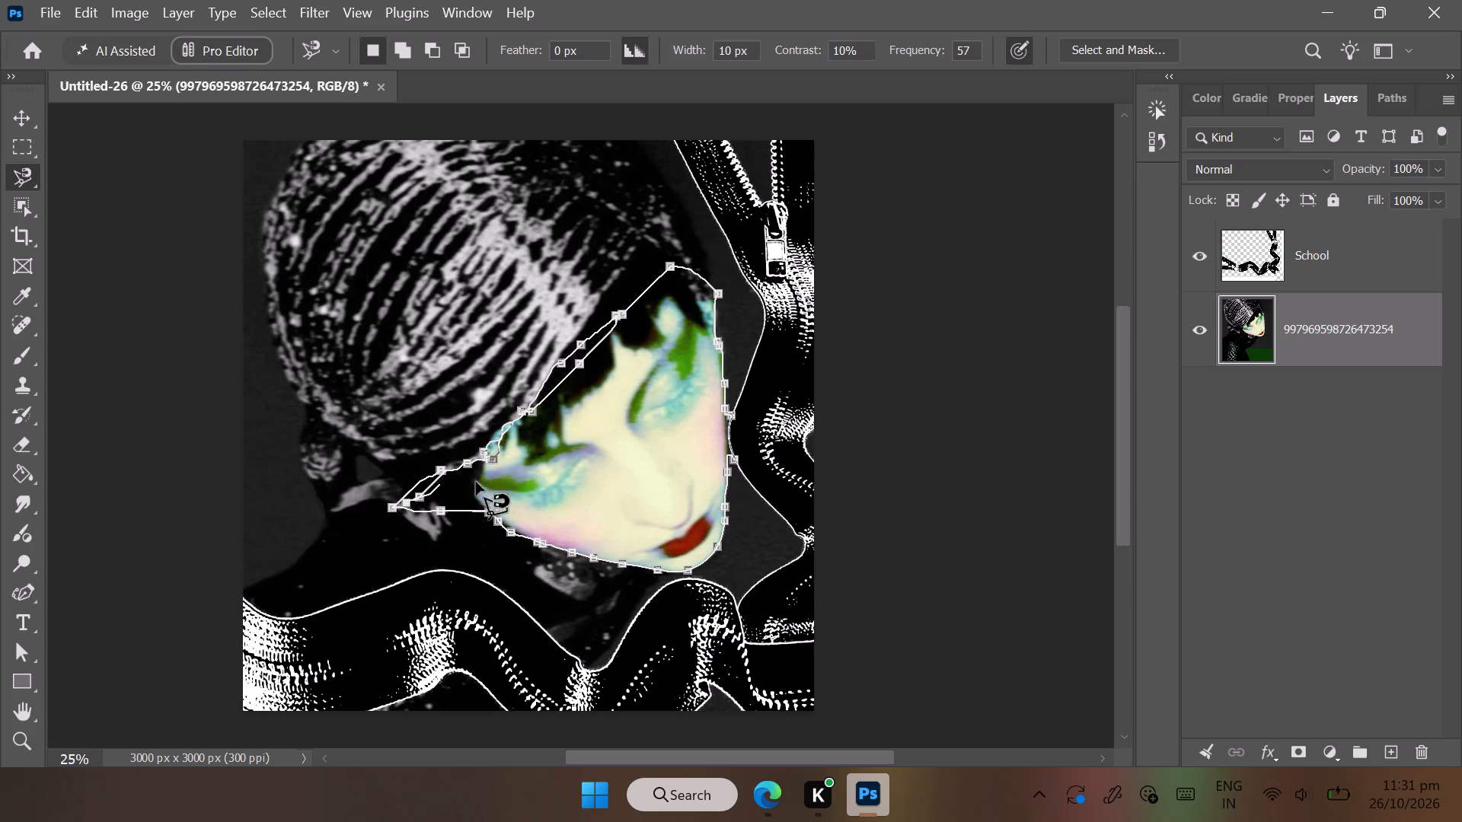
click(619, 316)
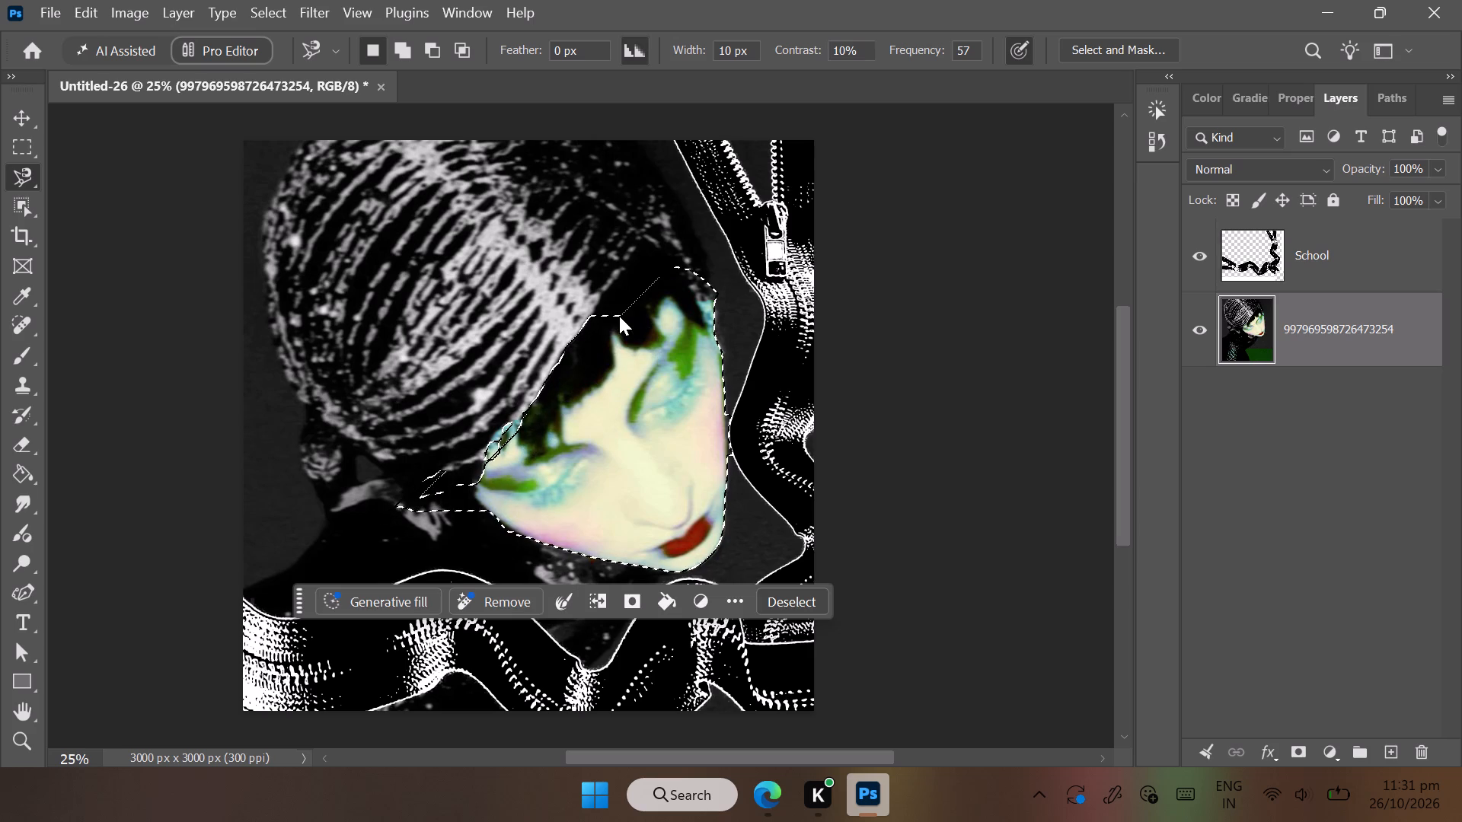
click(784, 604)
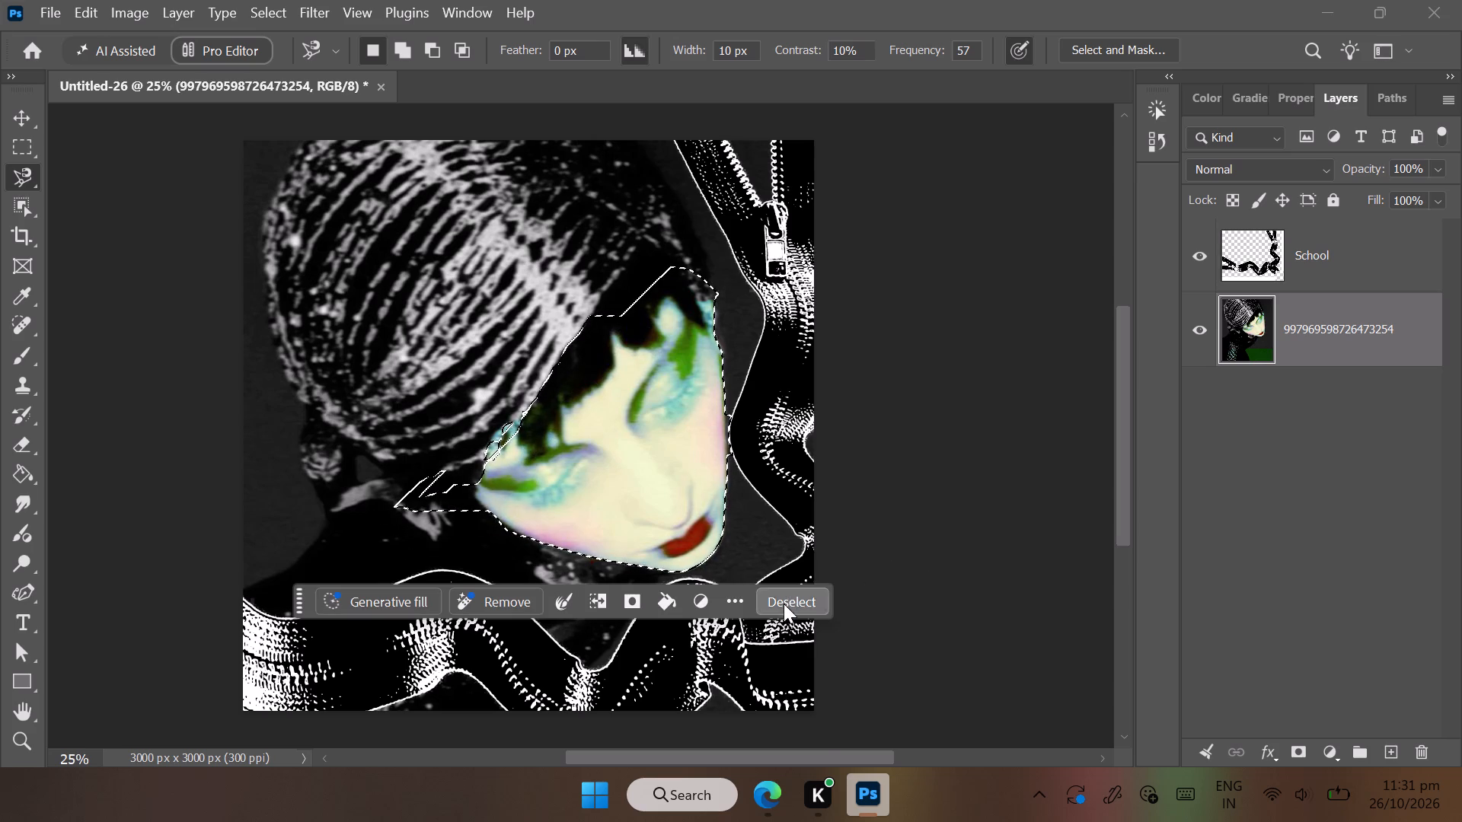
Select the face on the portrait layer with the Magnetic Lasso, following the cheeks, chin and lower edge of the fringe.
drag(712, 301, 717, 325)
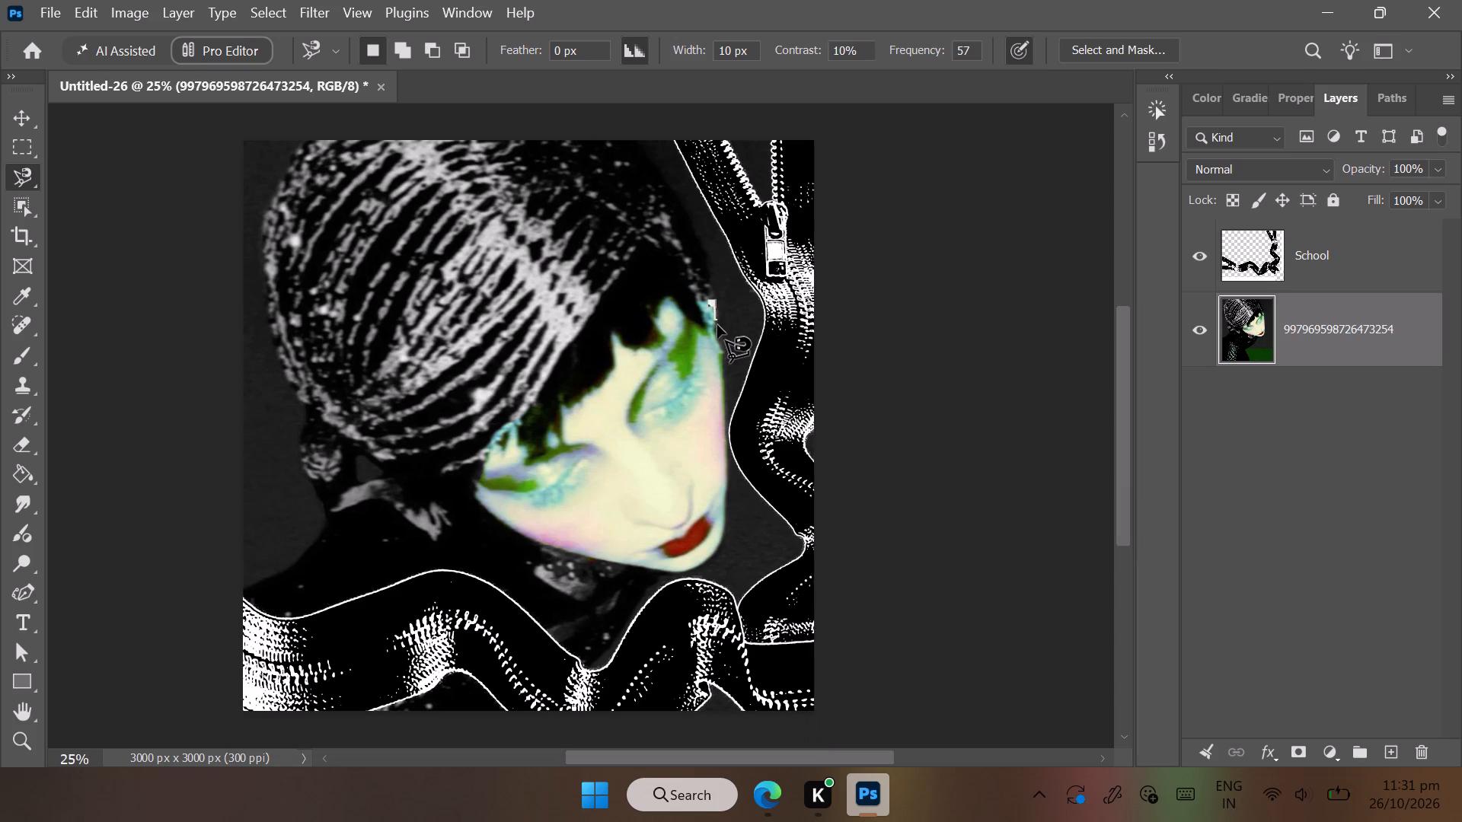
drag(717, 325, 719, 422)
drag(719, 422, 722, 518)
drag(722, 518, 700, 562)
drag(700, 562, 632, 567)
drag(632, 567, 571, 554)
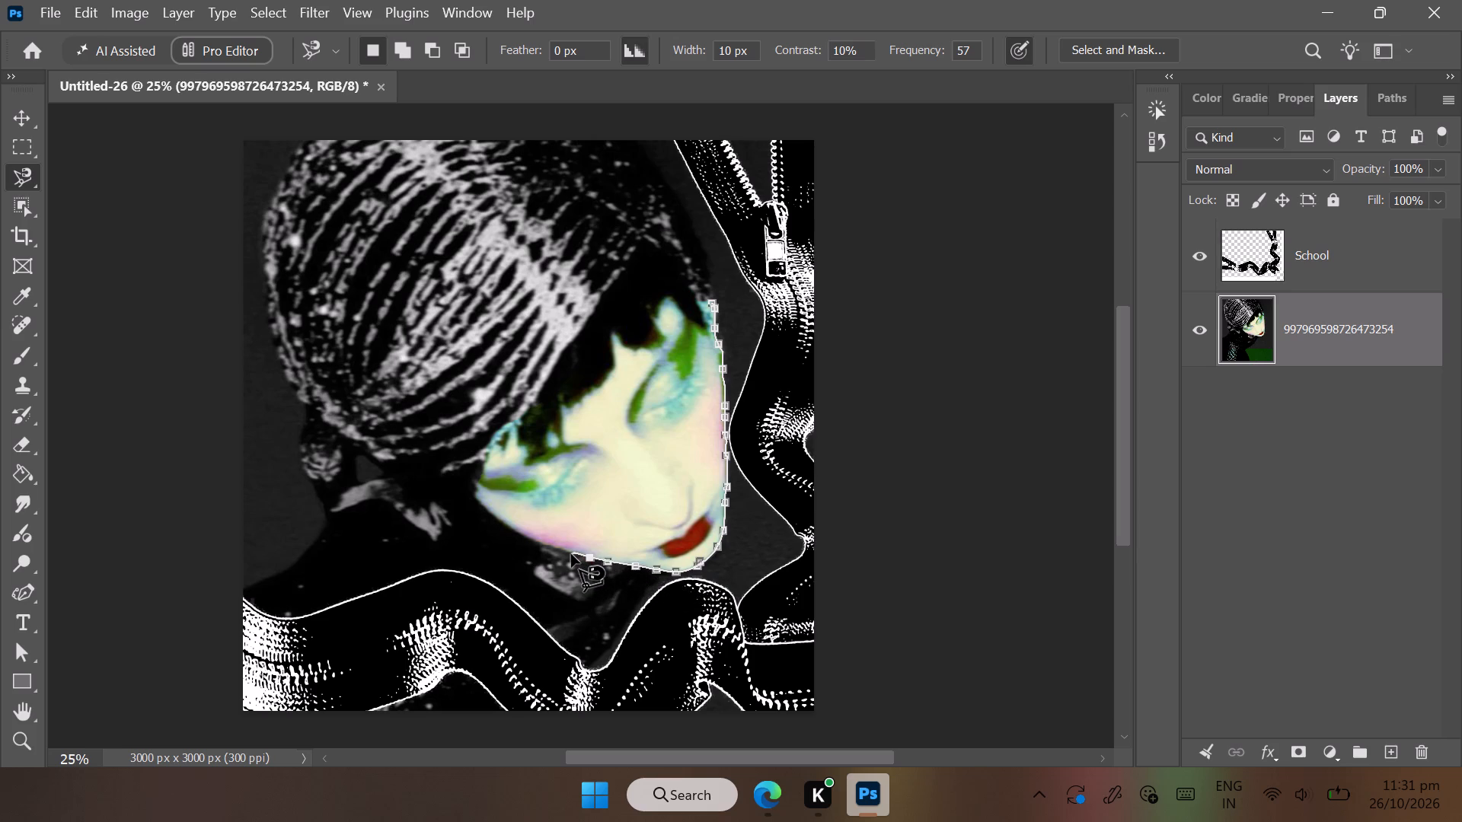
drag(571, 554, 525, 537)
drag(525, 537, 476, 493)
drag(476, 493, 501, 435)
drag(501, 435, 519, 444)
drag(519, 444, 556, 432)
drag(556, 432, 587, 391)
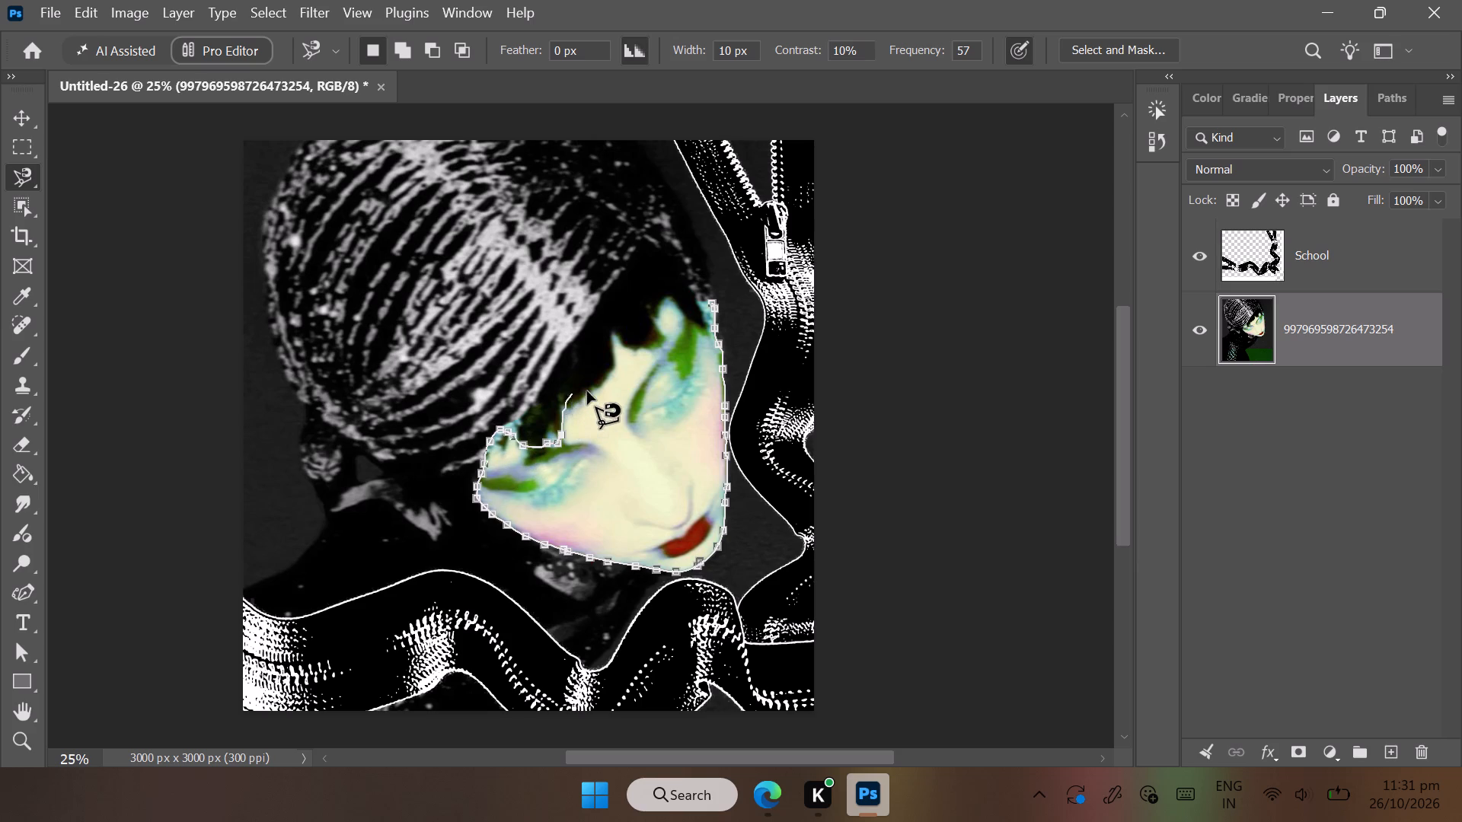
drag(587, 391, 618, 339)
click(711, 302)
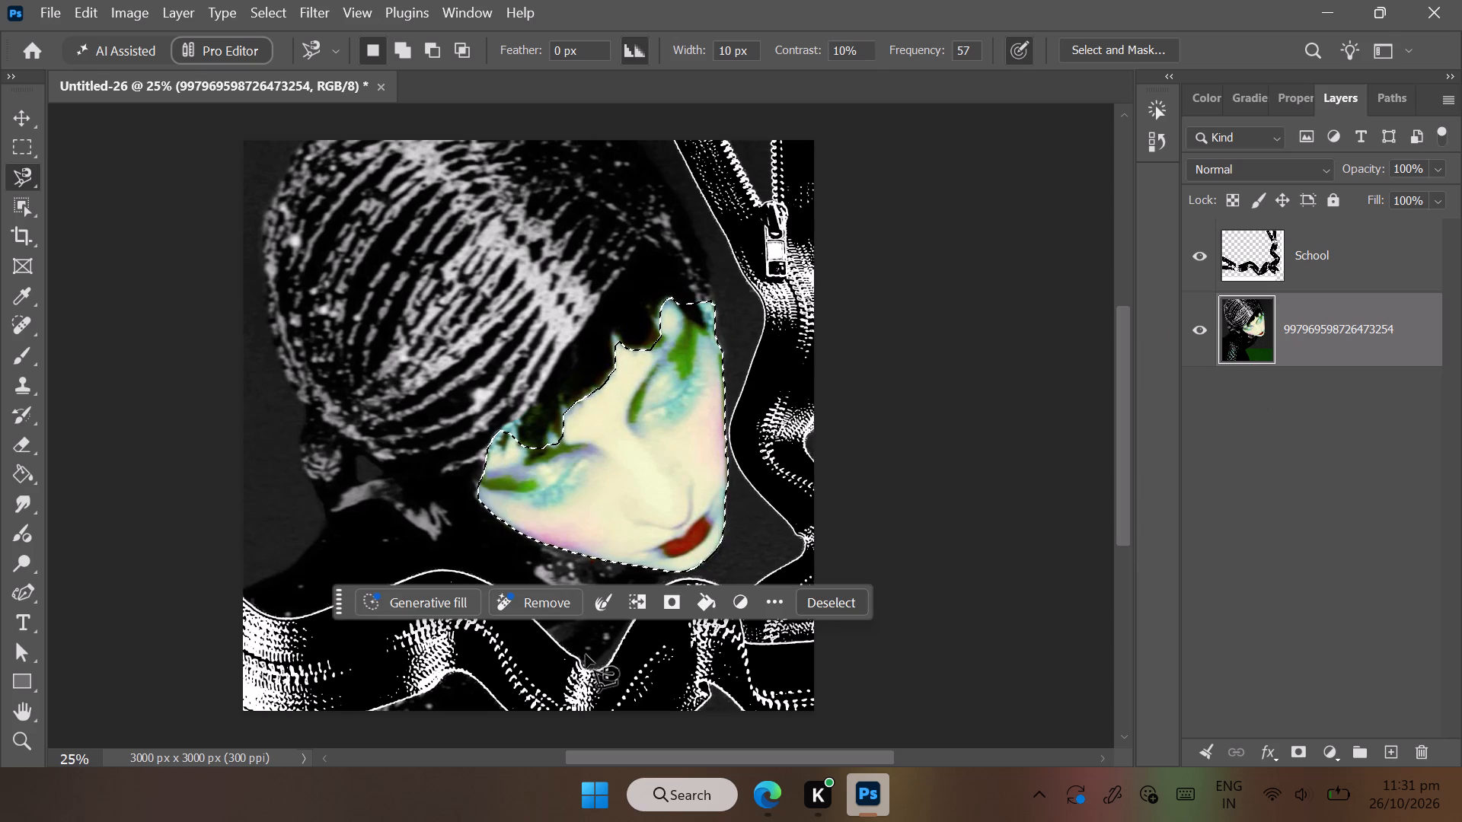
Invert the face selection and add a Gradient Map adjustment layer masked to everything around the face.
click(647, 604)
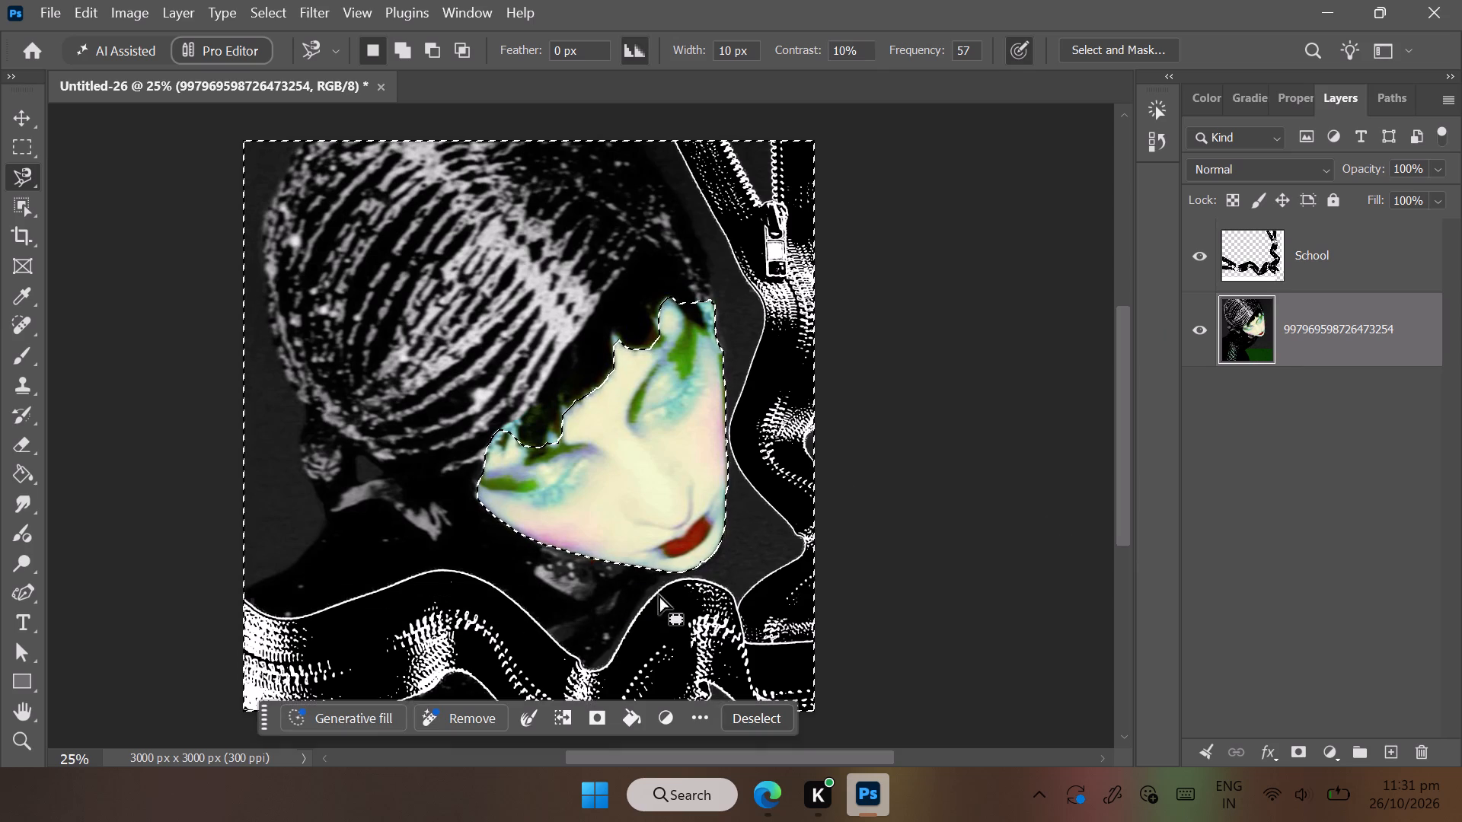
click(1335, 748)
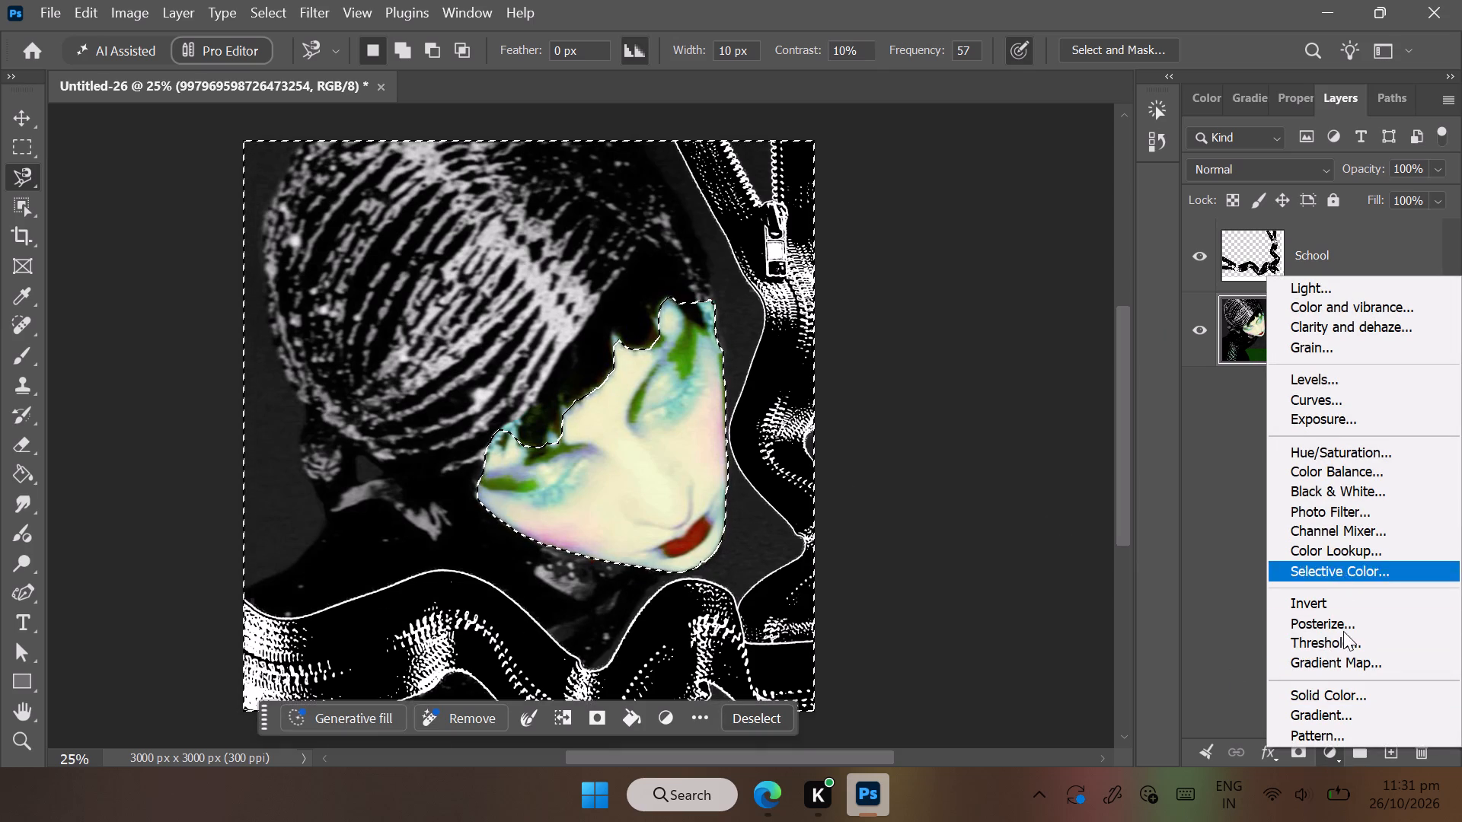
click(1331, 671)
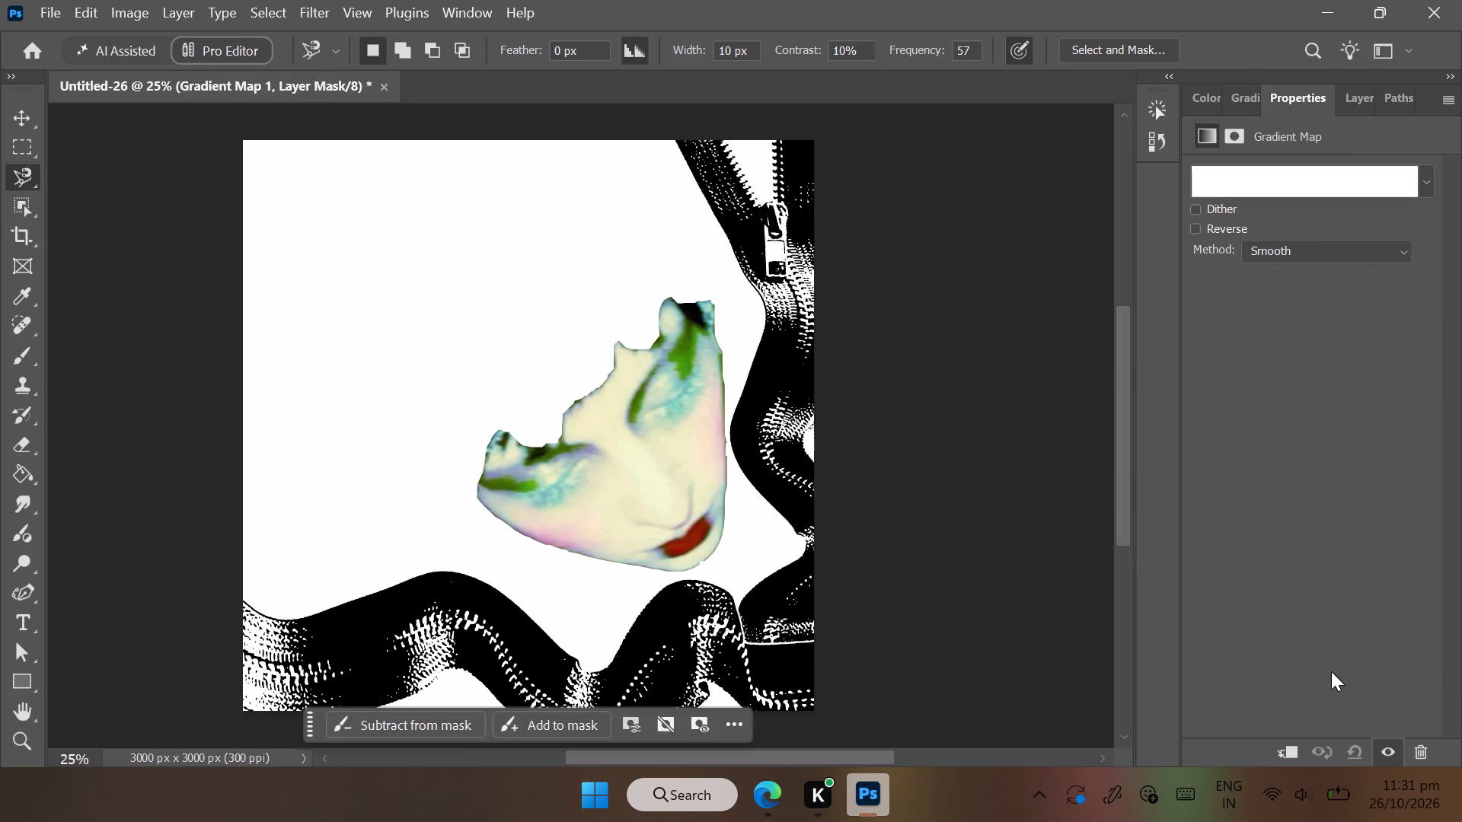
Move the Gradient Map adjustment layer above the School zipper layer.
click(1423, 183)
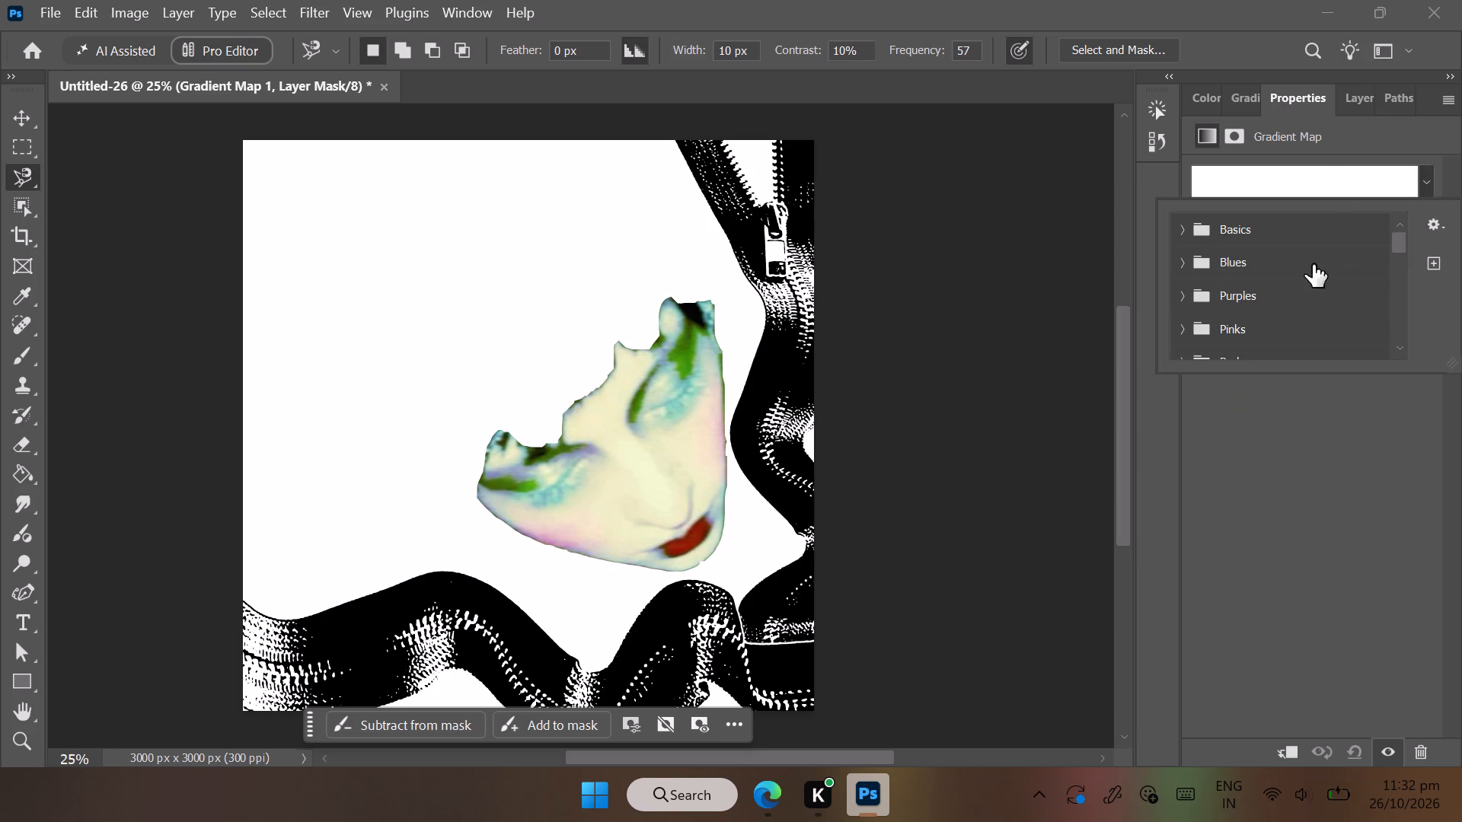
click(1350, 104)
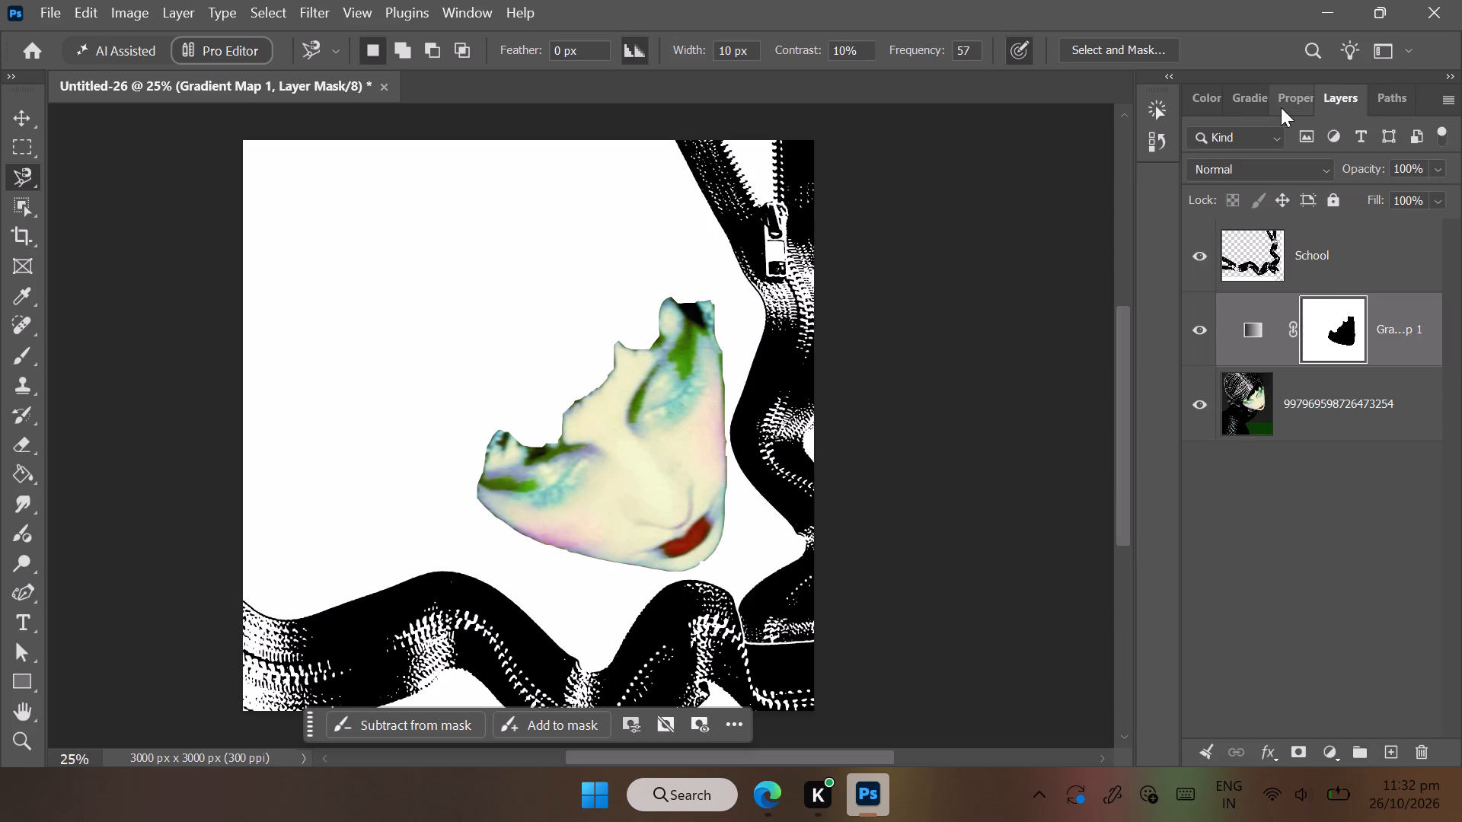
click(1298, 105)
click(1356, 105)
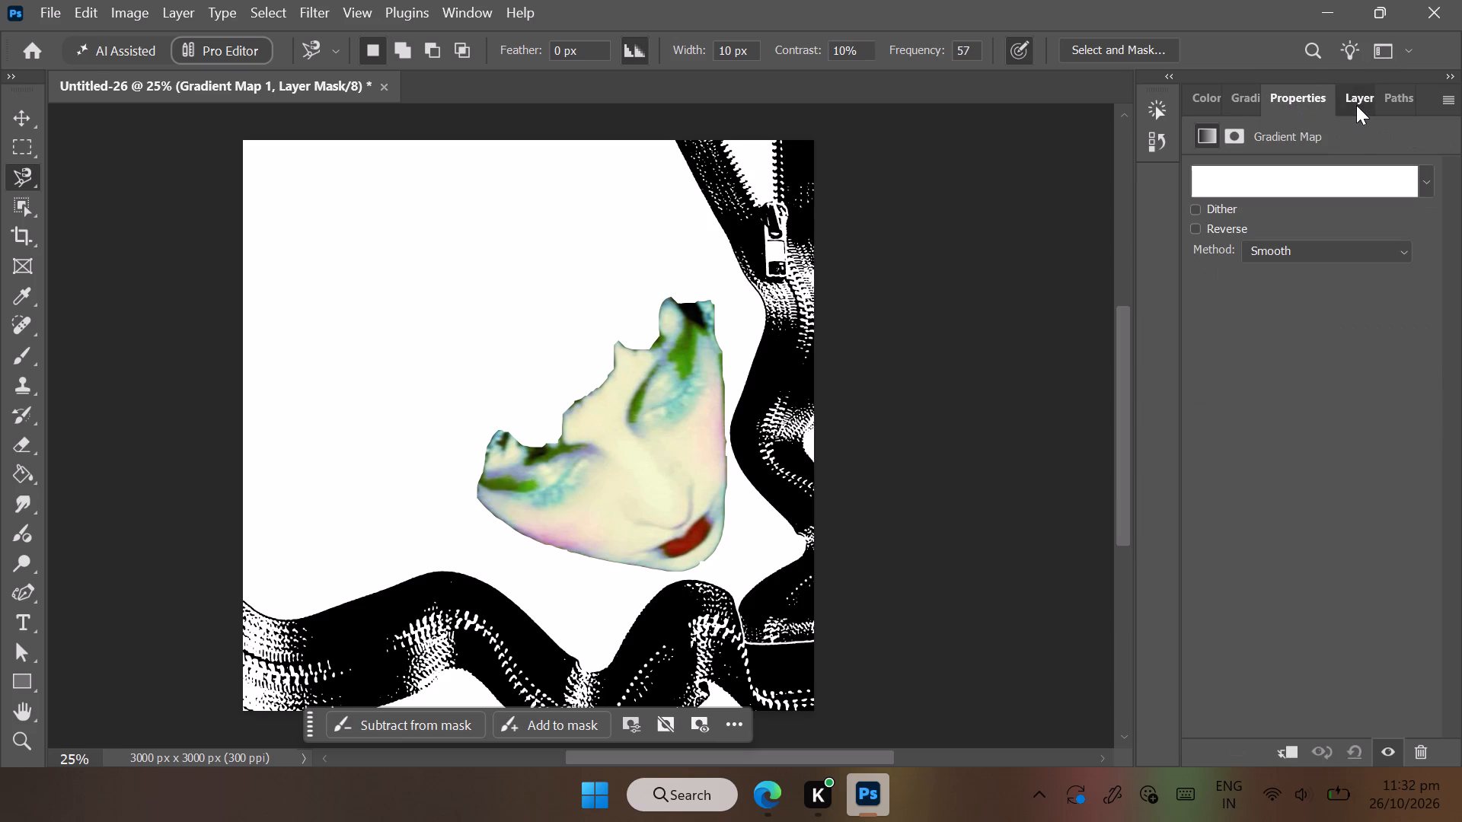
drag(1405, 327, 1399, 246)
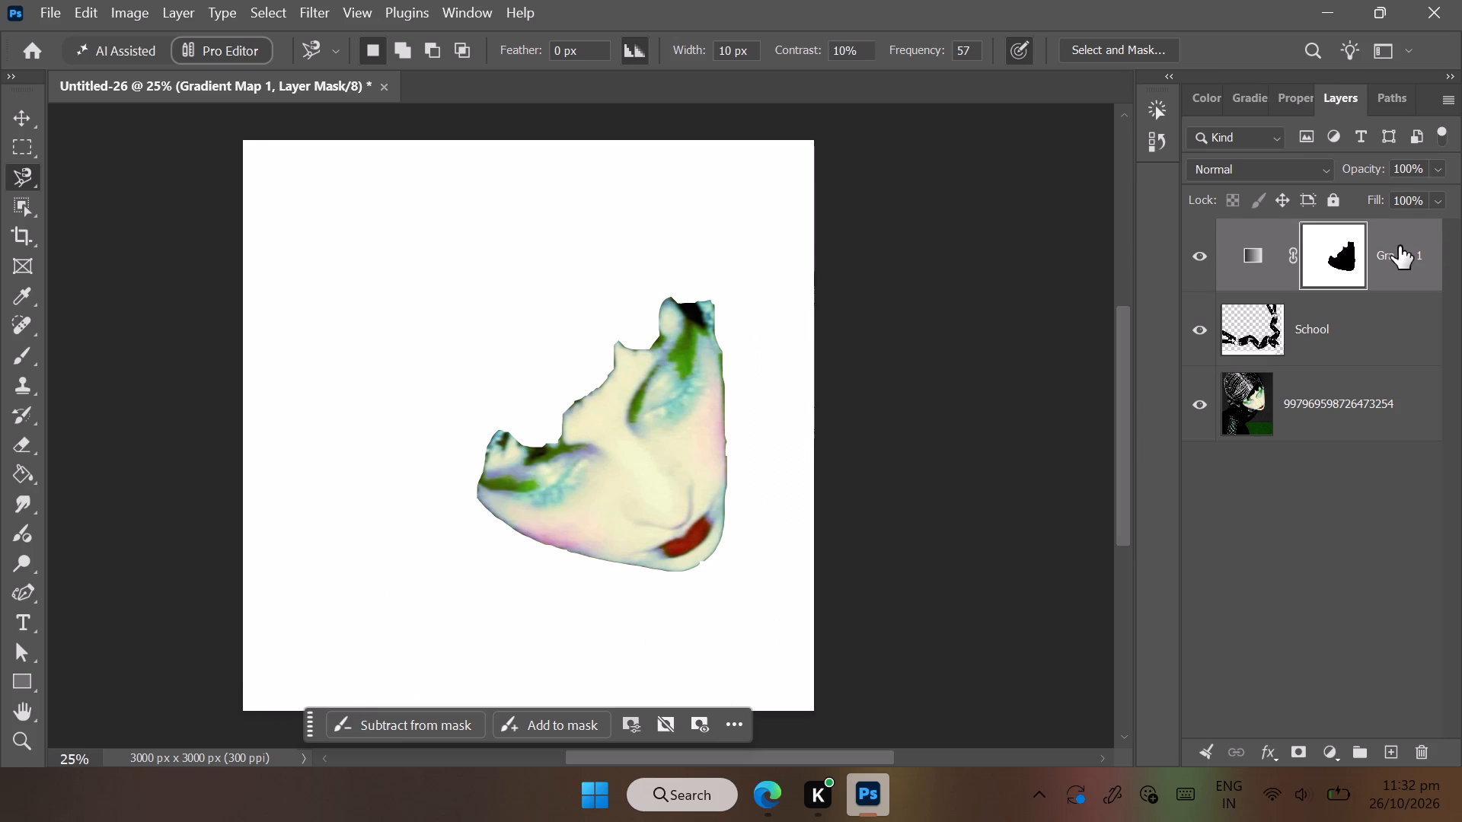
Try several Resource Boy Gradient Maps presets on the Gradient Map layer and apply the purple-to-green-to-orange one.
double_click(1258, 254)
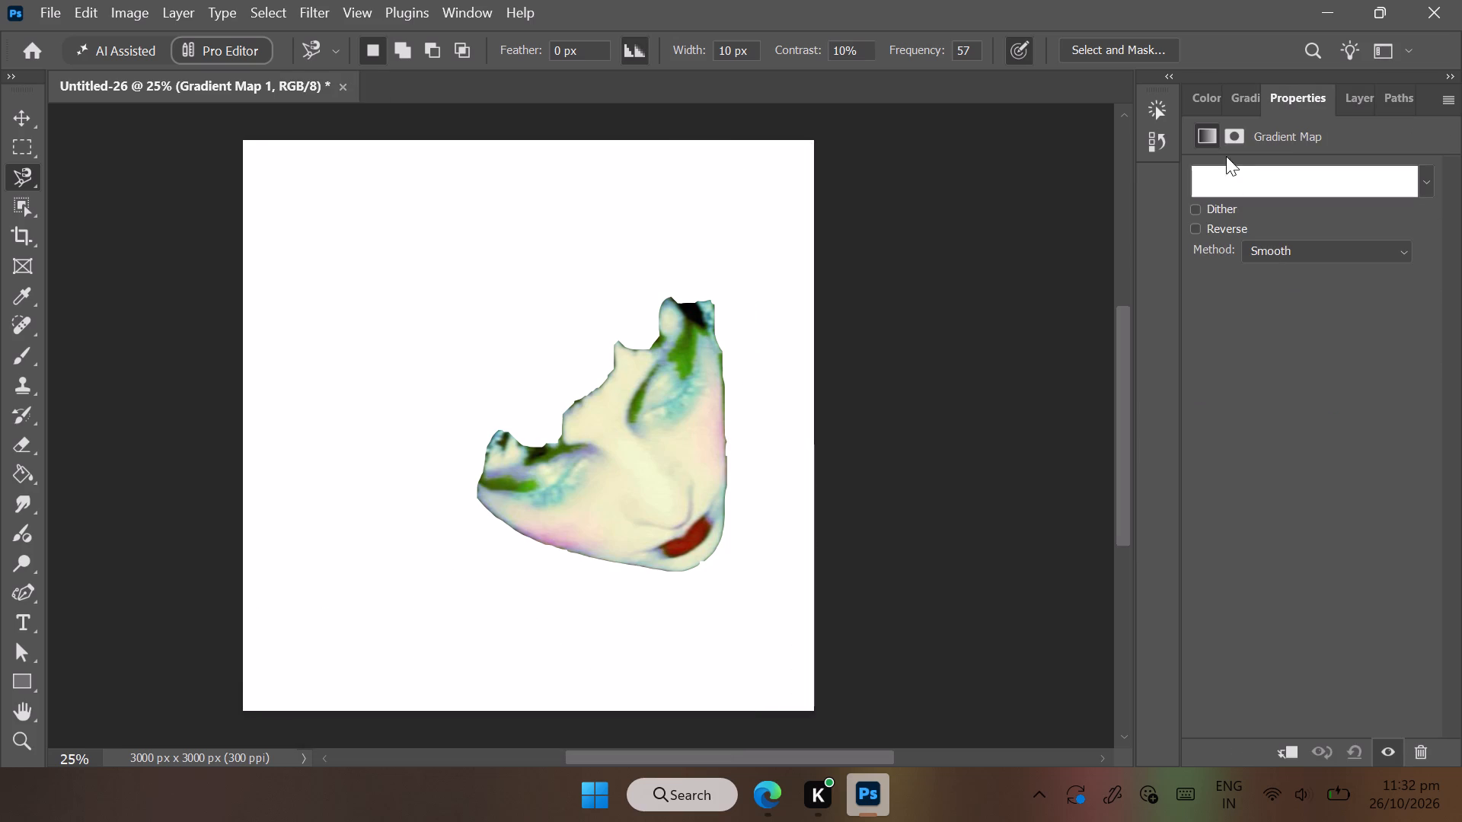
click(1421, 176)
scroll(1335, 276, down, 11)
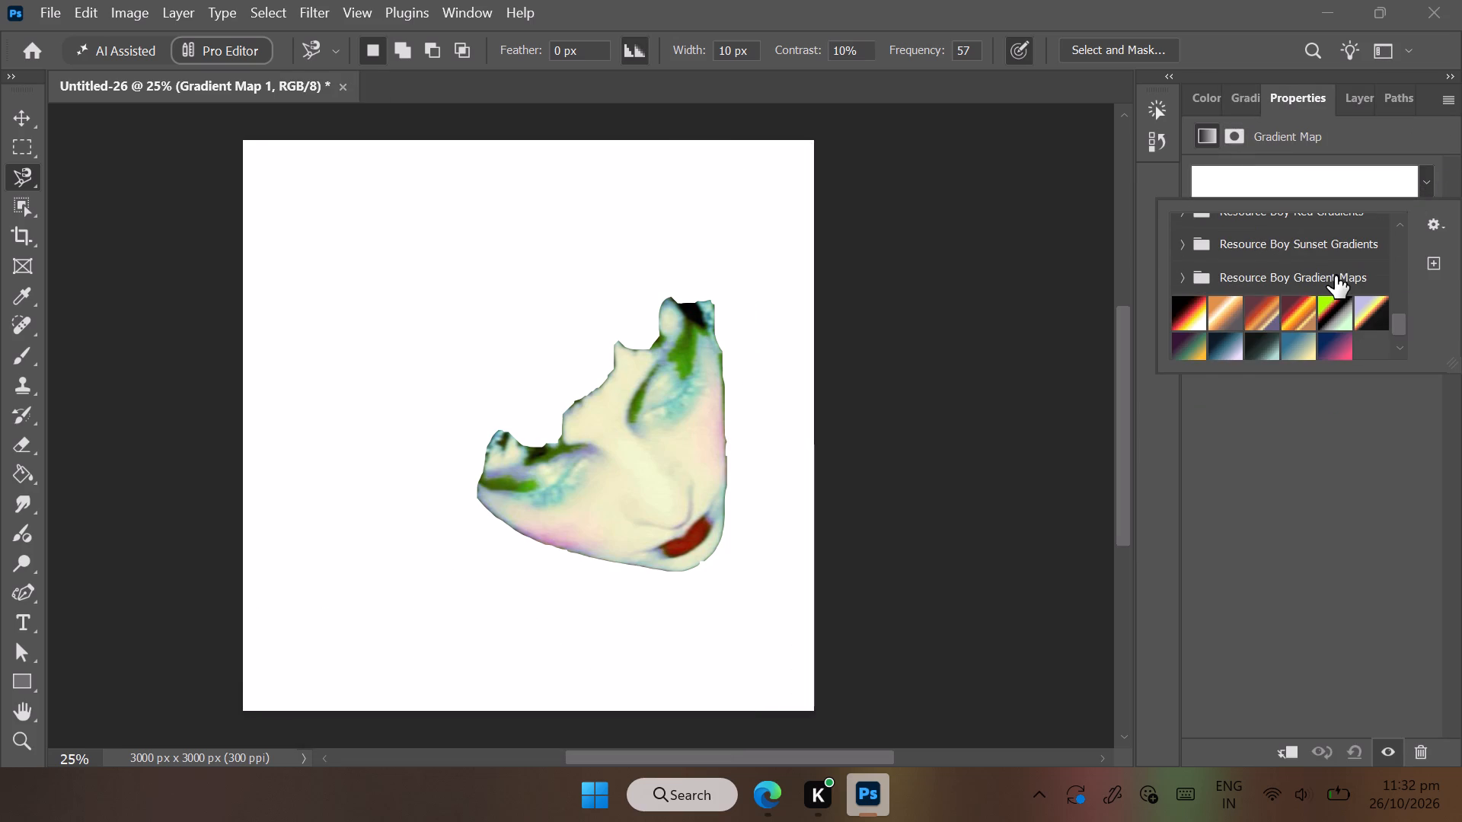
click(1186, 301)
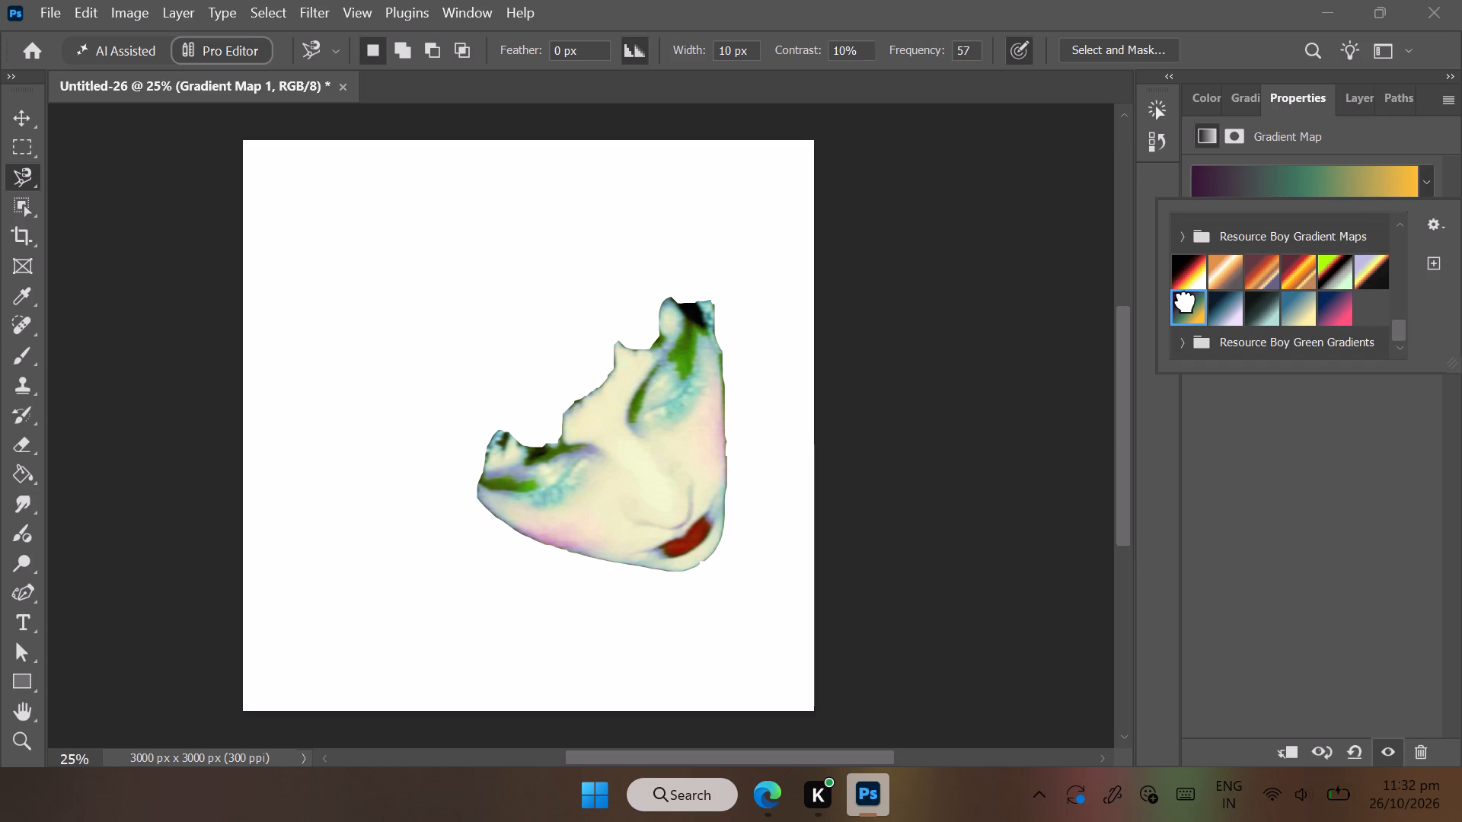
click(1187, 284)
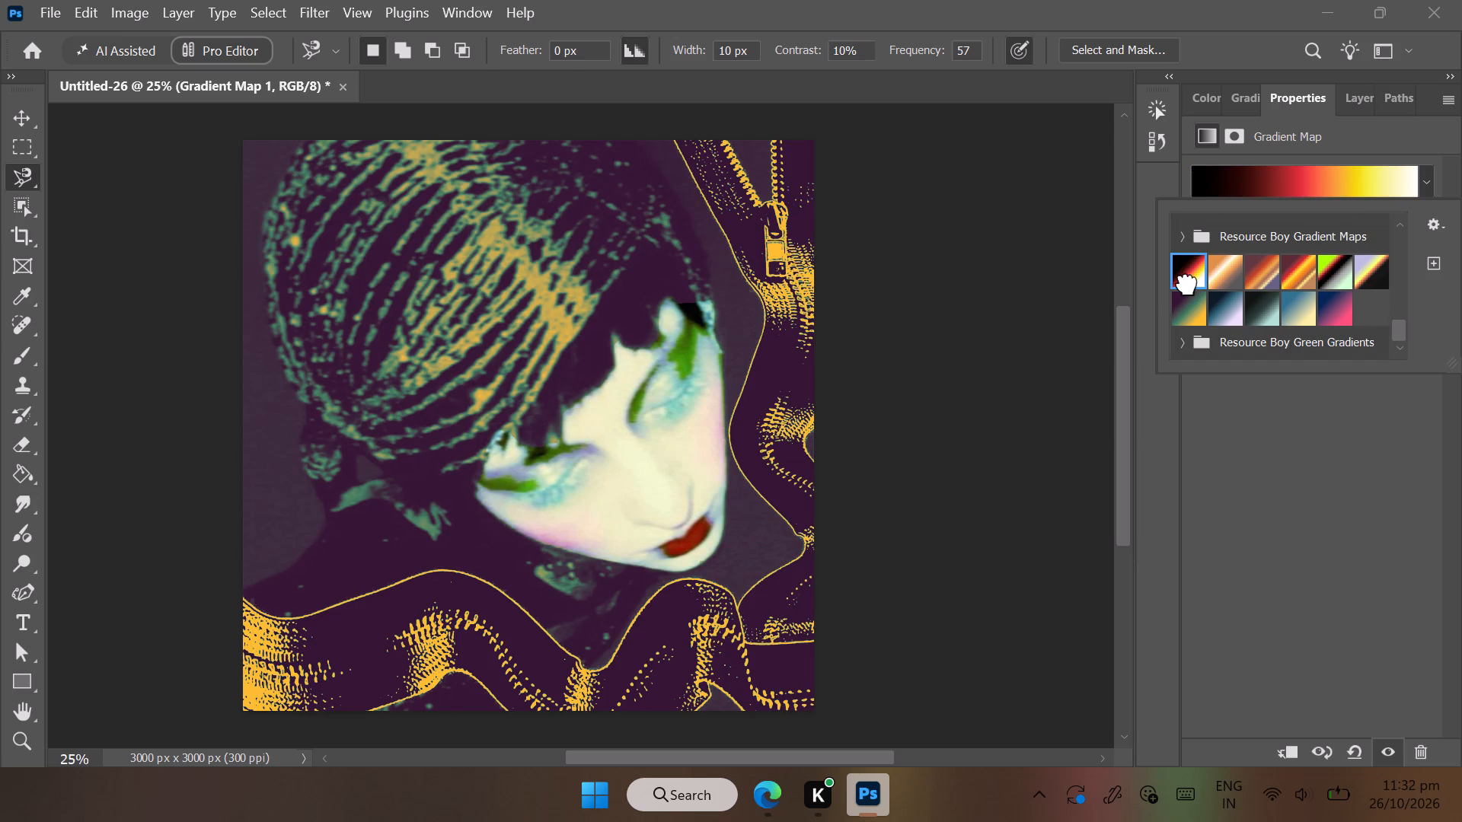
click(1224, 311)
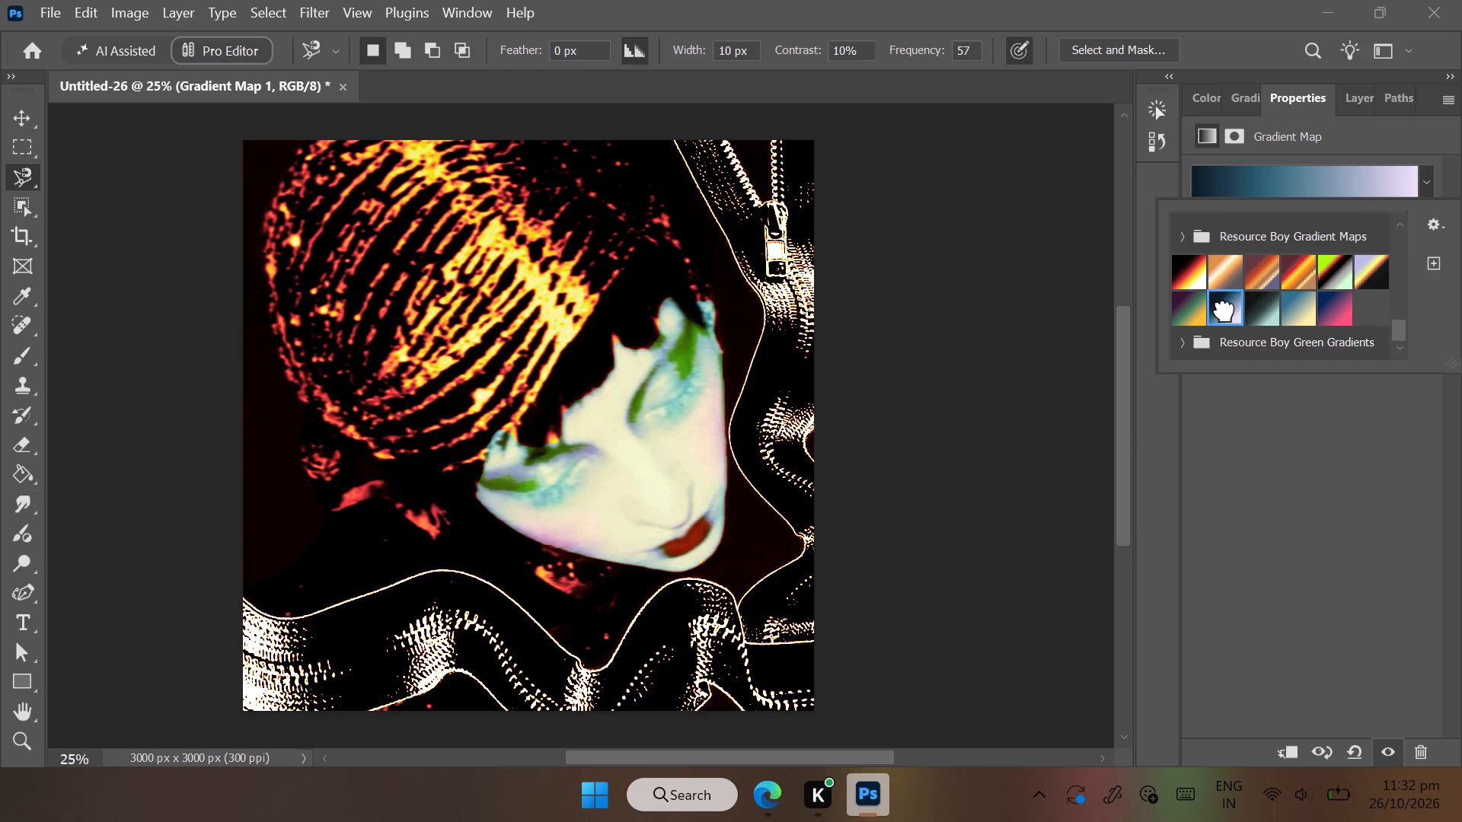
click(1284, 307)
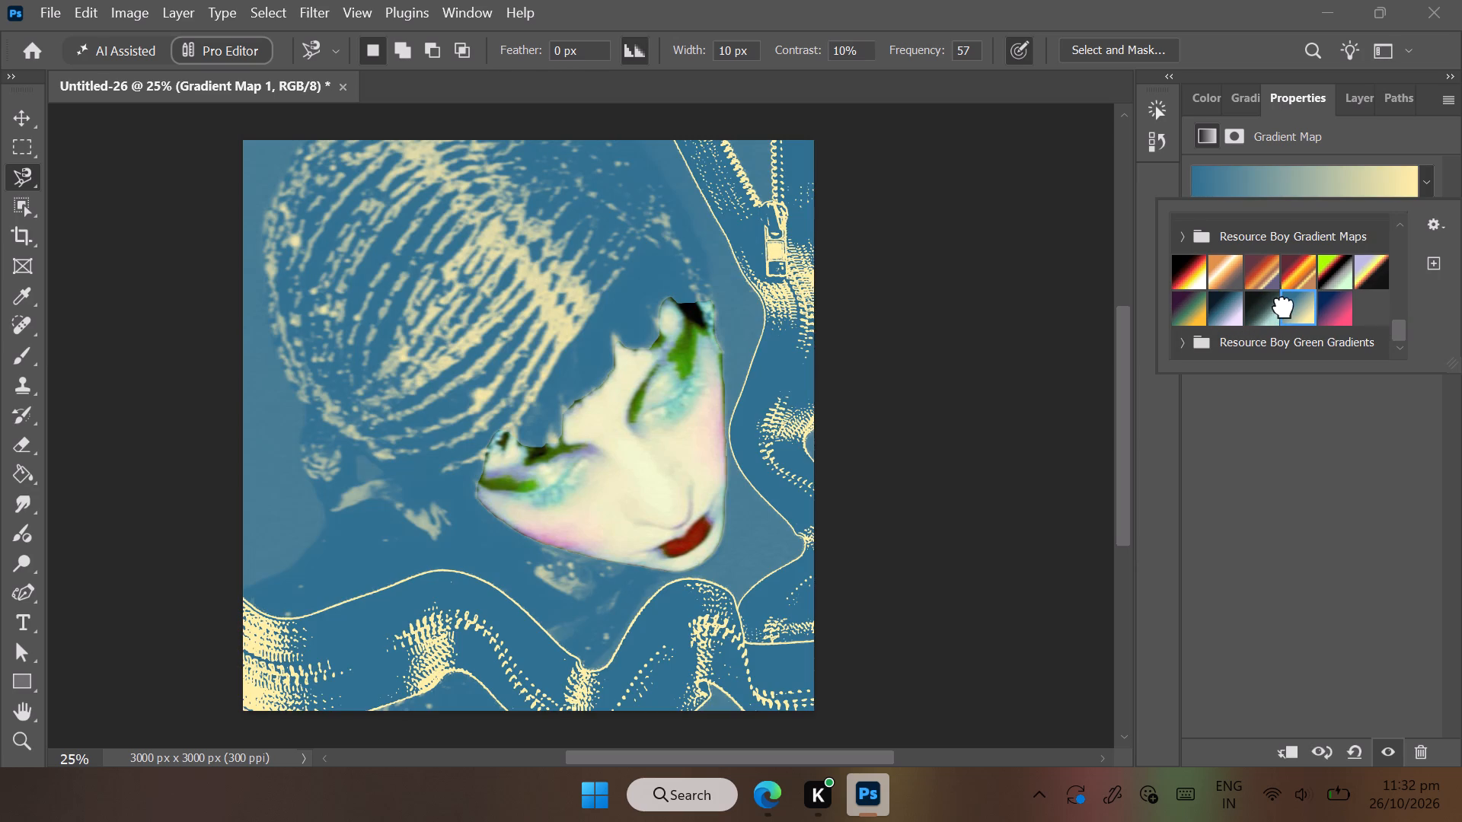
click(1262, 279)
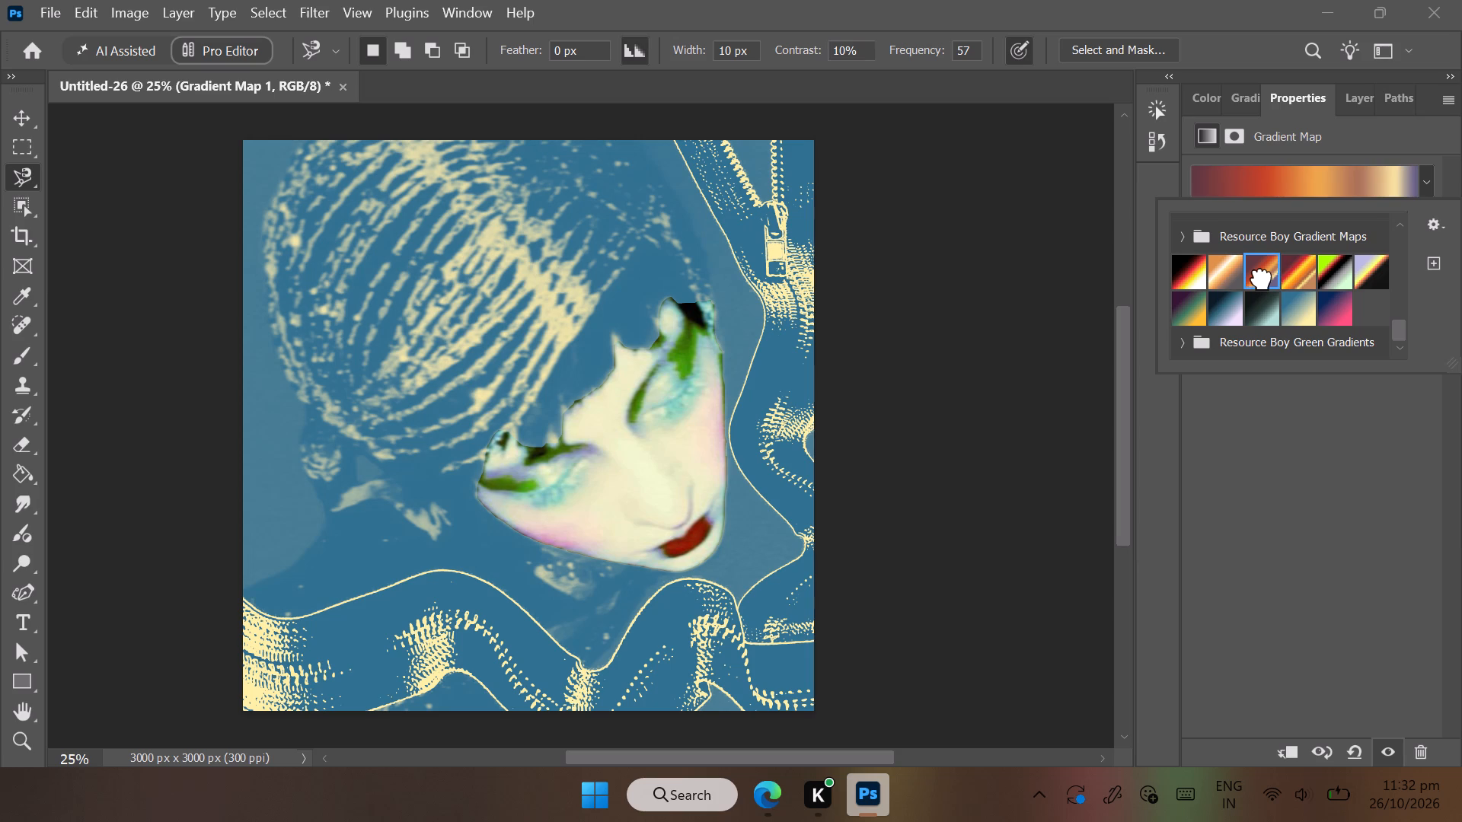
click(1228, 272)
click(1196, 268)
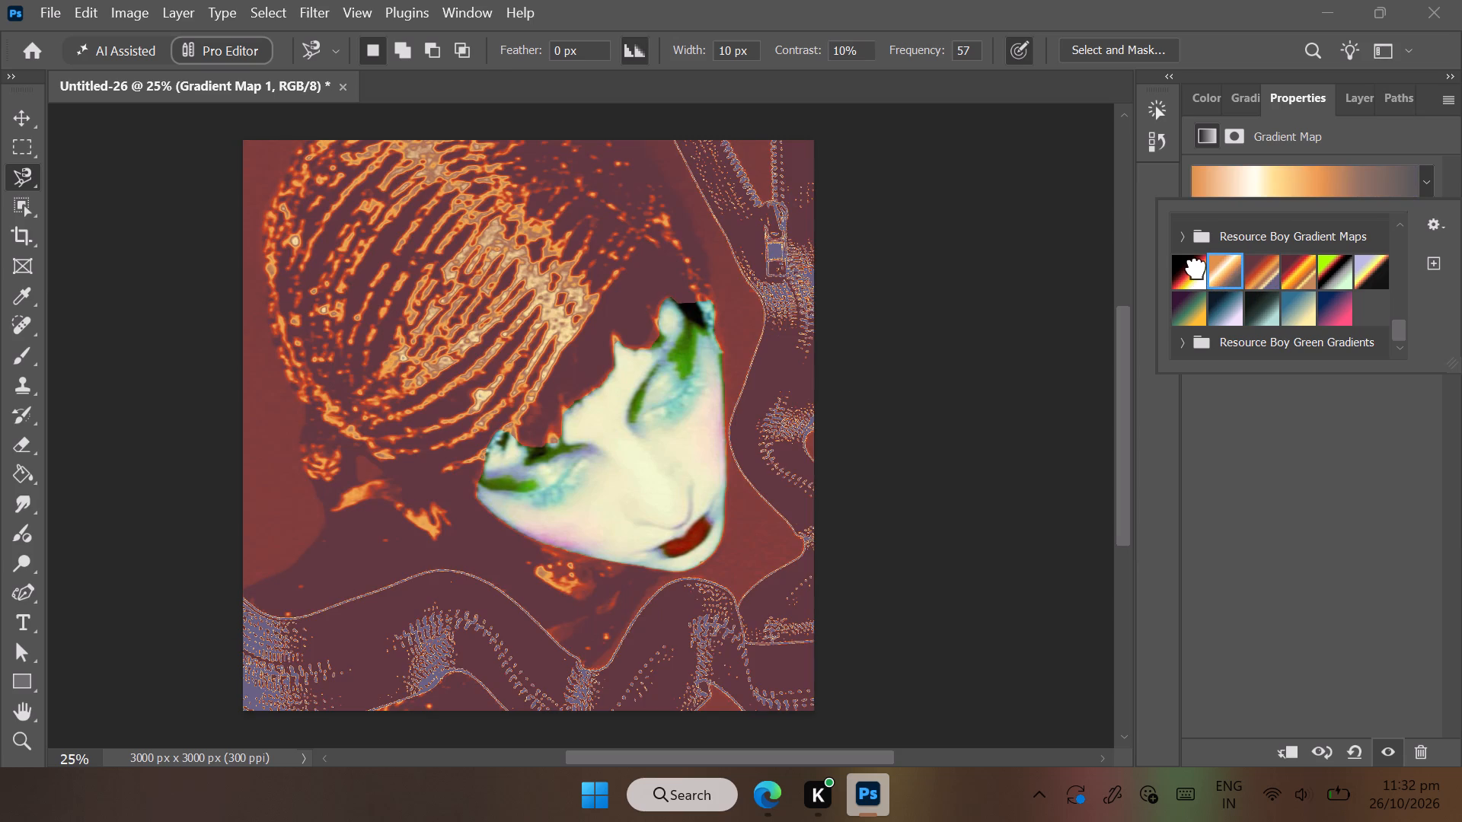
click(1194, 312)
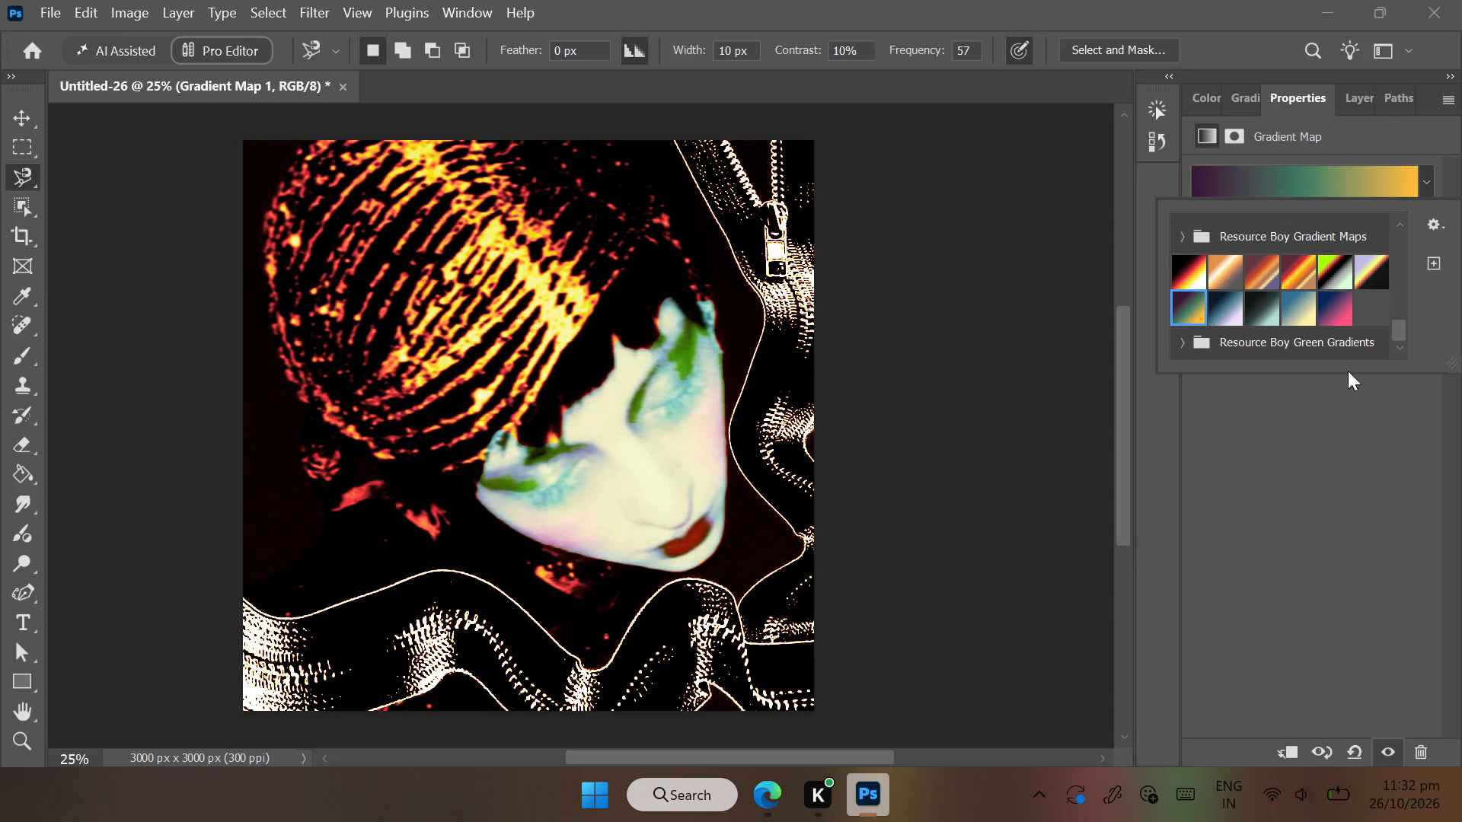
click(1333, 449)
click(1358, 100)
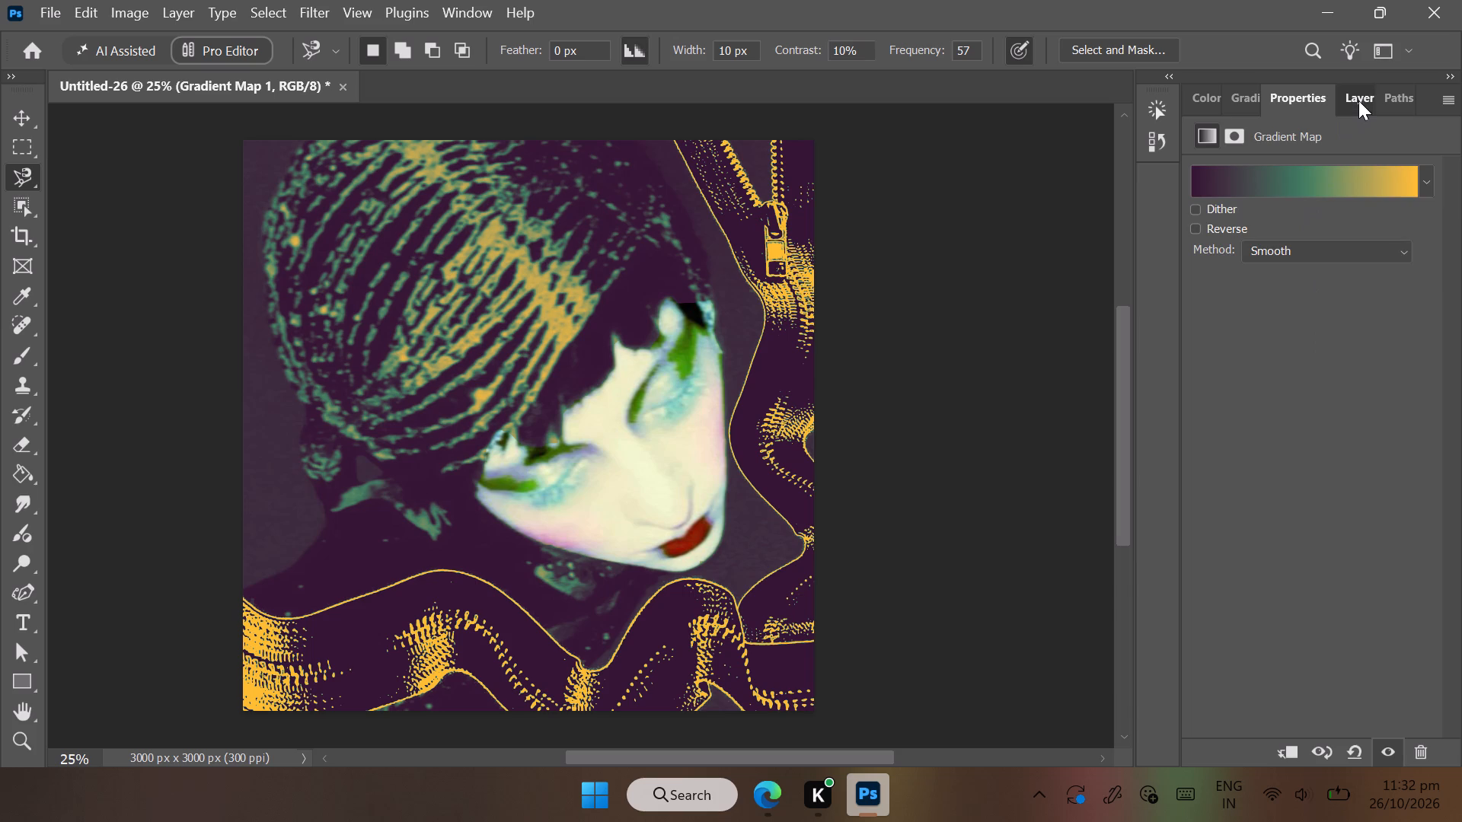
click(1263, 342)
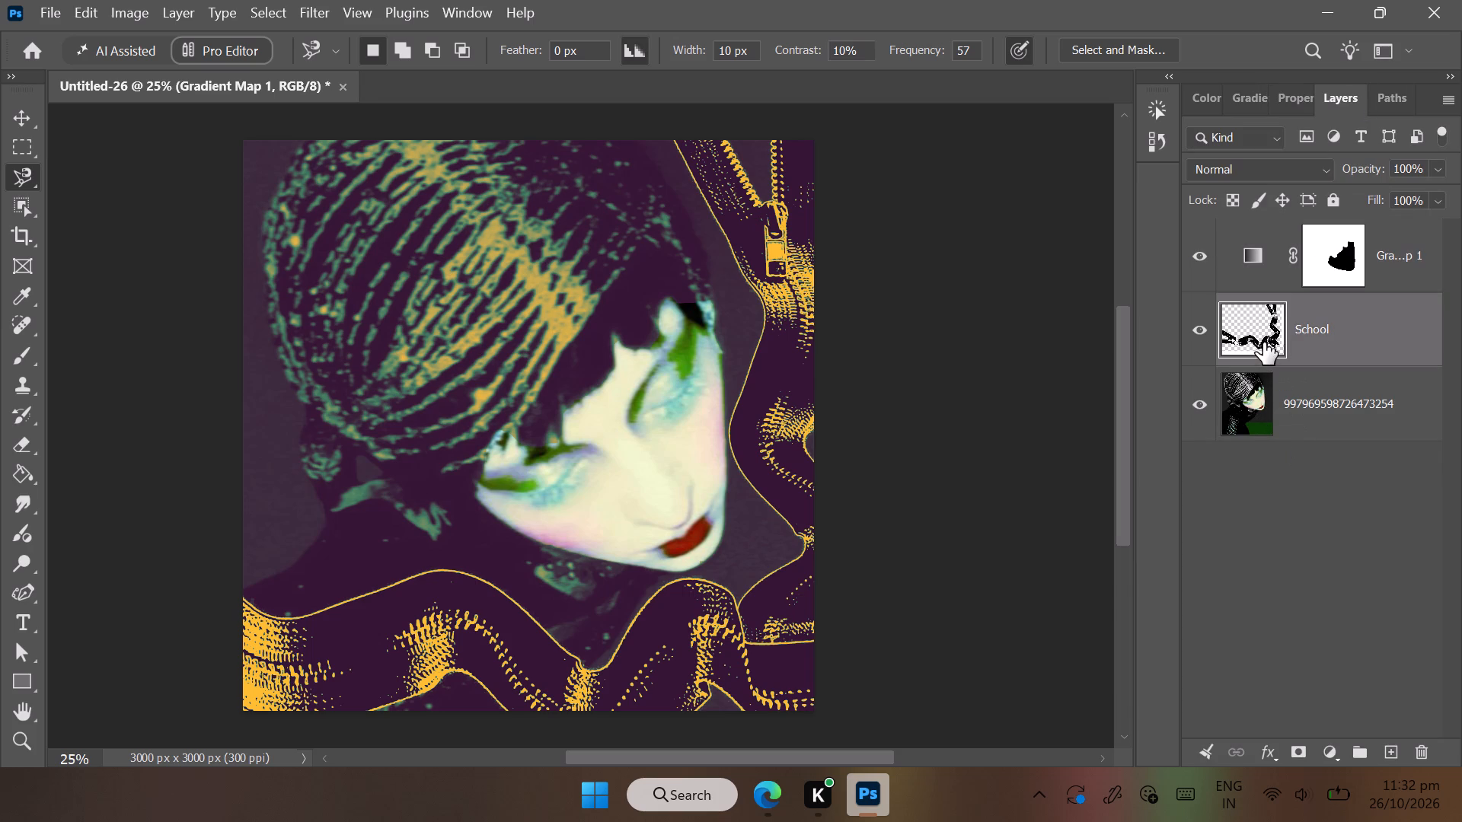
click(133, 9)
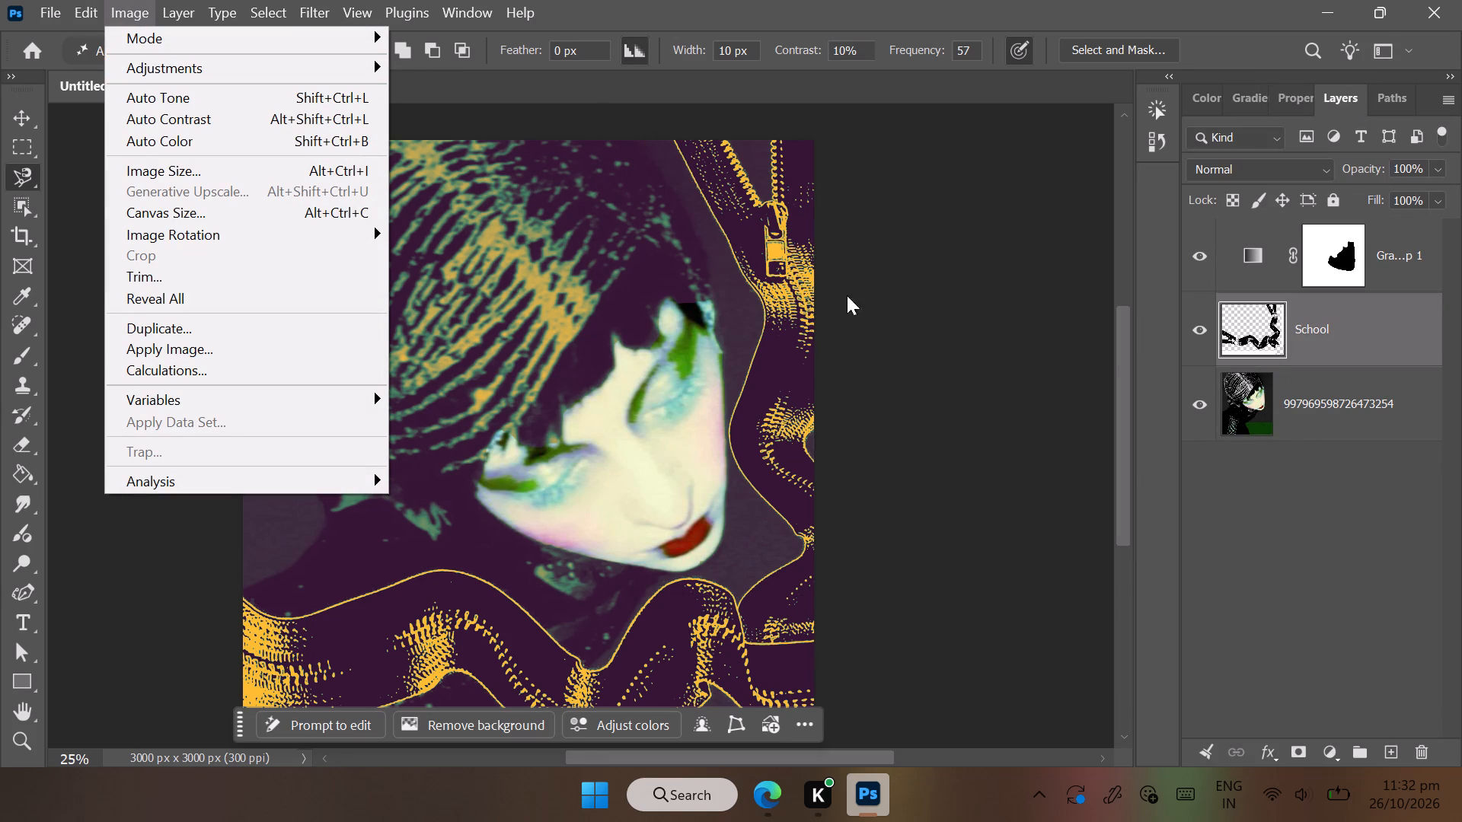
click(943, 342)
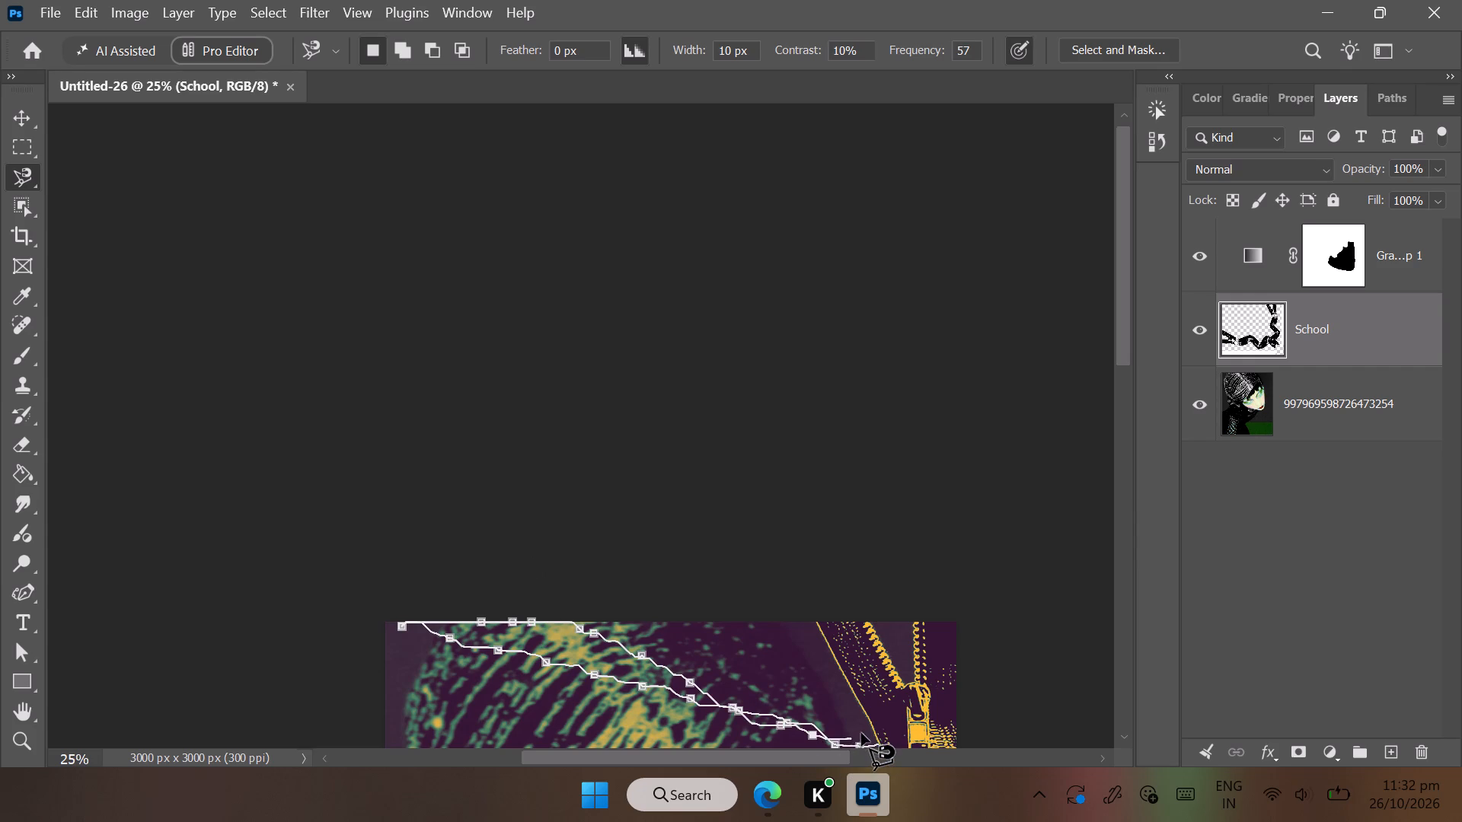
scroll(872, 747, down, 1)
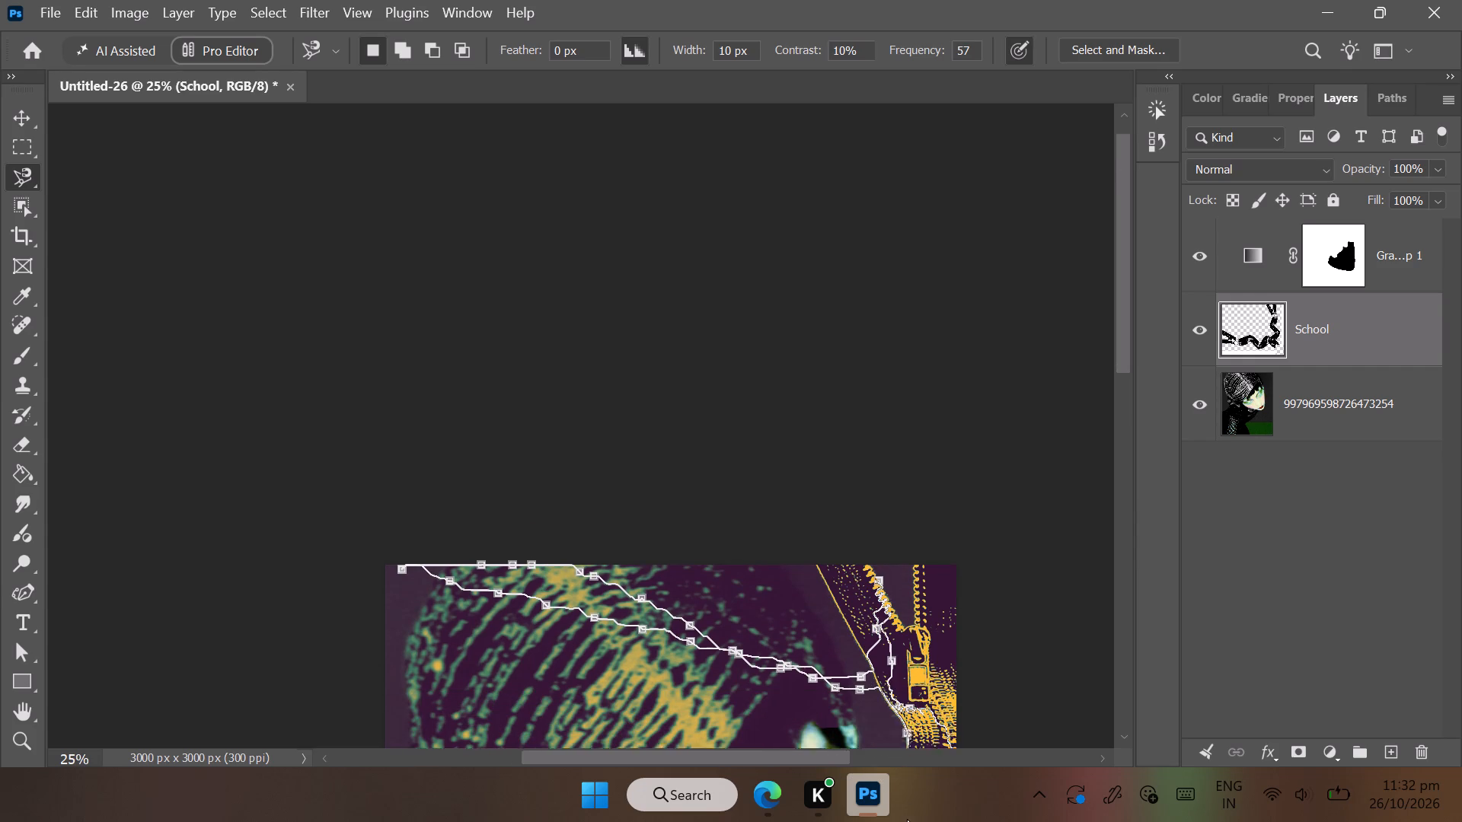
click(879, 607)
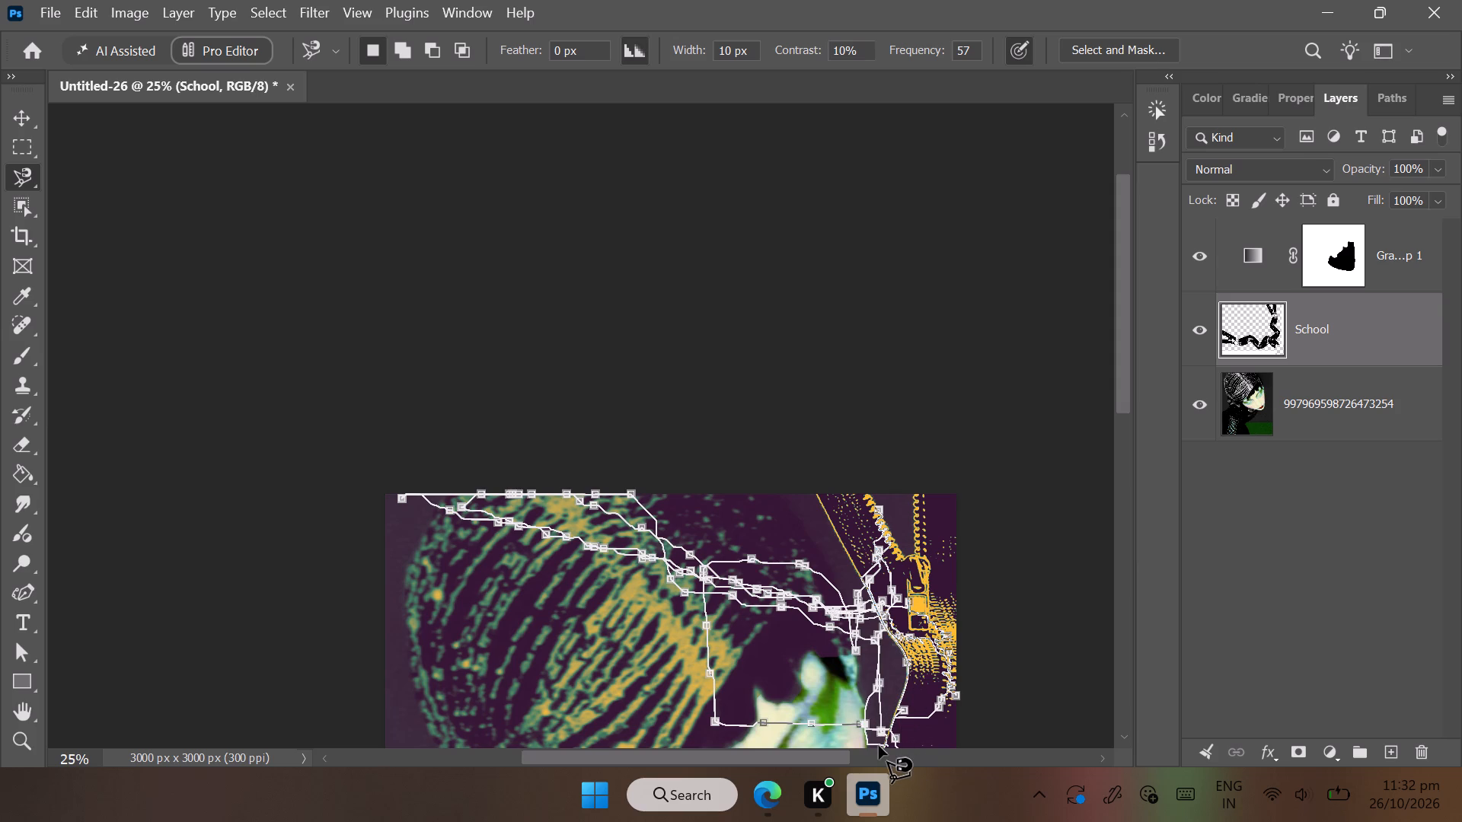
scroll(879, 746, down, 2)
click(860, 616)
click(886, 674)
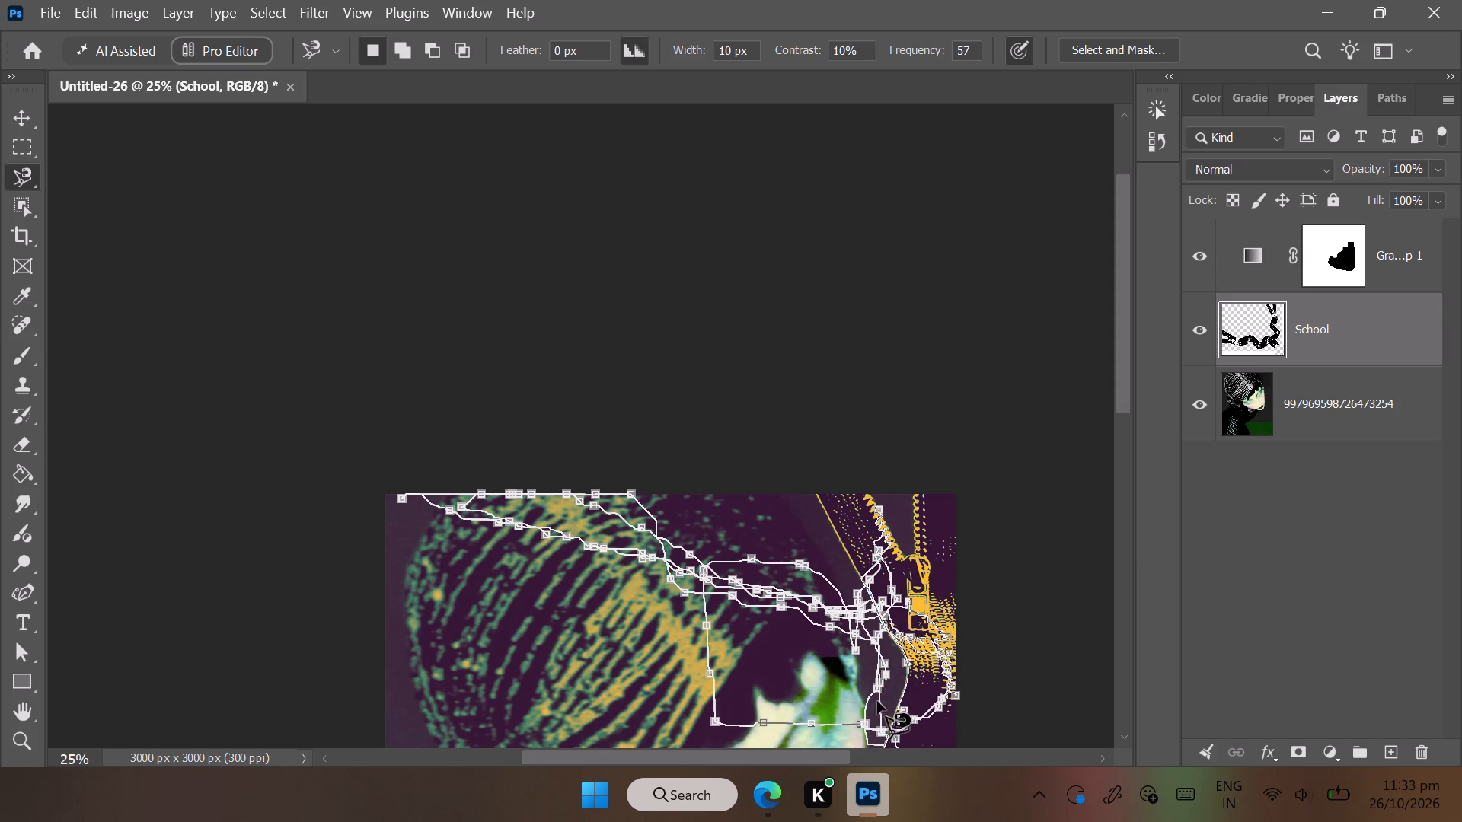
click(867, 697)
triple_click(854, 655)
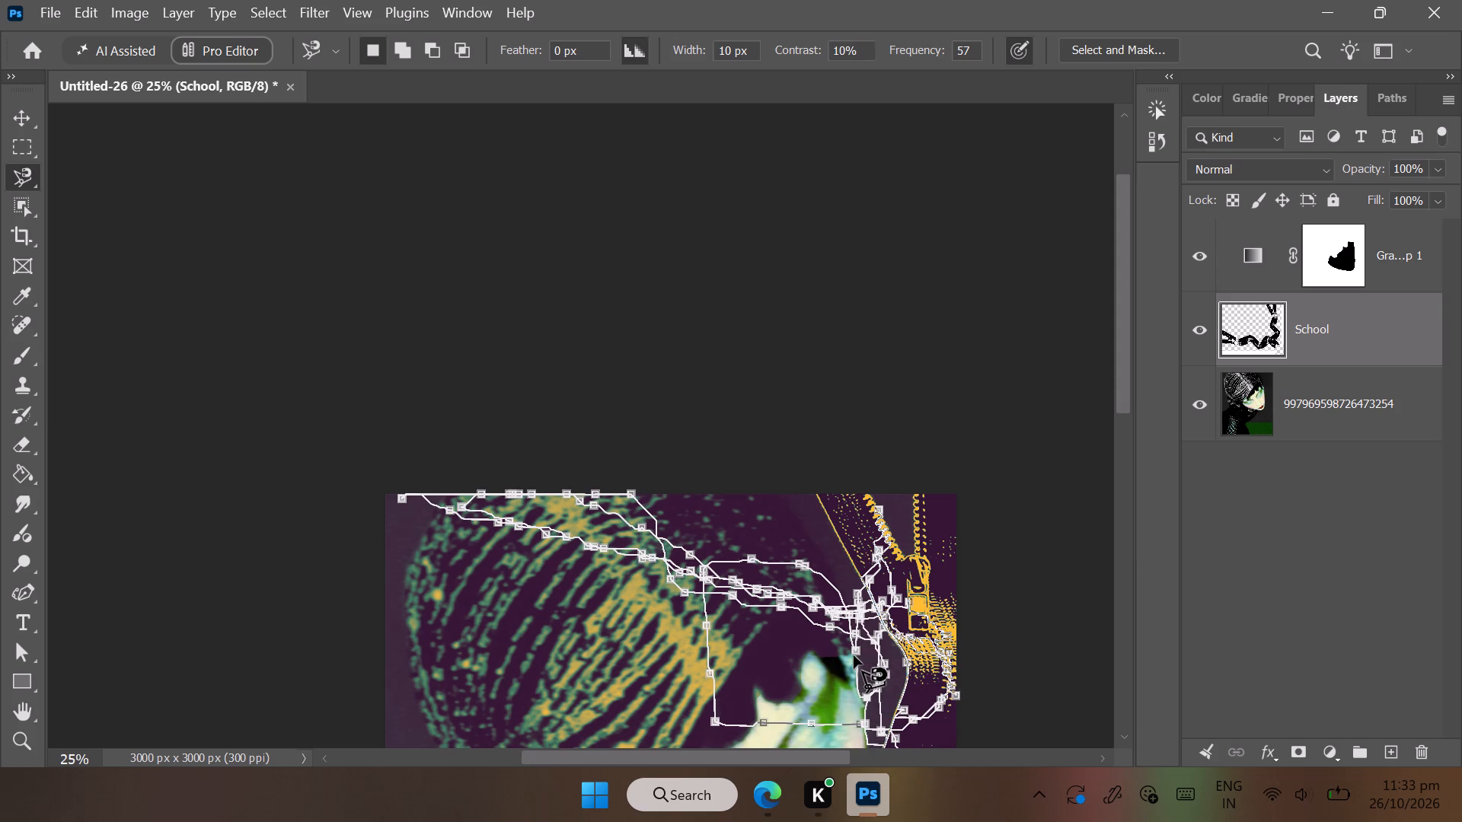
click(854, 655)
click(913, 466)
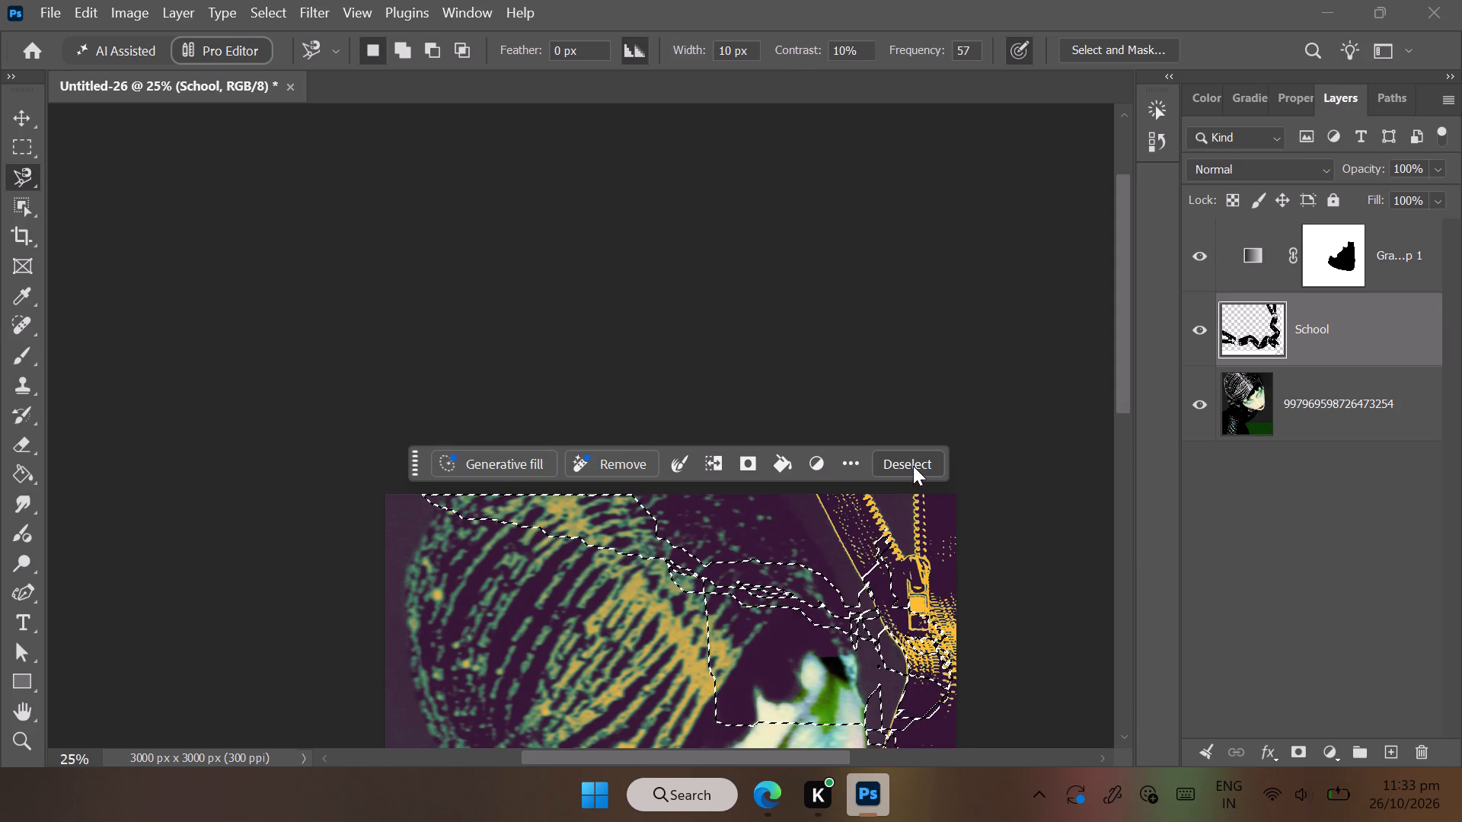
Marquee-select the whole 3000 px canvas, cut the School zipper artwork inside it and paste it as a new layer.
scroll(913, 466, down, 3)
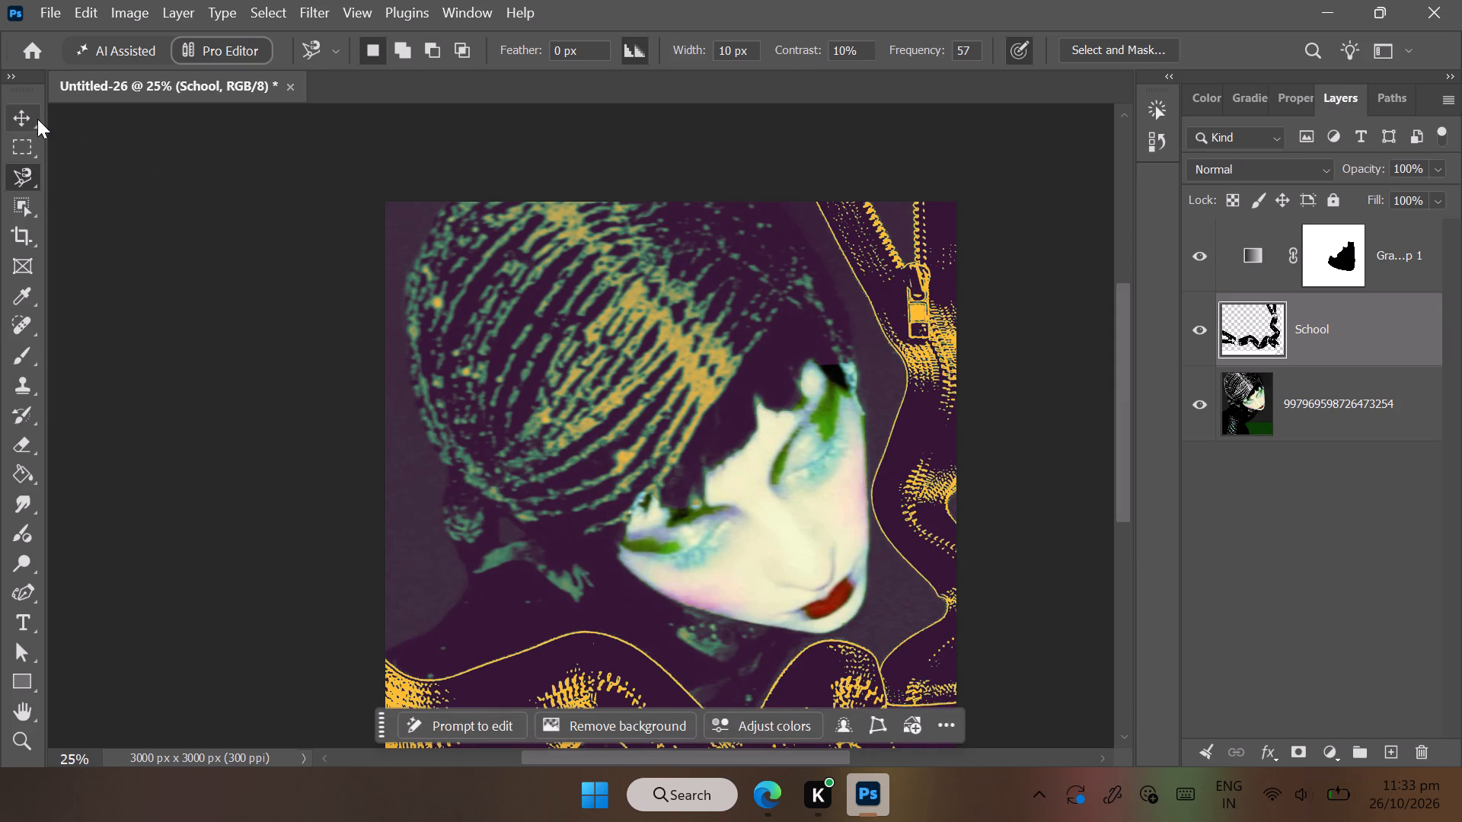
click(37, 119)
click(15, 442)
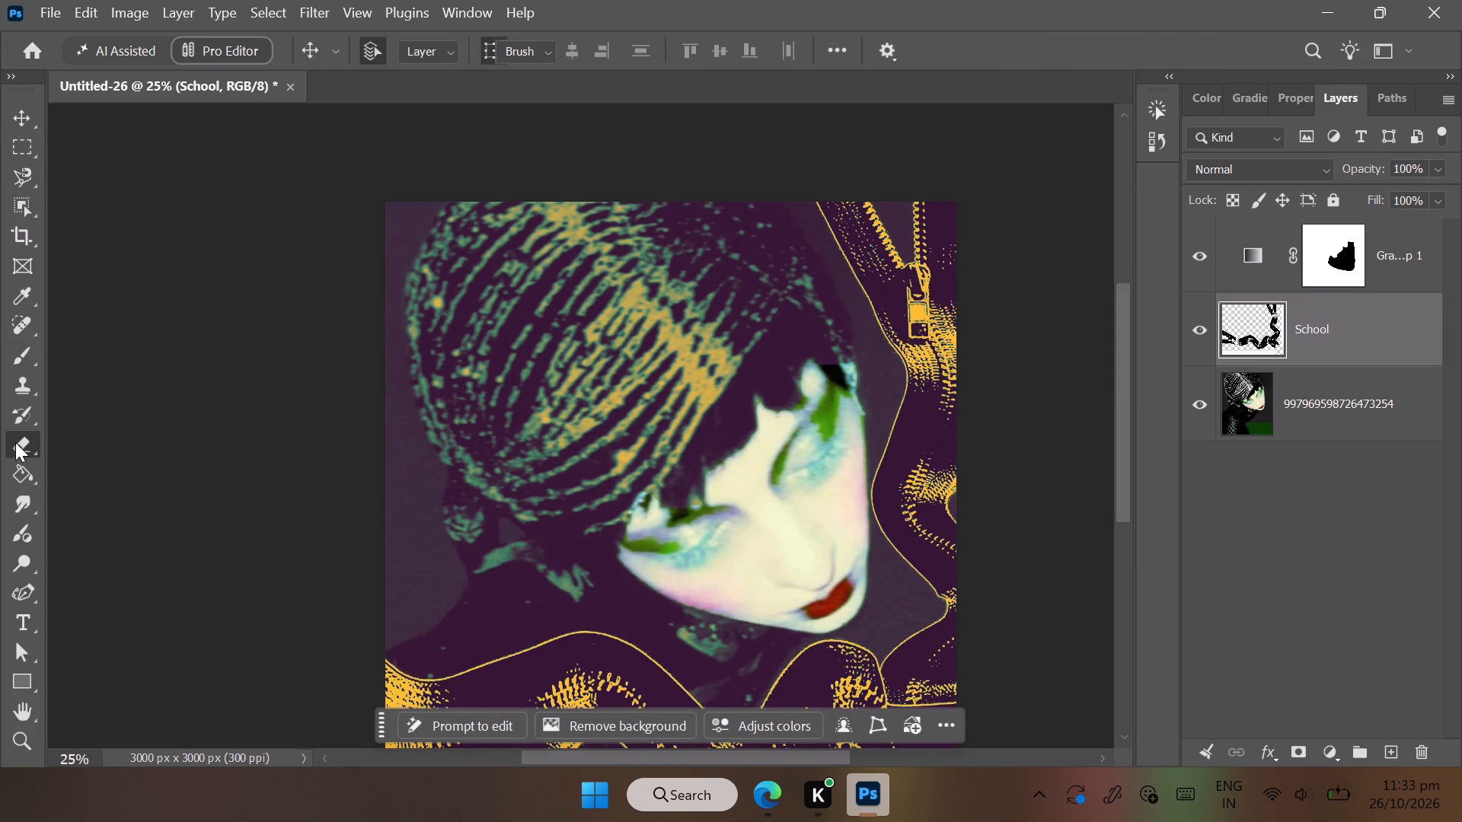
click(21, 145)
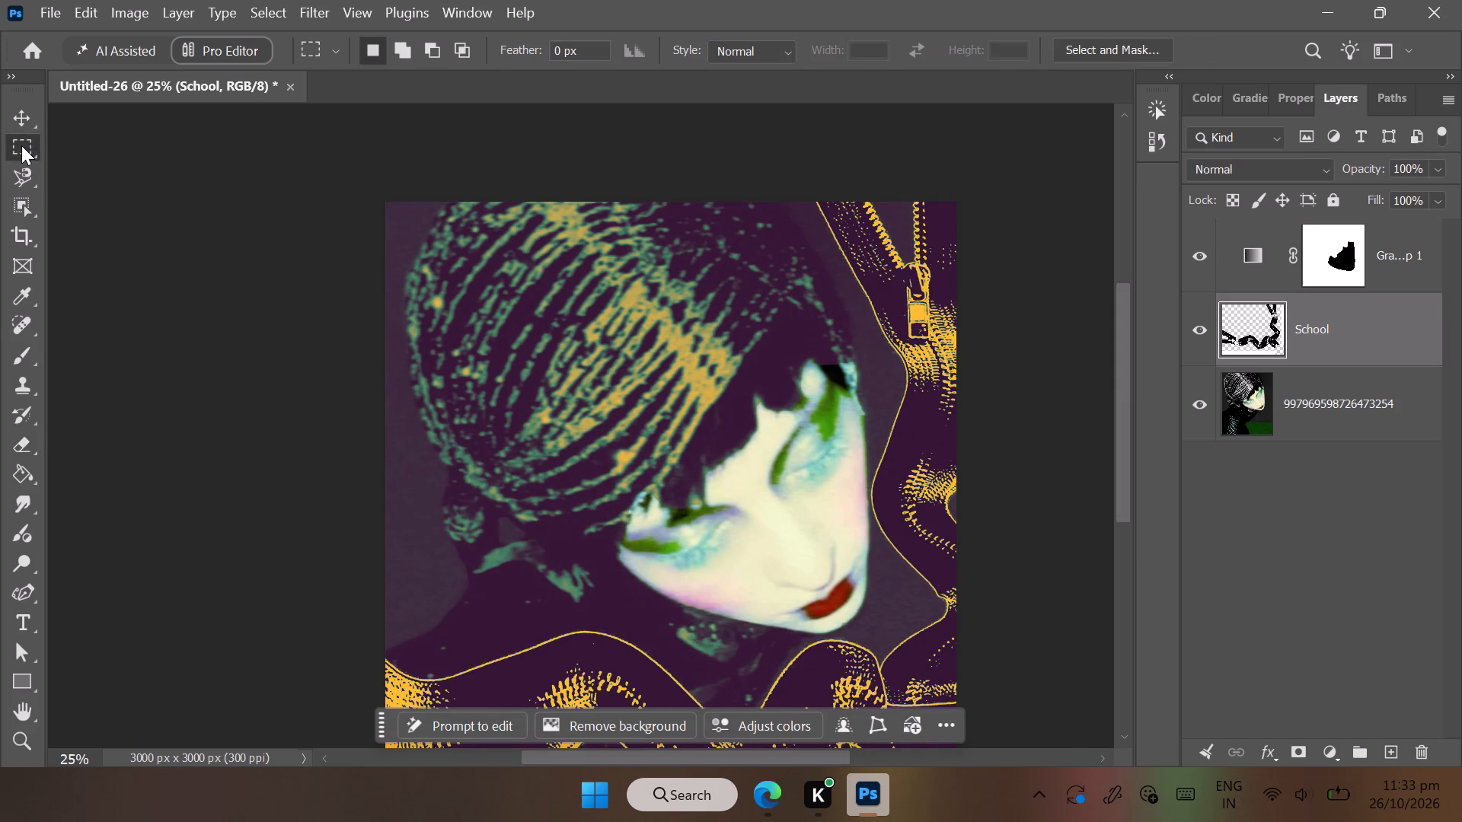
drag(359, 163, 1020, 821)
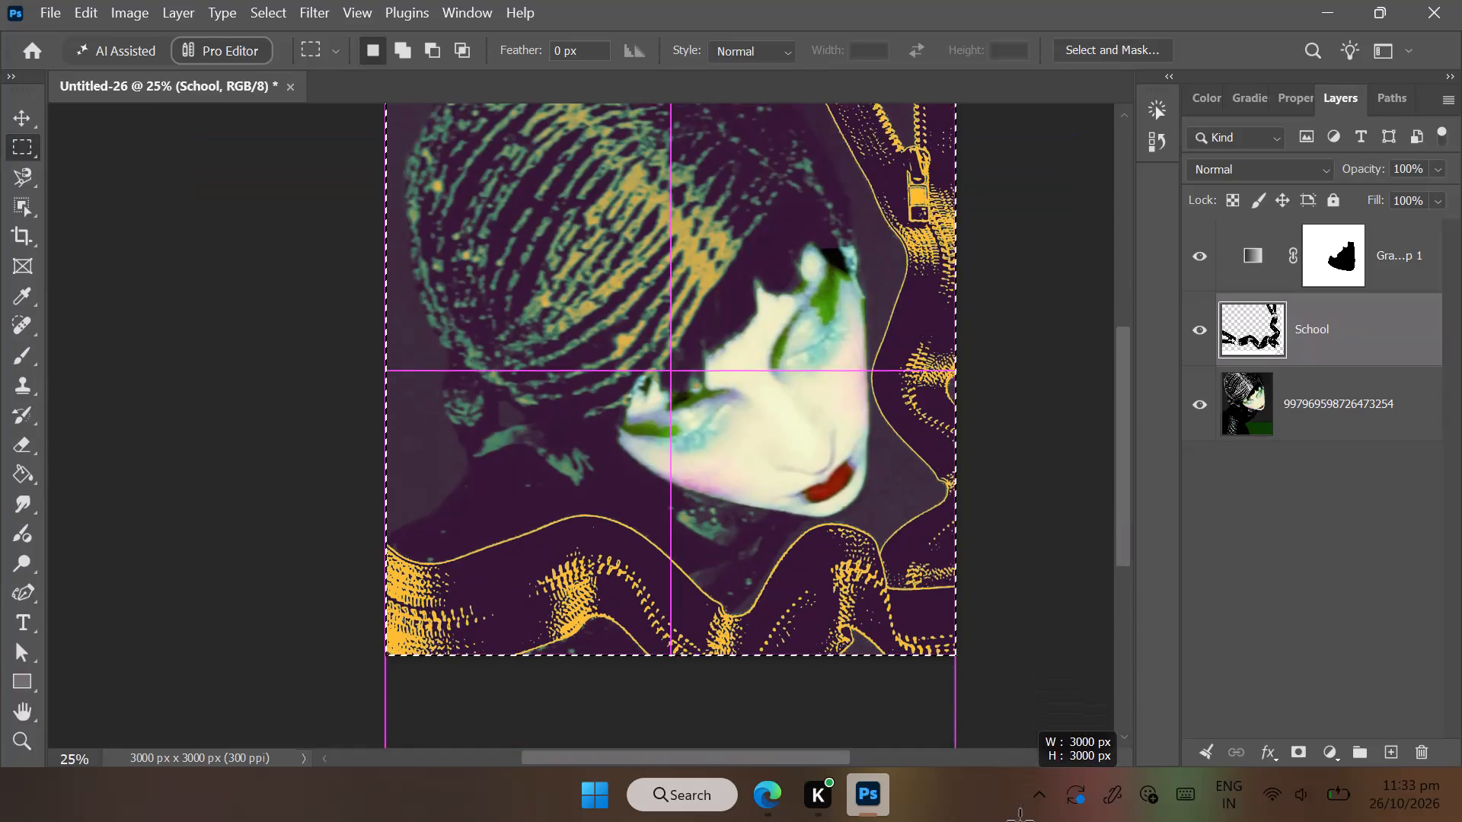
drag(1020, 821, 988, 495)
scroll(988, 495, up, 3)
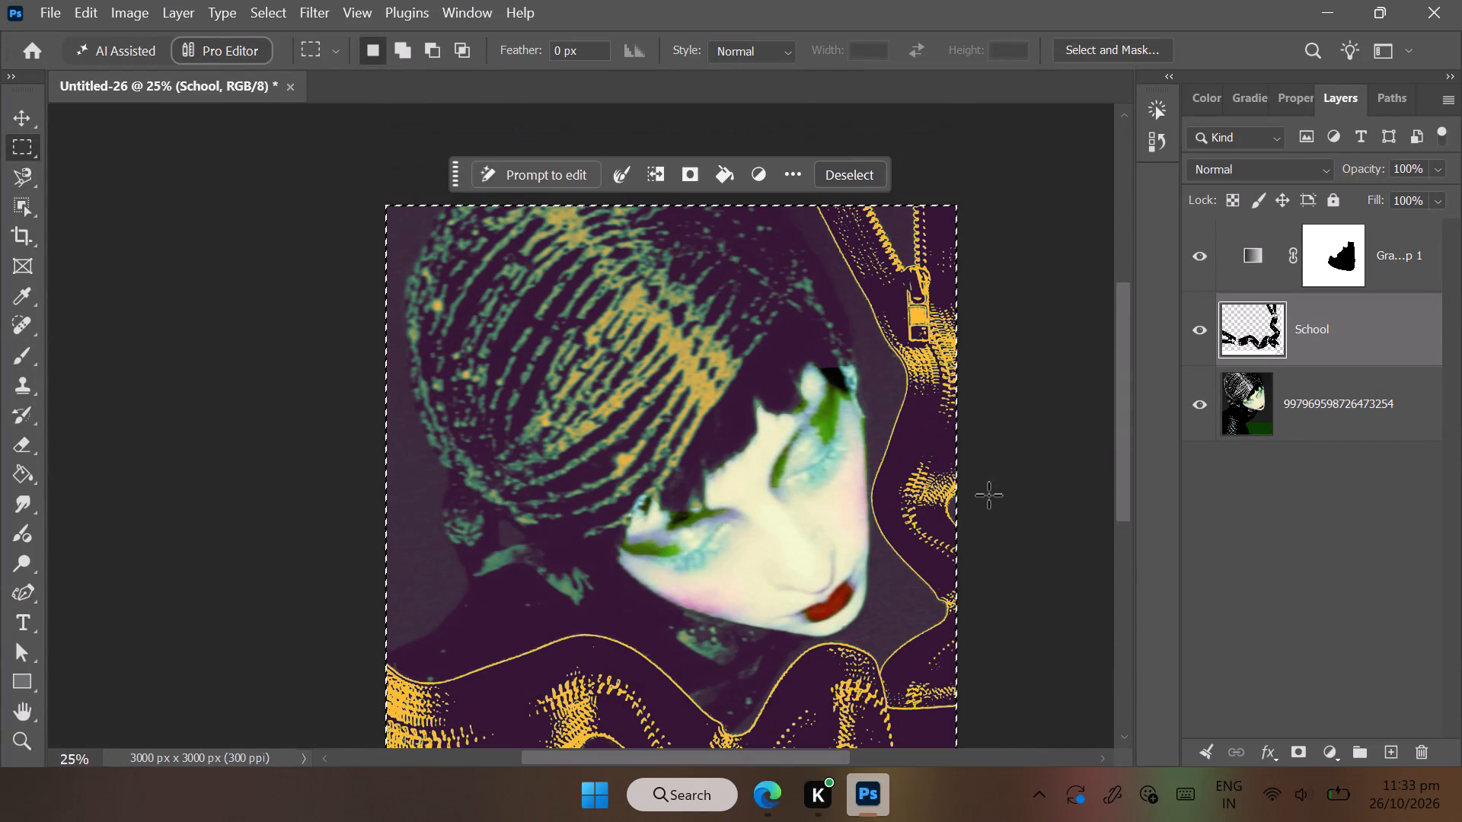
click(1300, 328)
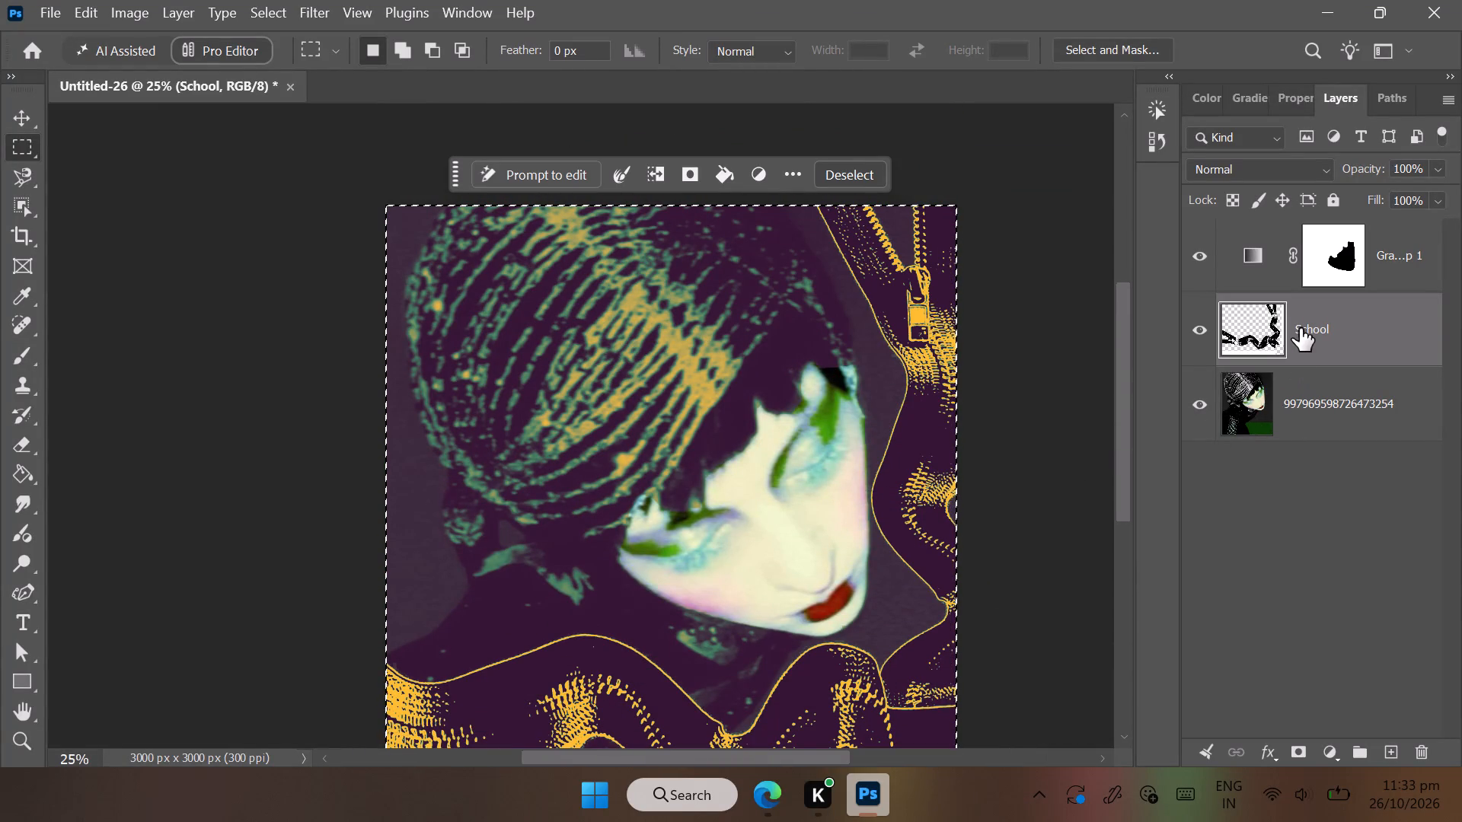
key(ctrl+x)
key(ctrl+v)
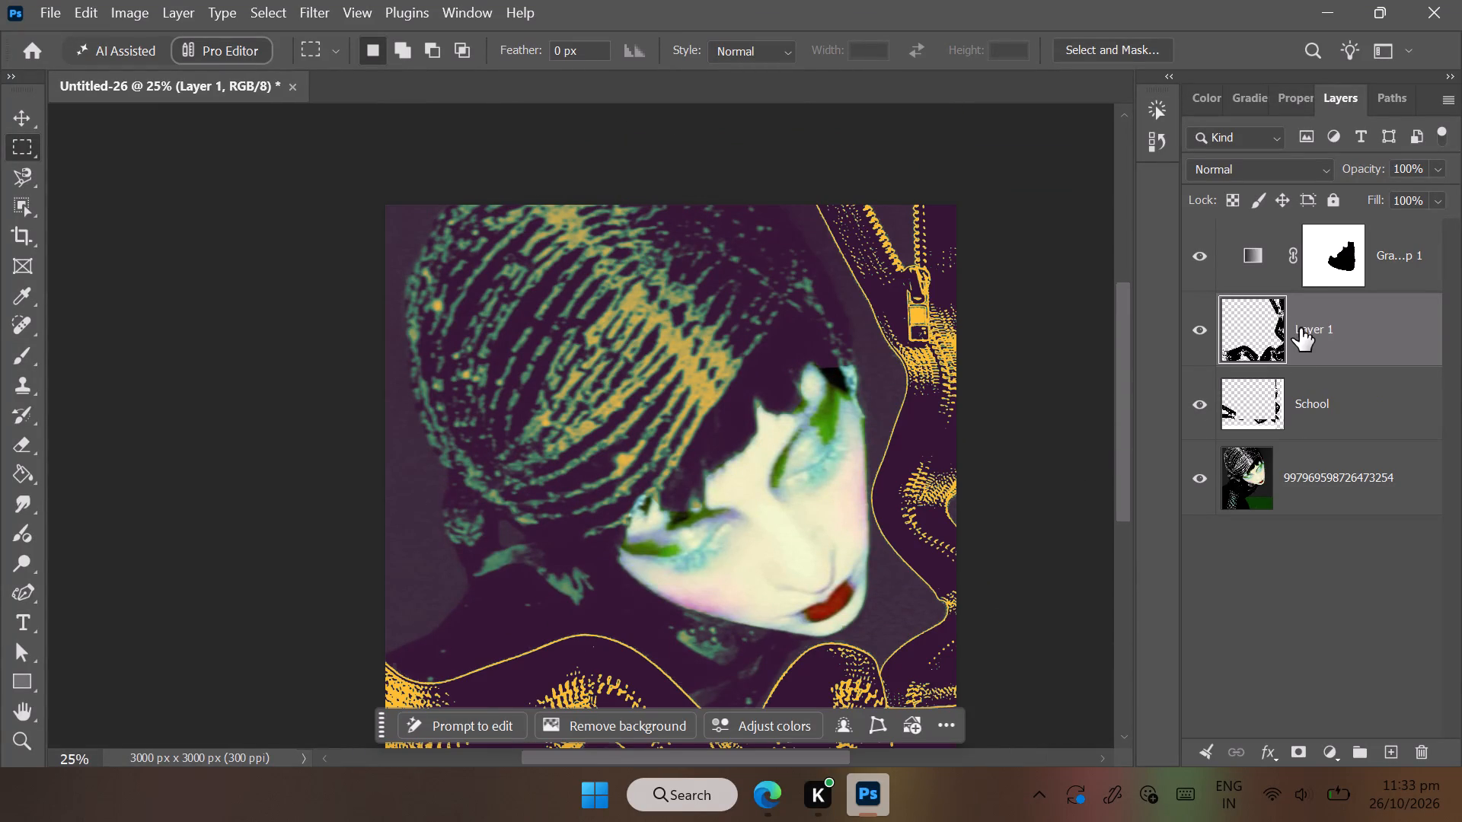
Delete the School layer holding the leftover zipper parts outside the canvas.
click(1307, 385)
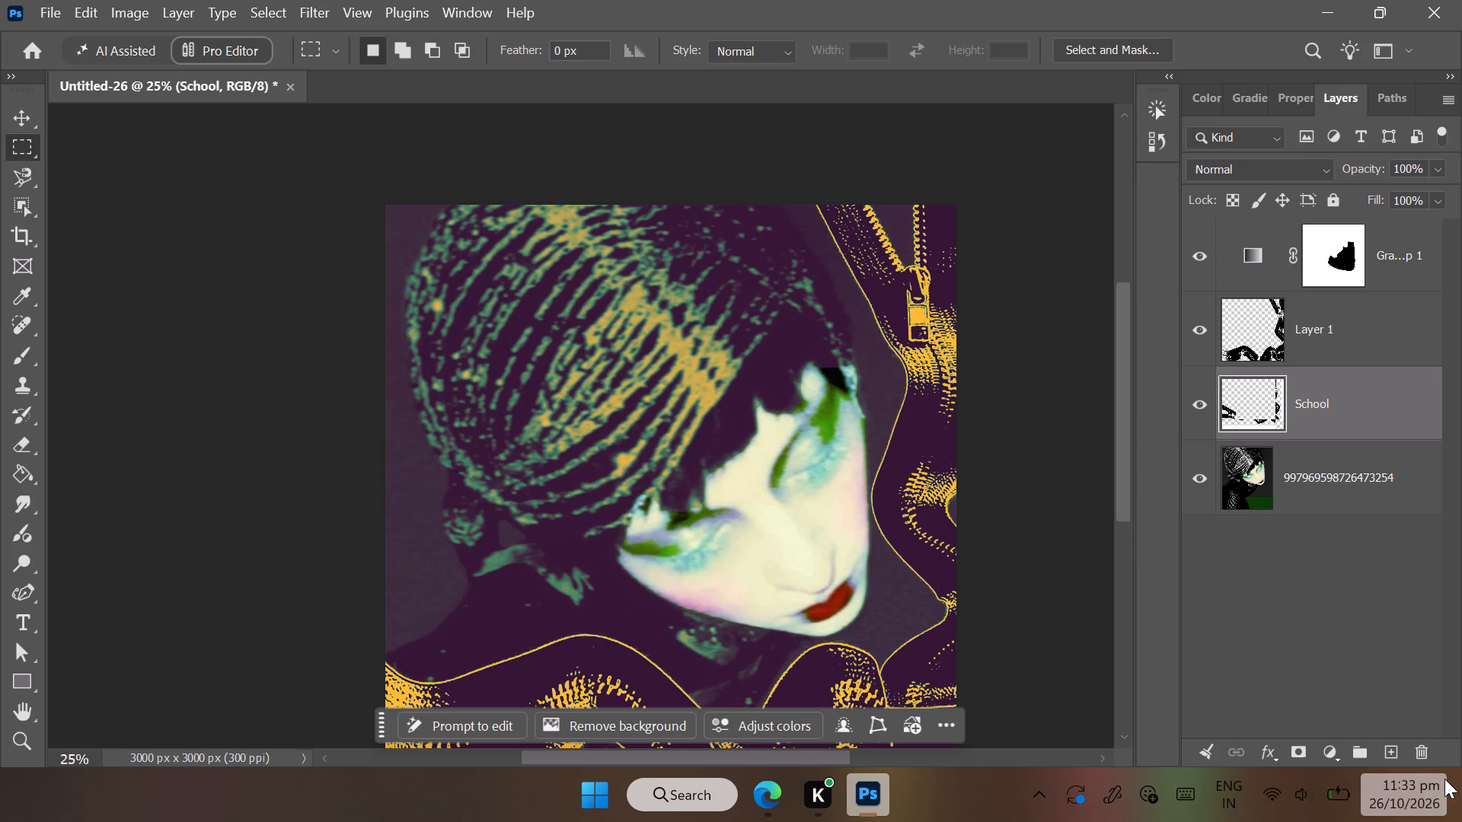
click(1425, 750)
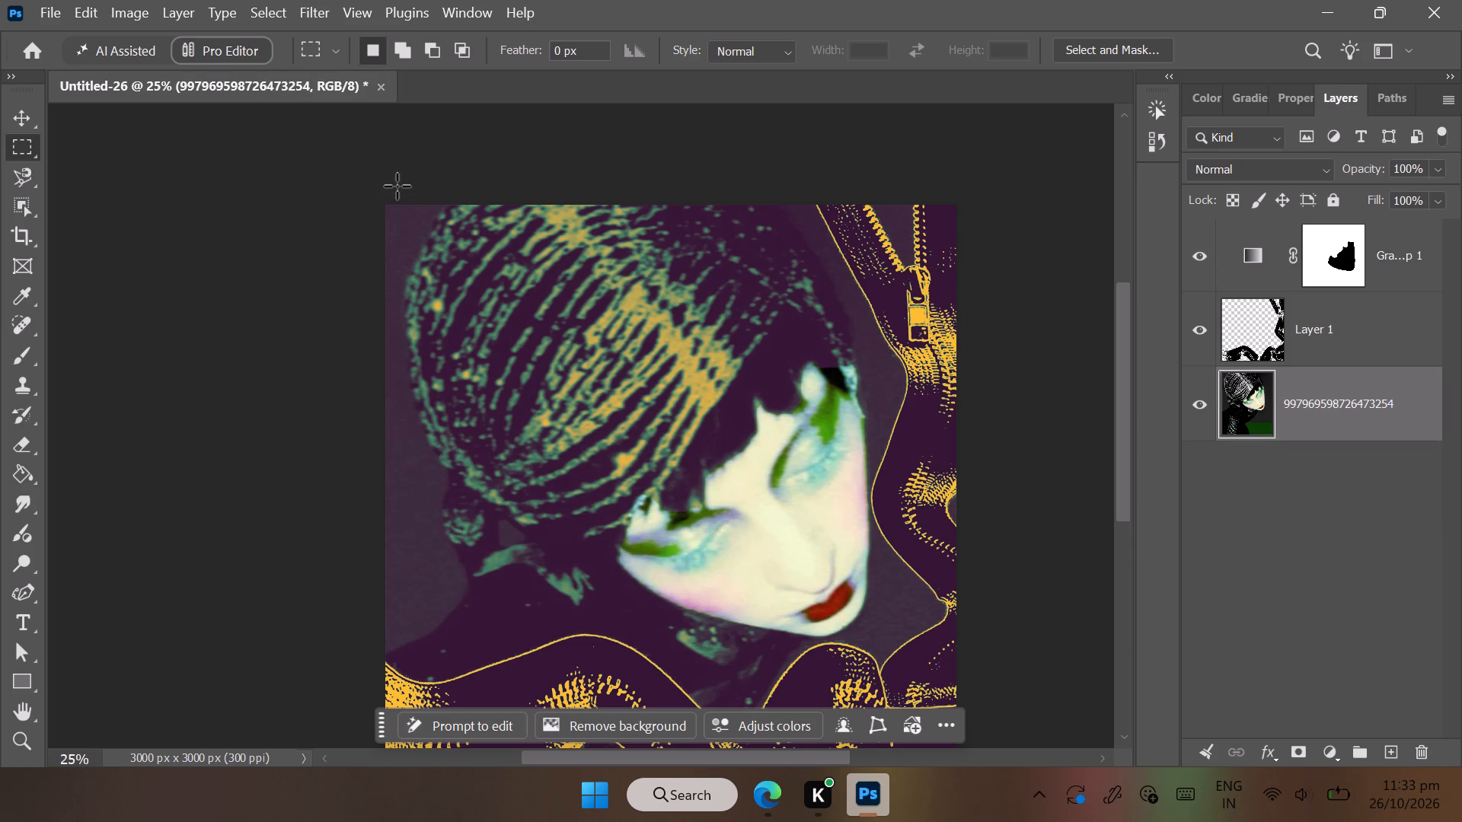
Marquee-select the whole canvas again, cut the portrait image inside it and paste it as a new layer.
drag(355, 167, 1083, 741)
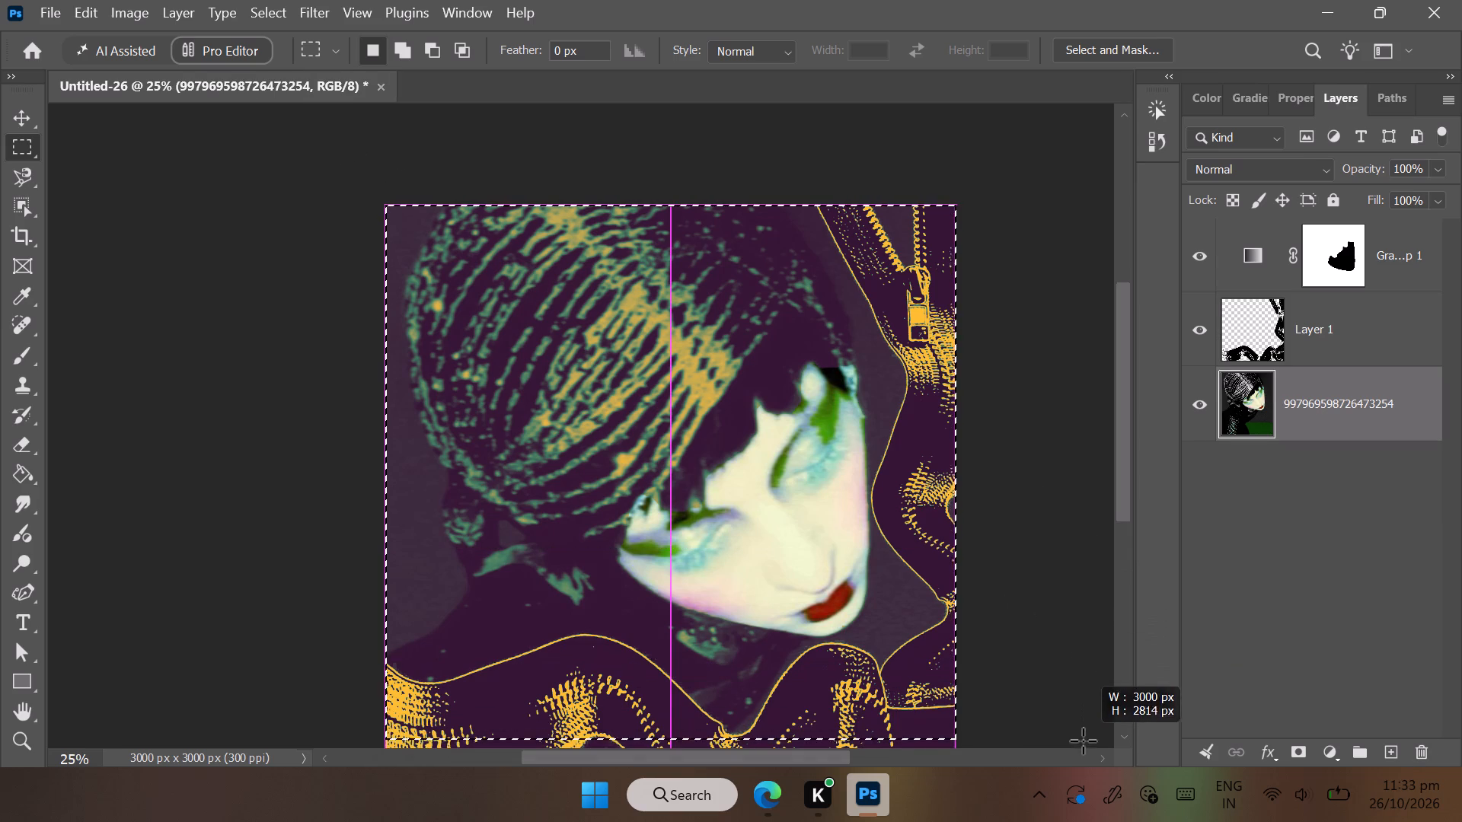
drag(1083, 741, 1122, 669)
scroll(1015, 565, up, 1)
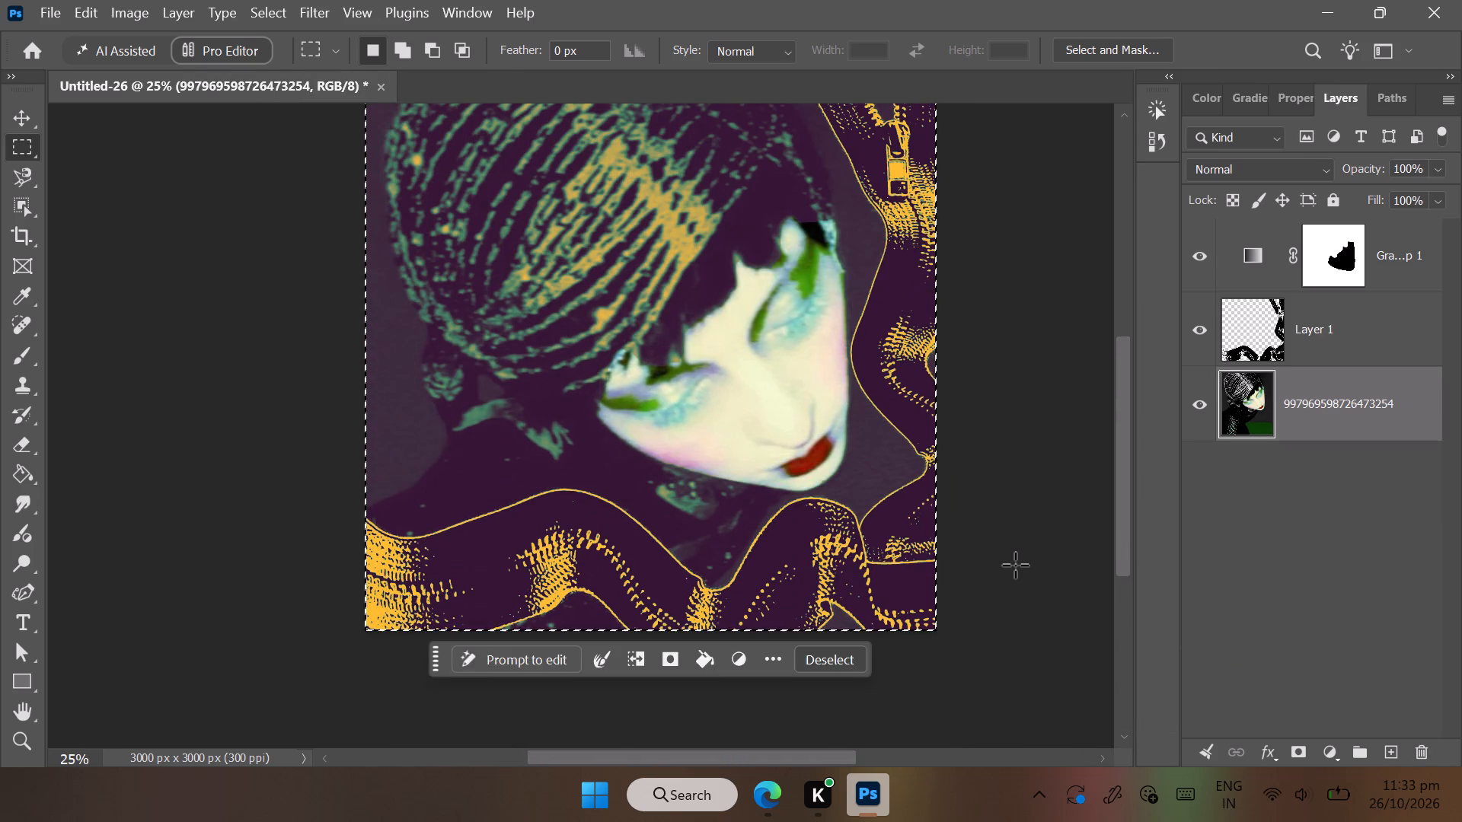
scroll(1015, 565, up, 1)
click(1304, 404)
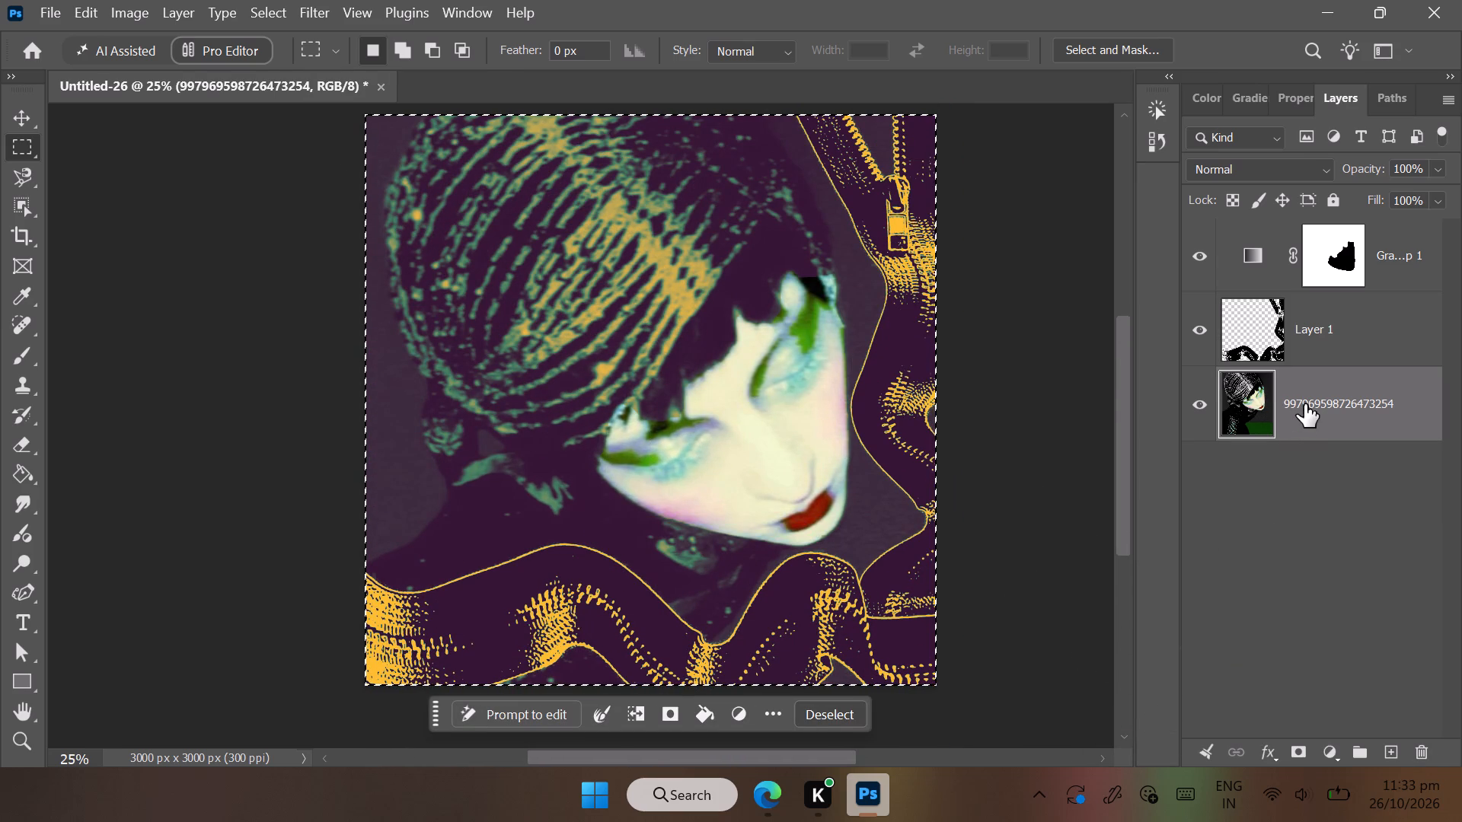
key(ctrl+x)
key(ctrl+v)
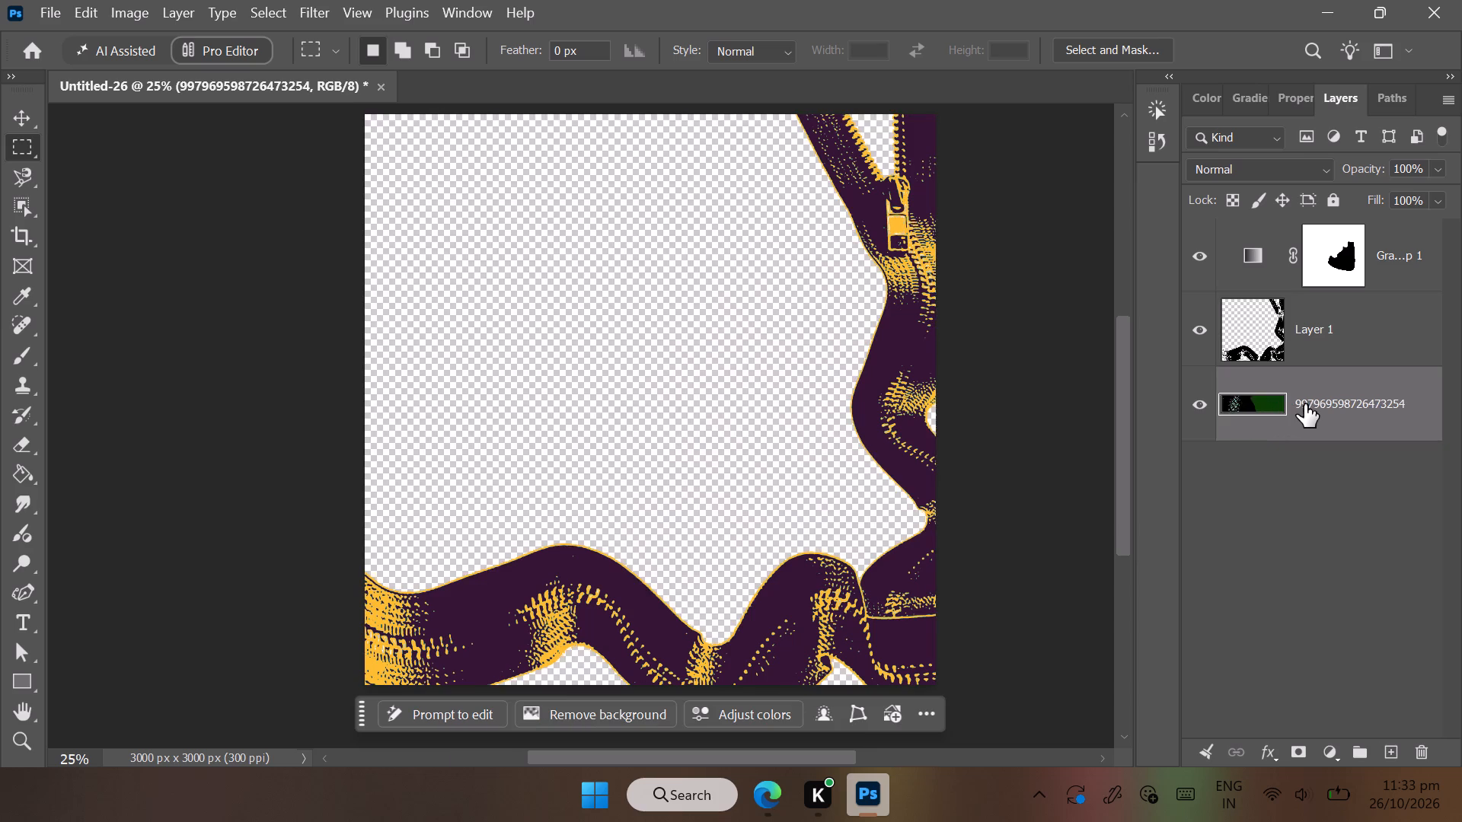
Delete the original portrait layer holding the leftover image outside the canvas.
click(1334, 473)
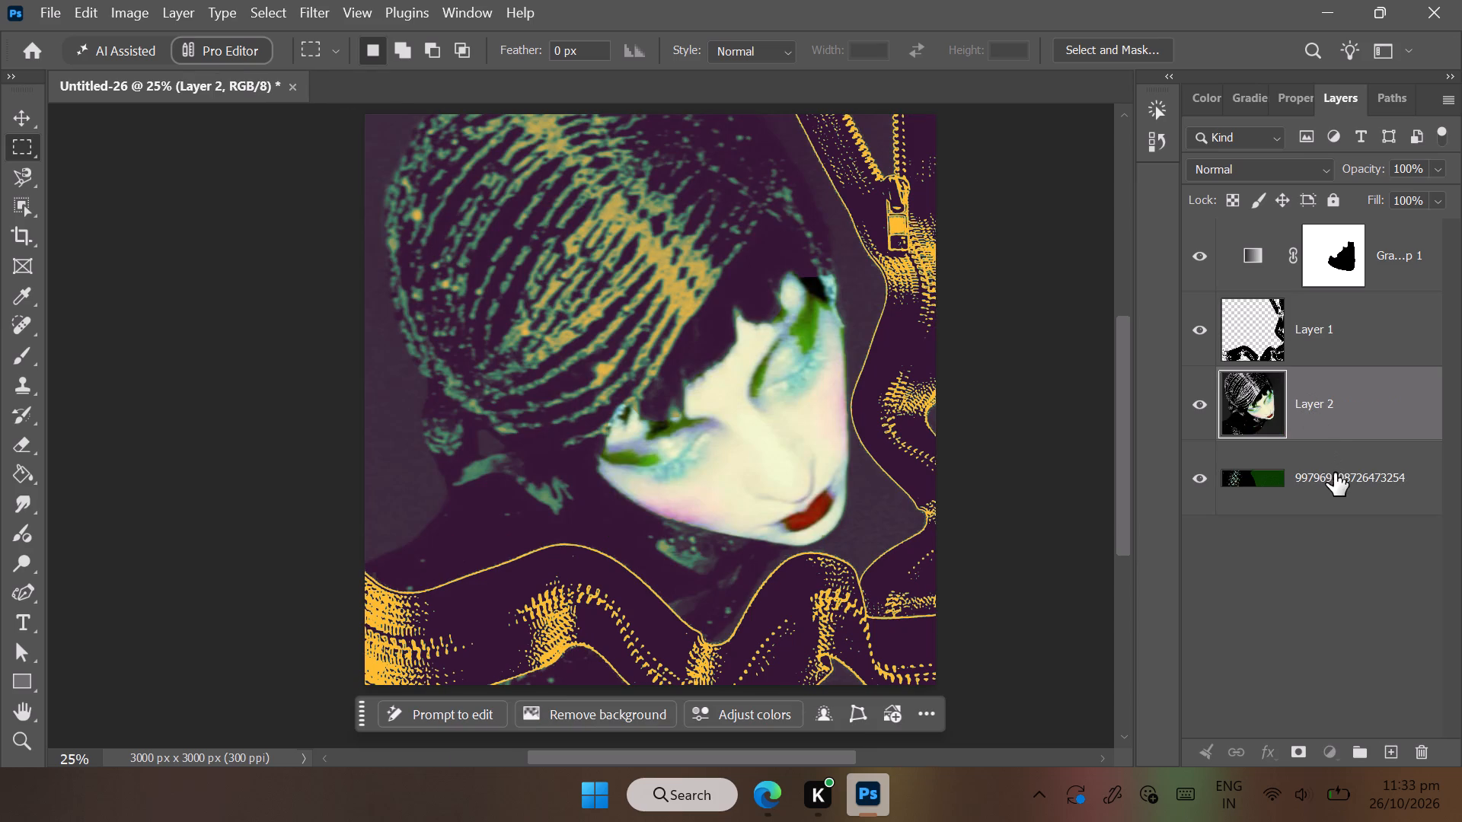
click(1425, 755)
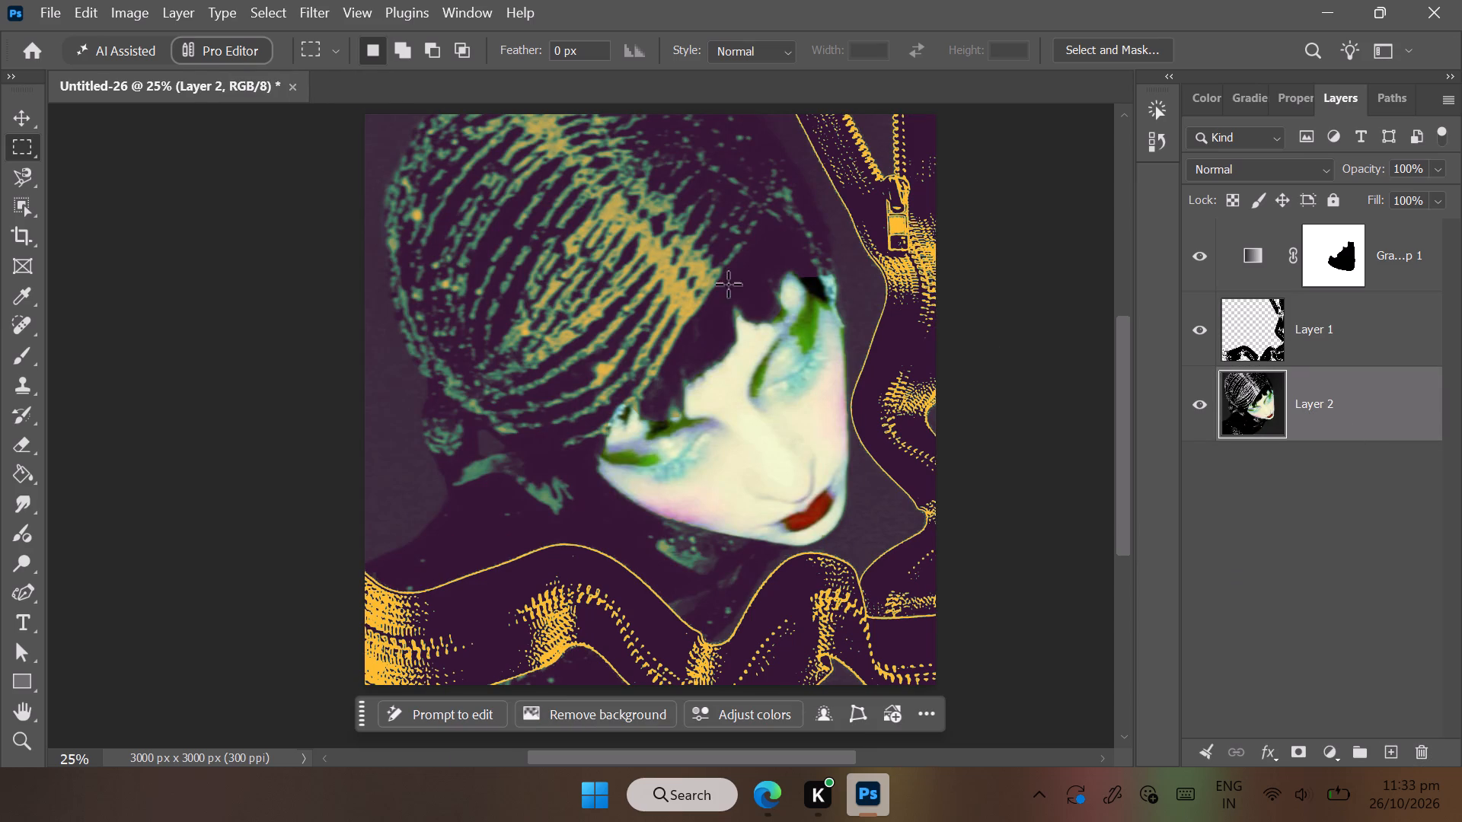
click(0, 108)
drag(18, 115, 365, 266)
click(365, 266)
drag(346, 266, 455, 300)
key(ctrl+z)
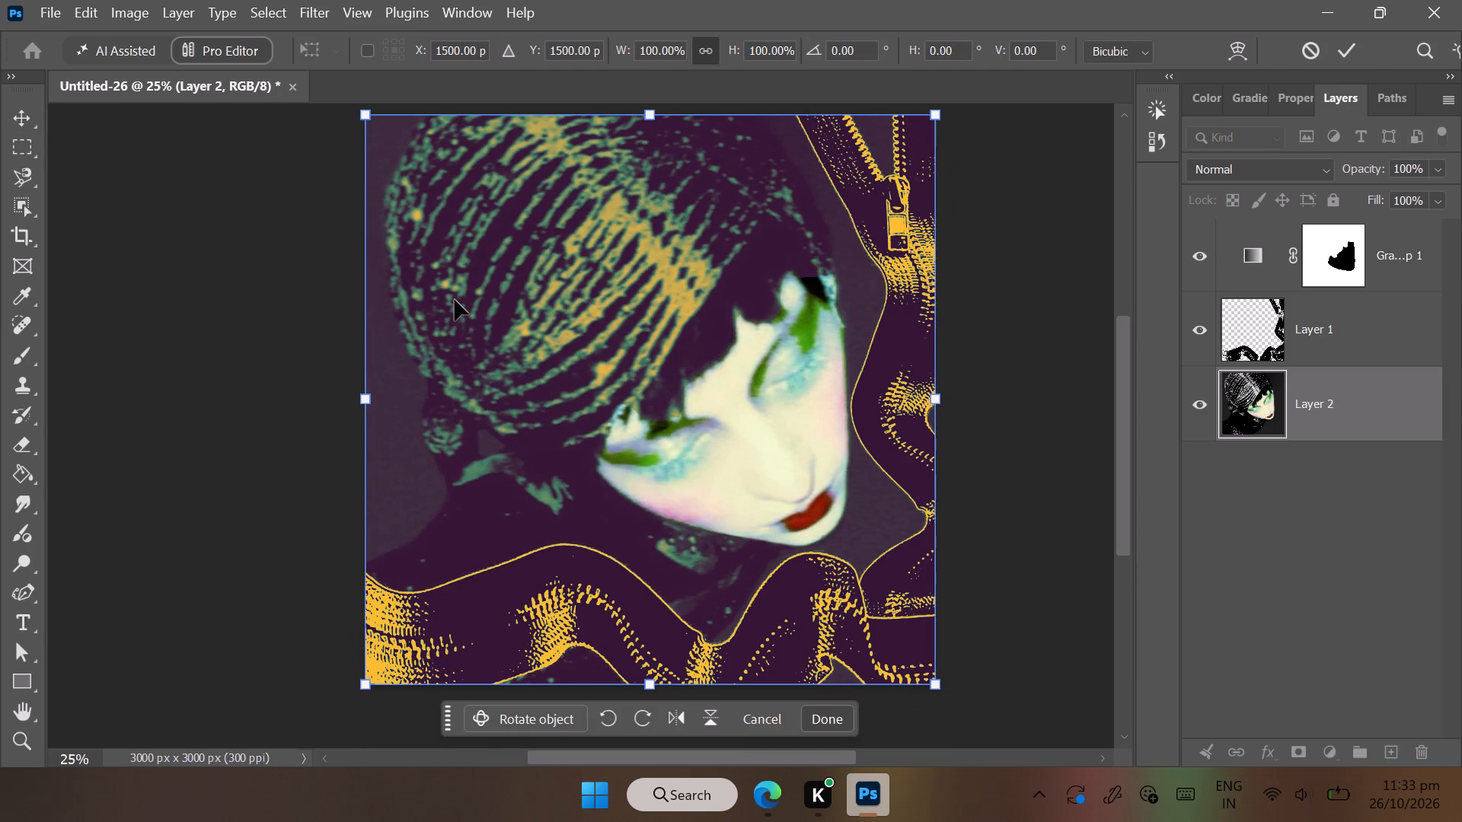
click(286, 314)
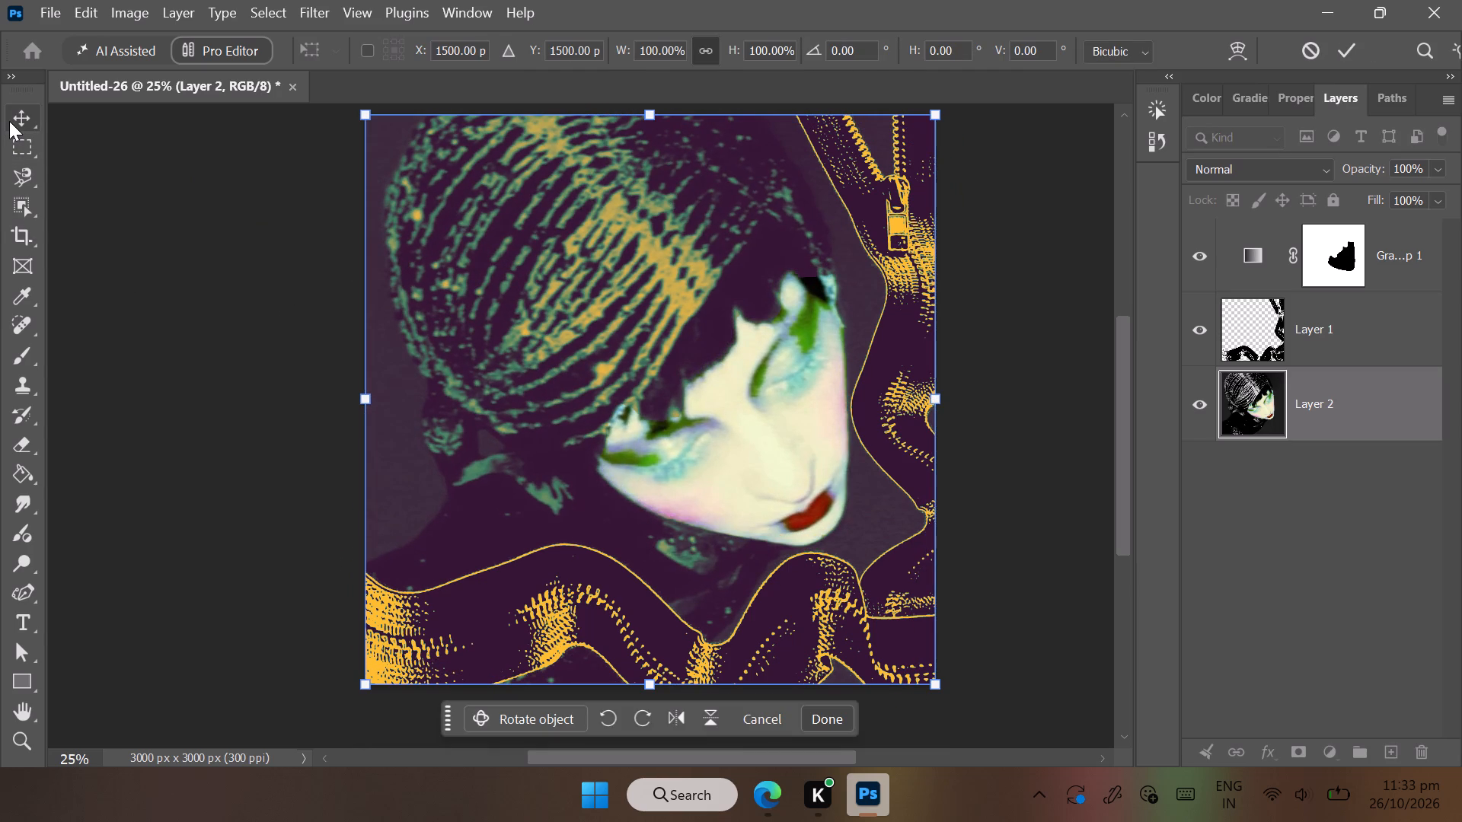
Select all three layers, scale them together to about 96.67% and centre them on the canvas, leaving an even margin.
click(9, 121)
drag(300, 284, 763, 387)
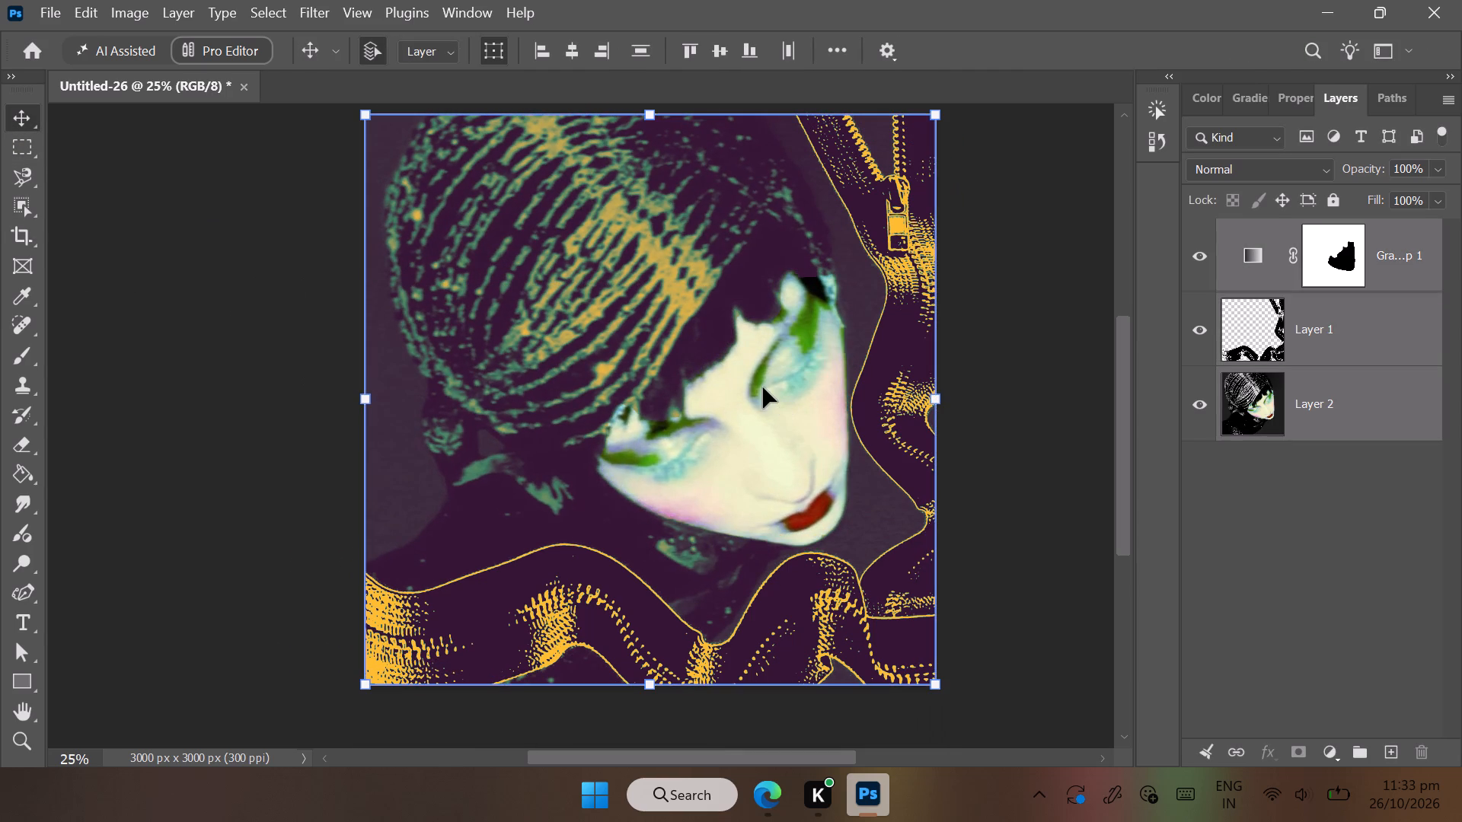
drag(362, 398, 378, 398)
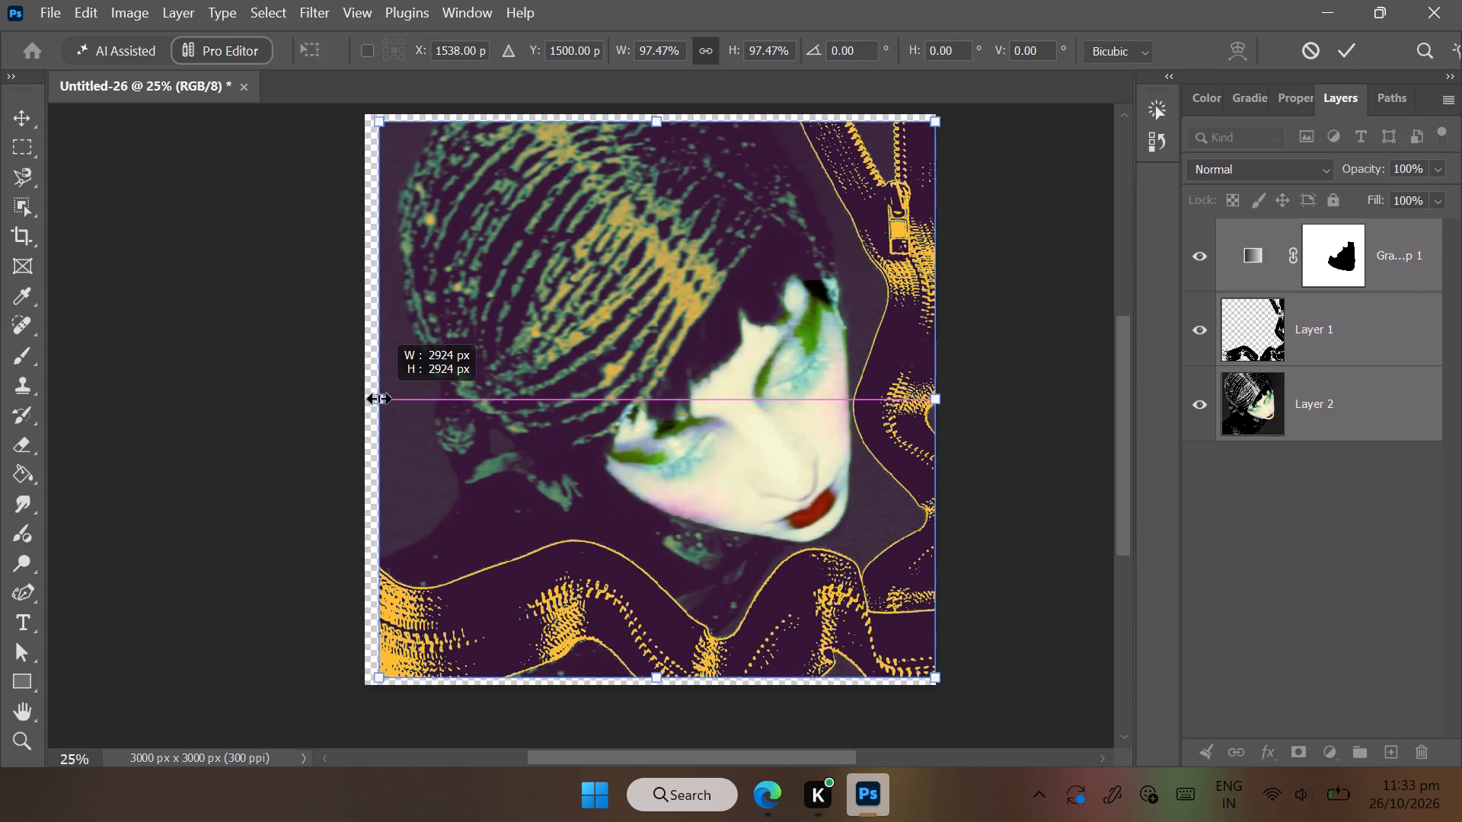
drag(378, 398, 381, 398)
drag(556, 407, 546, 408)
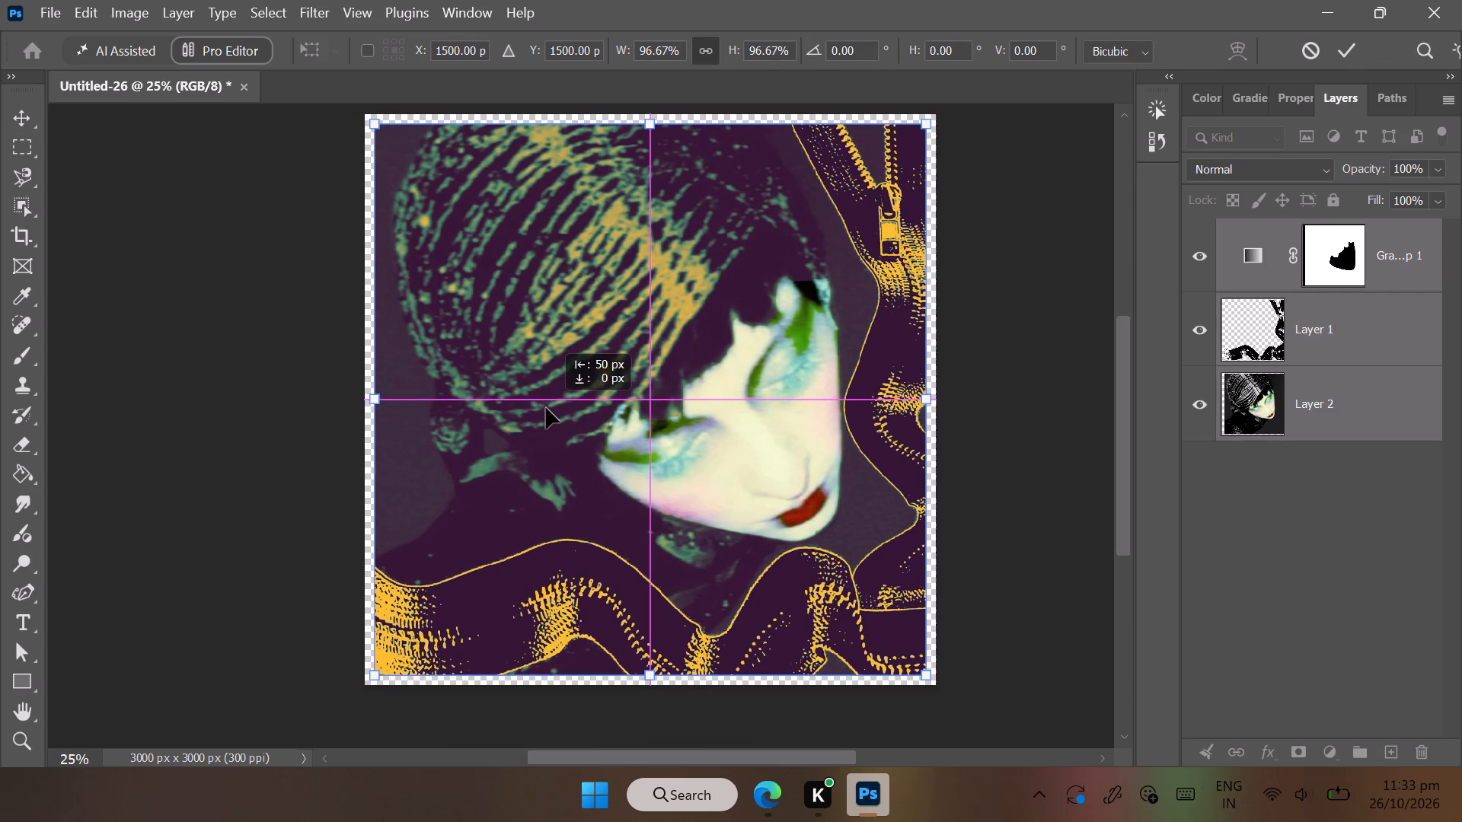
drag(546, 408, 544, 409)
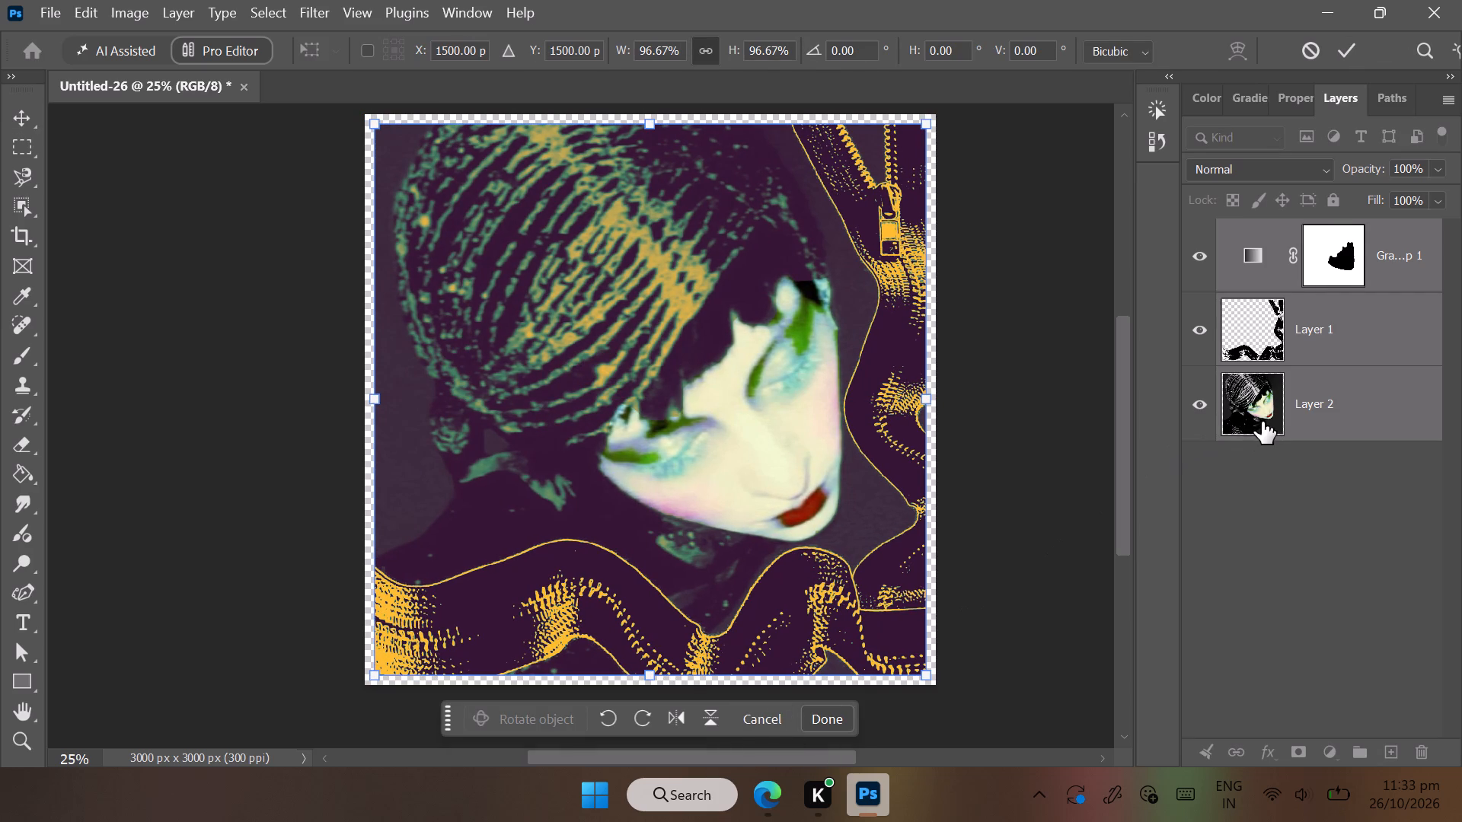
Add an outside stroke of 16 px in yellow-orange #ffbd2f, sampled from the artwork, to the portrait's Layer 2.
double_click(1262, 421)
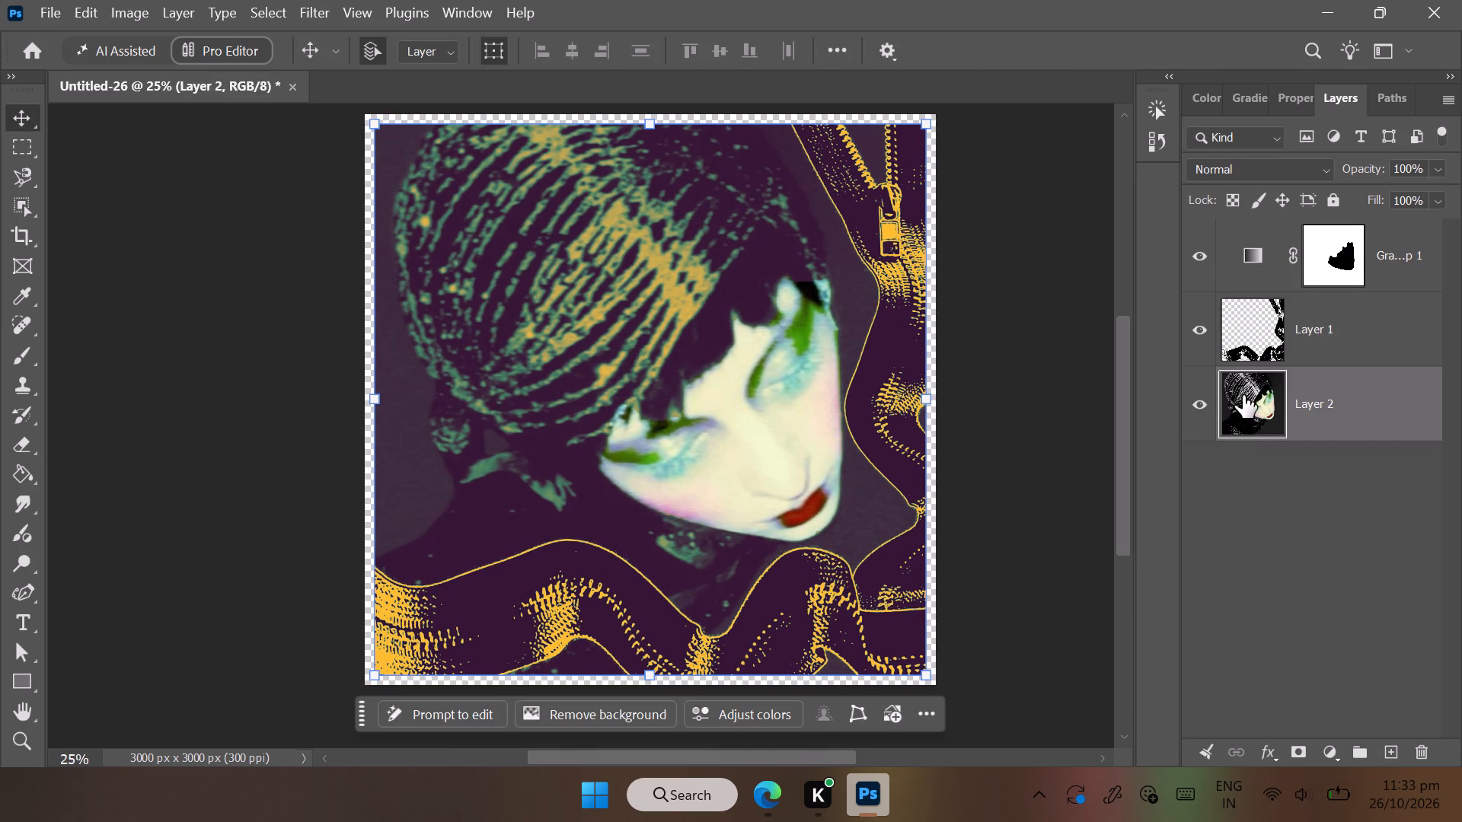
double_click(1241, 393)
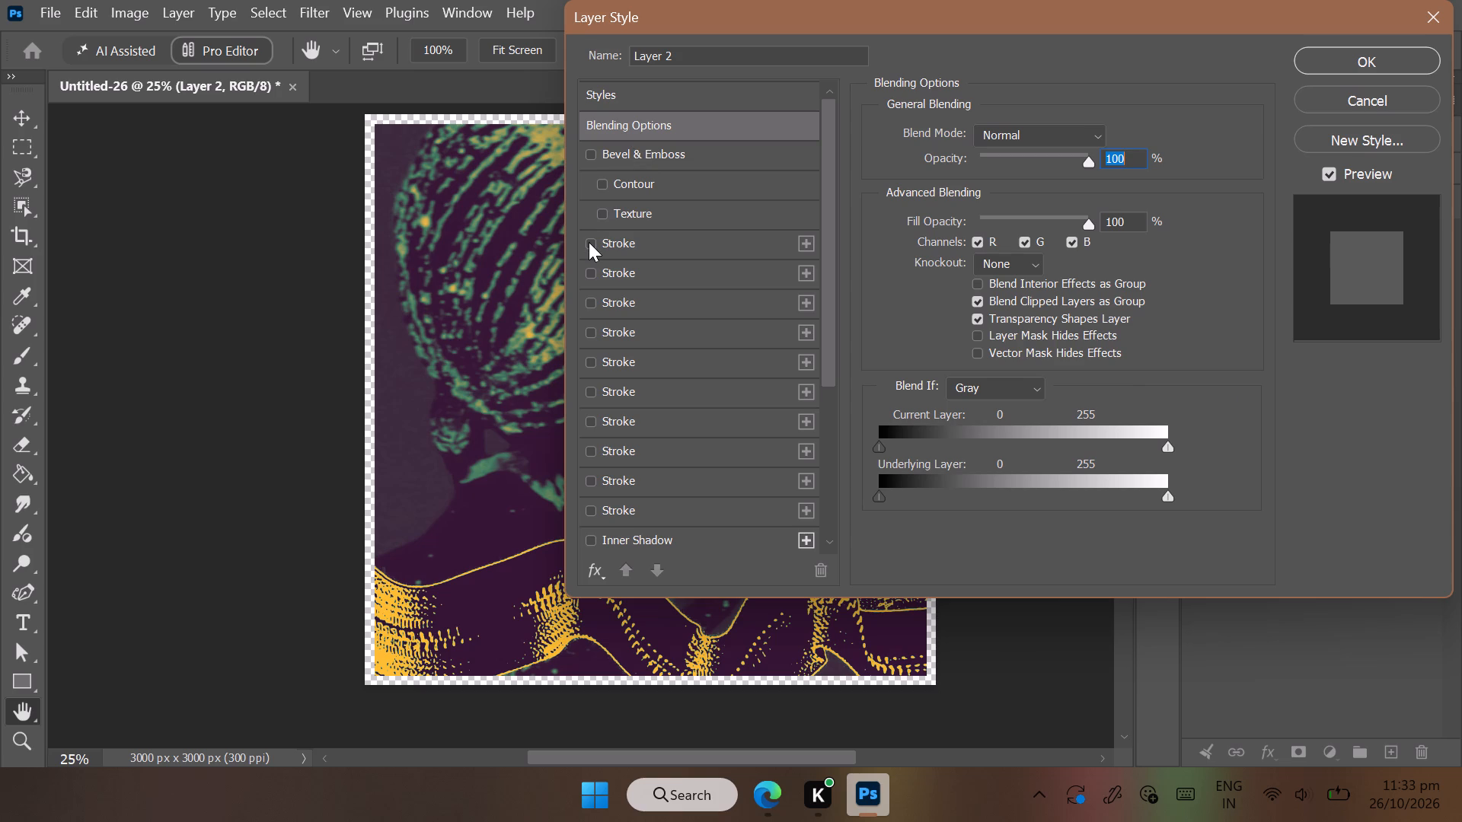
click(589, 242)
click(782, 251)
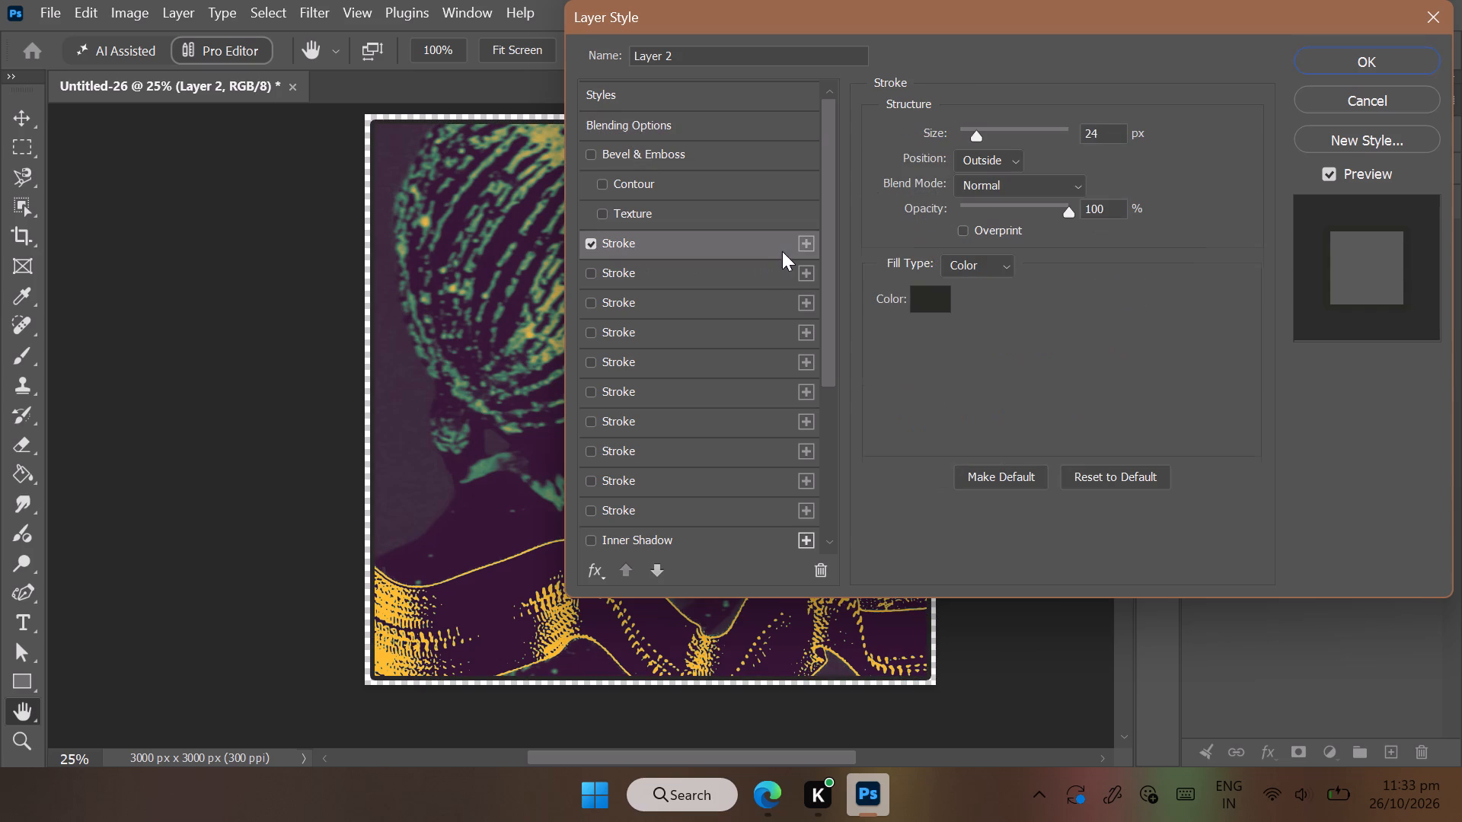
click(936, 301)
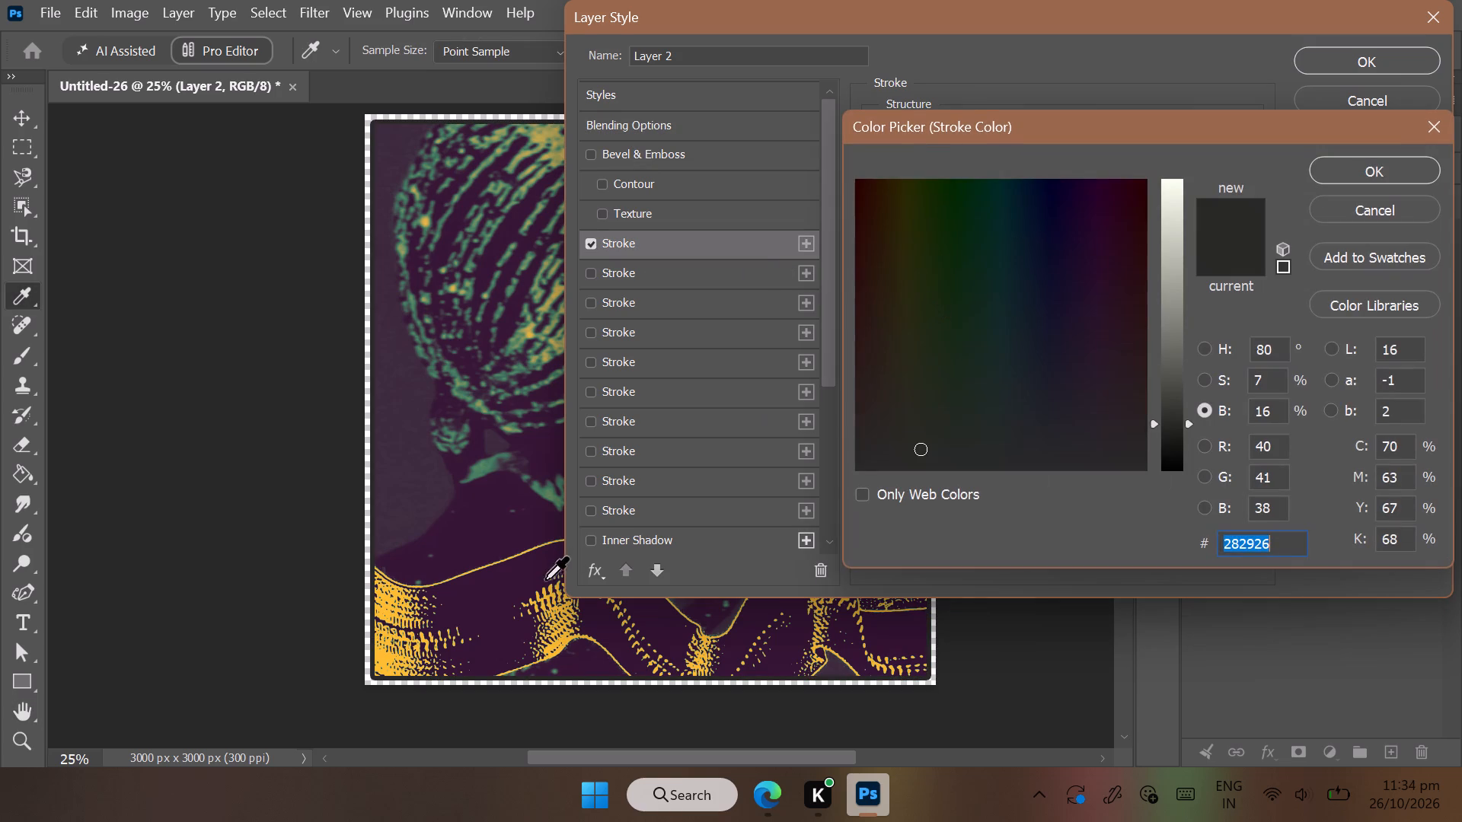
click(552, 655)
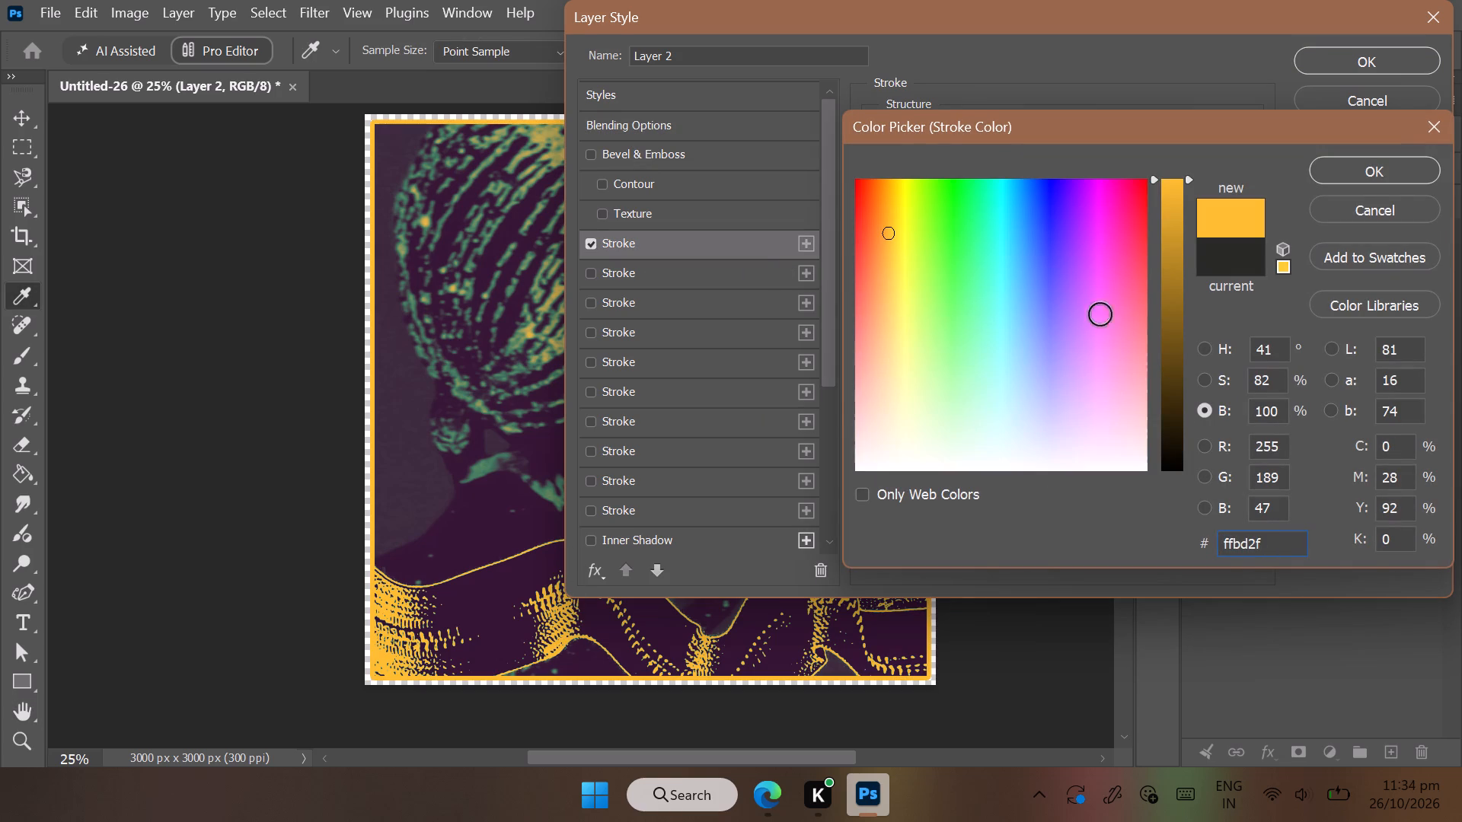
click(1372, 161)
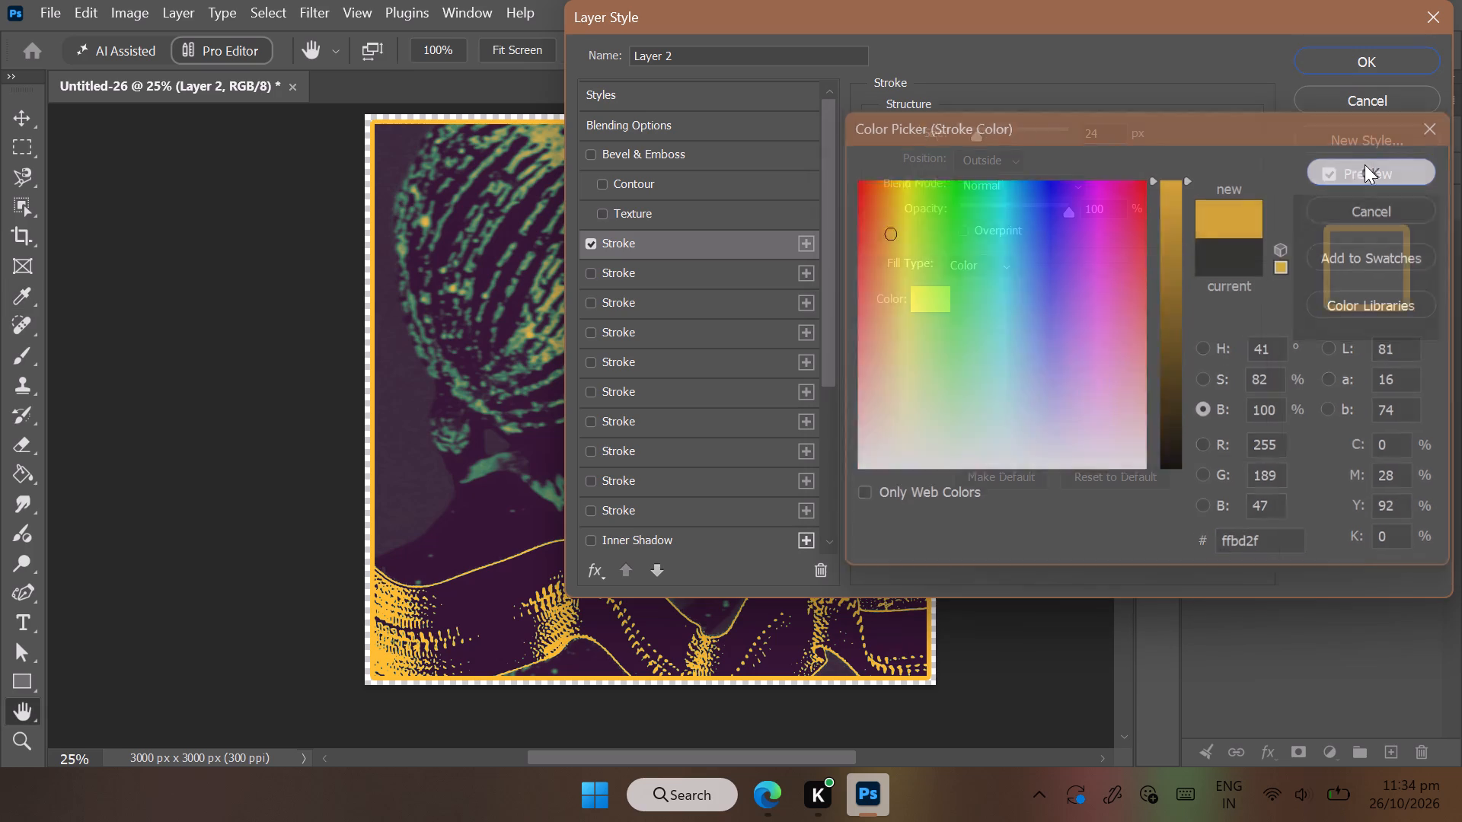
drag(981, 138, 972, 137)
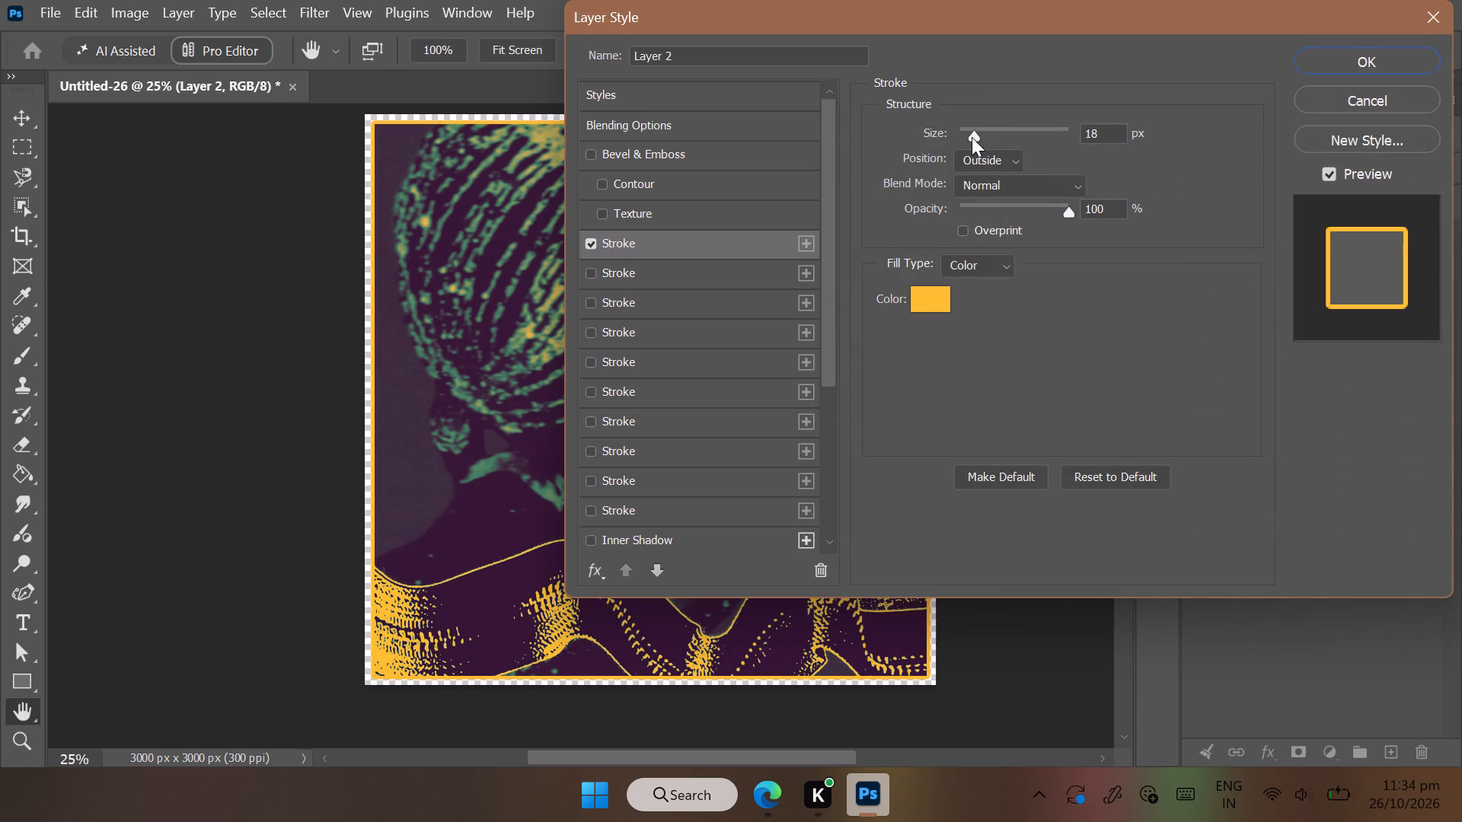
drag(972, 137, 973, 136)
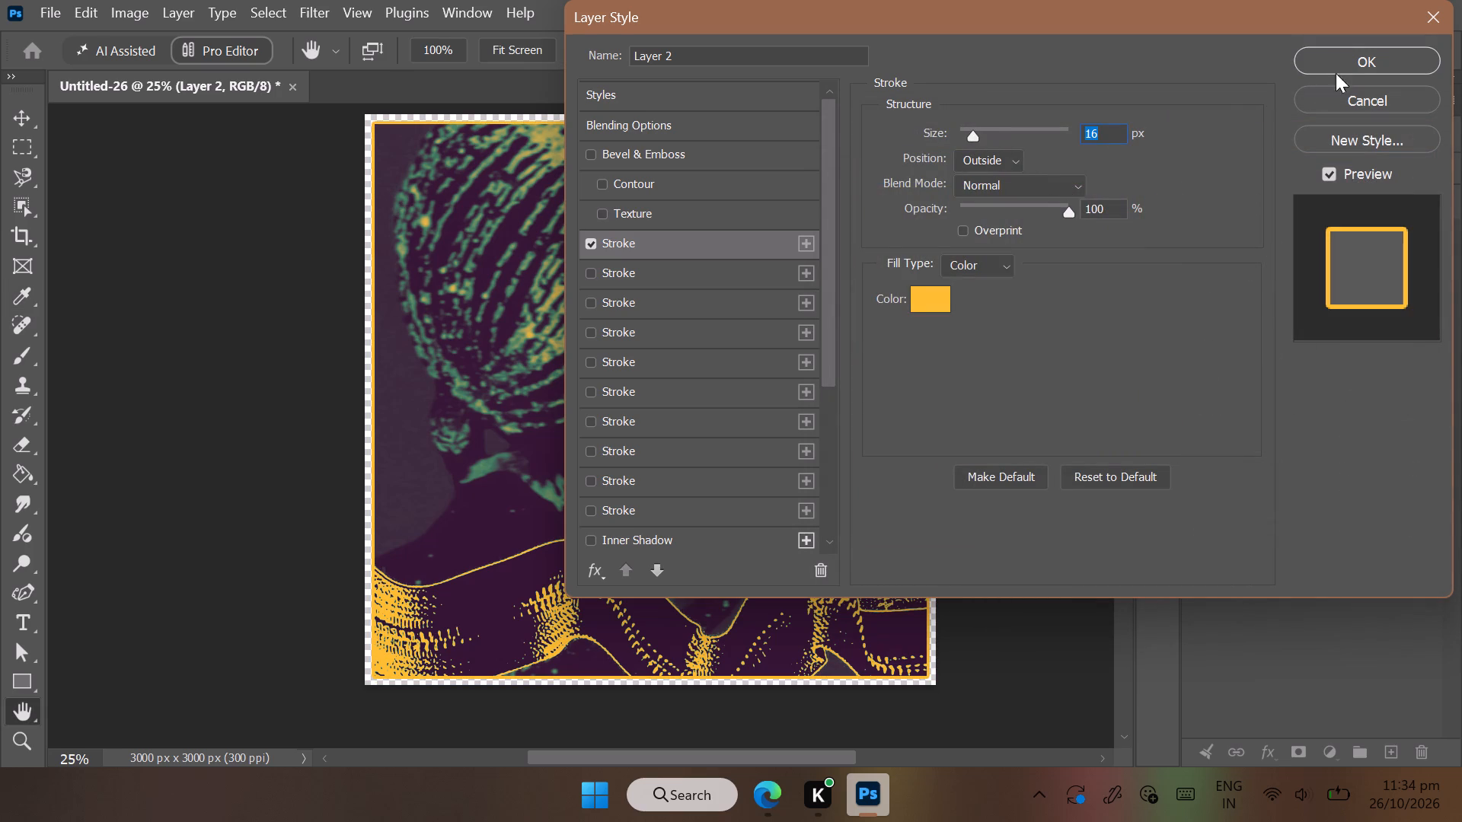
click(1351, 43)
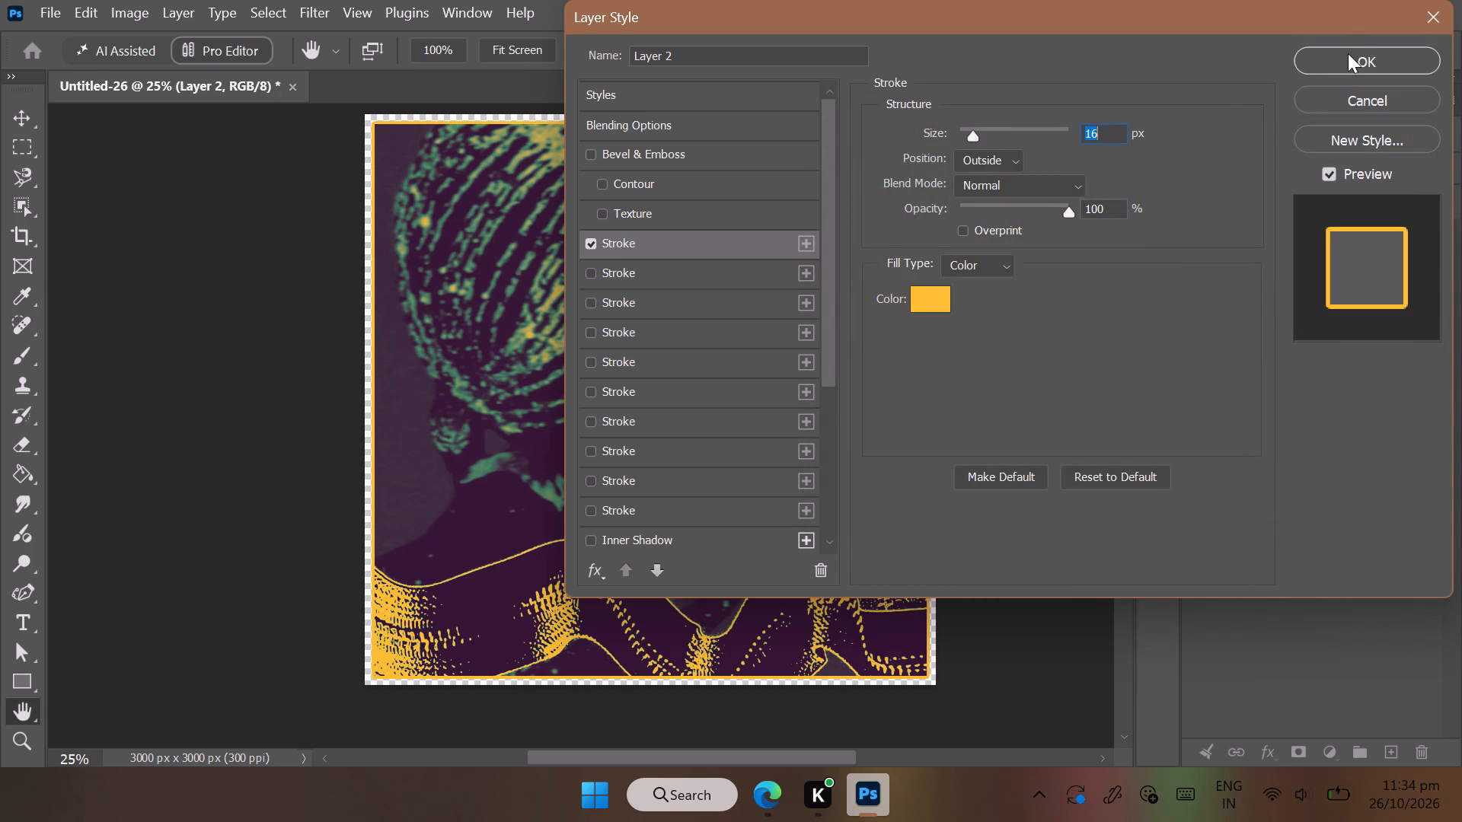
click(1348, 53)
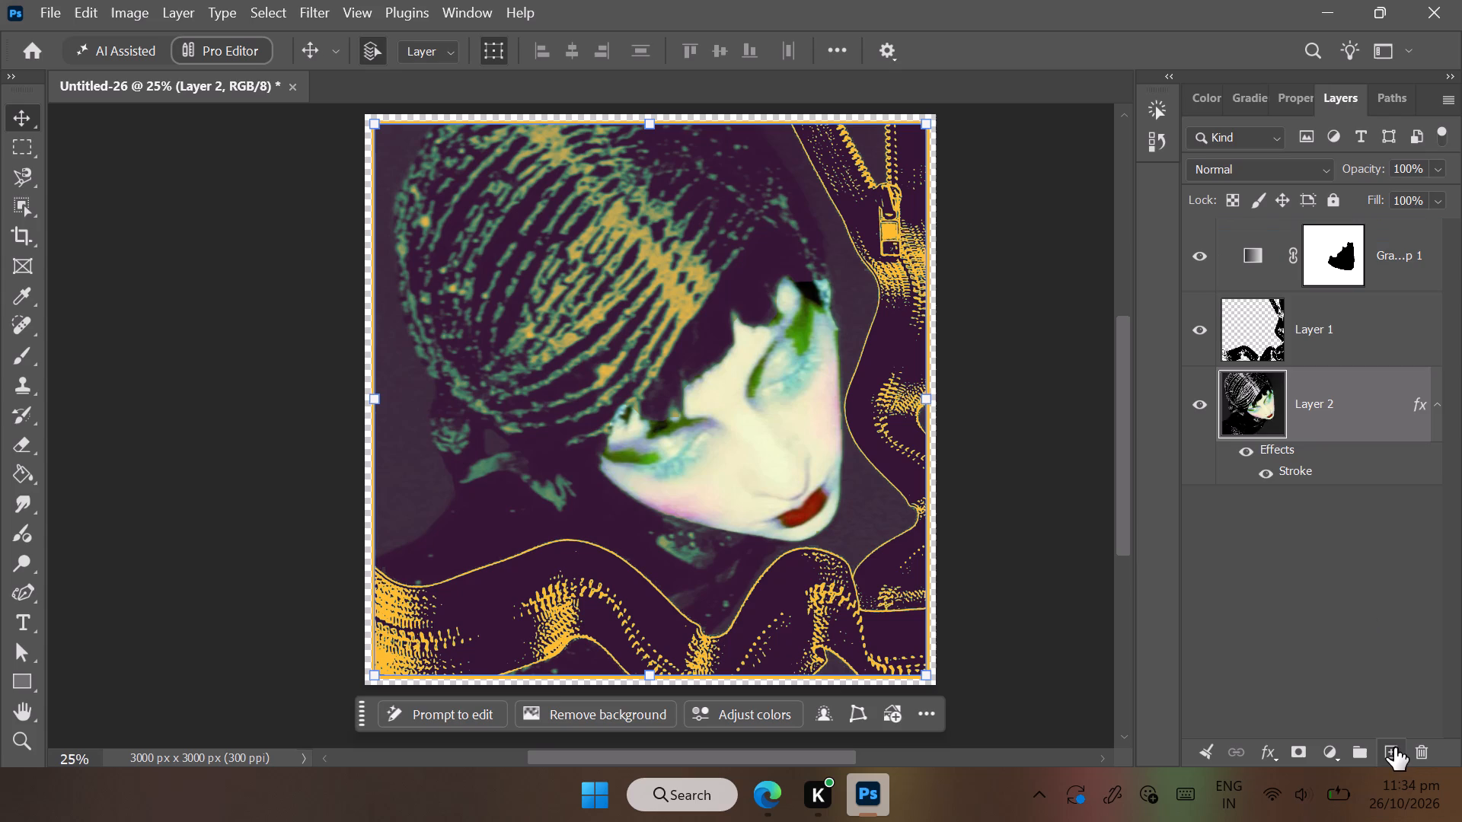
Create a new empty layer and move it to the bottom of the layer stack, below the portrait.
click(1394, 747)
drag(1256, 397, 1271, 515)
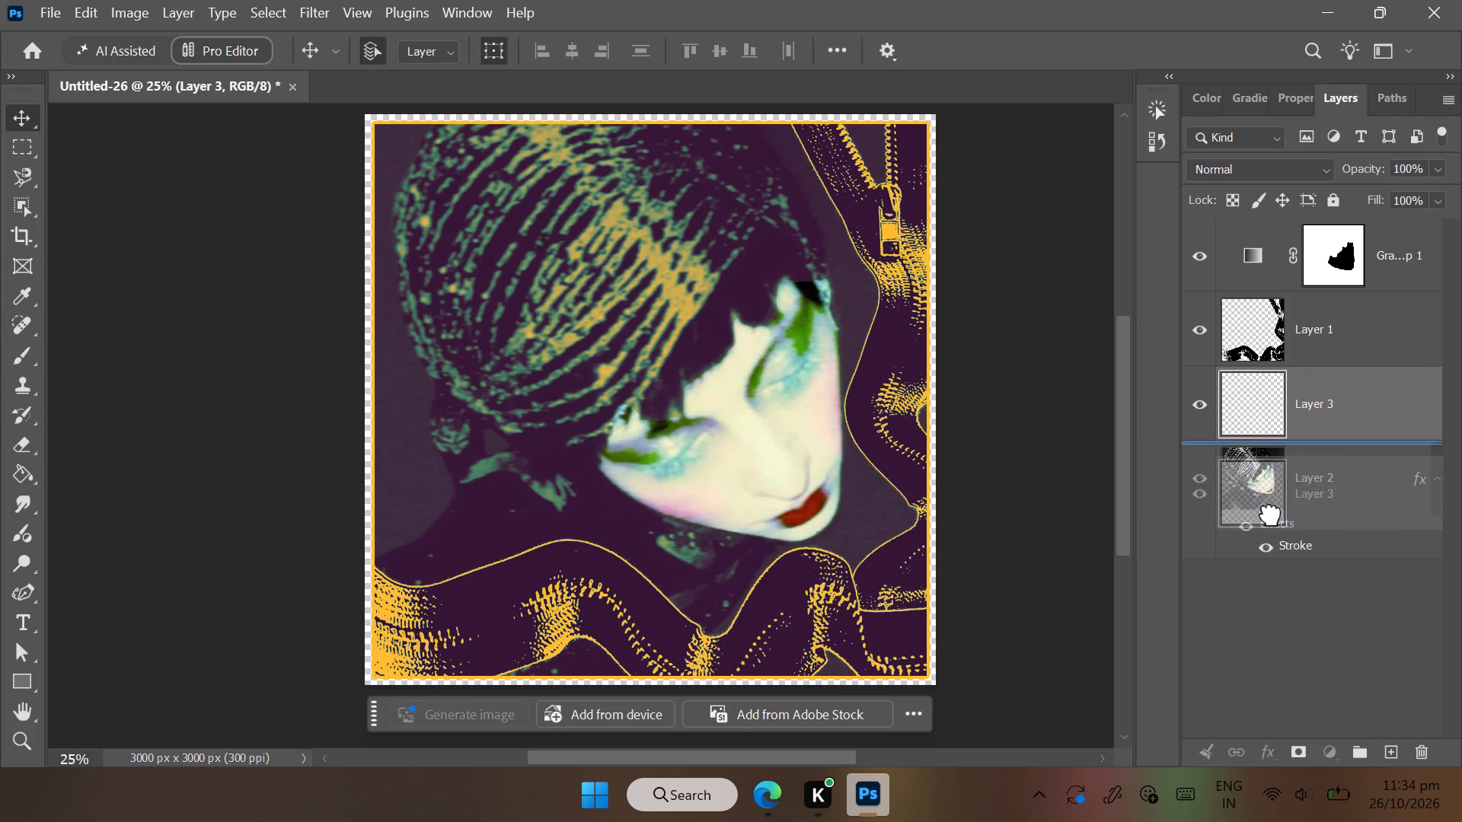
drag(1271, 515, 1276, 533)
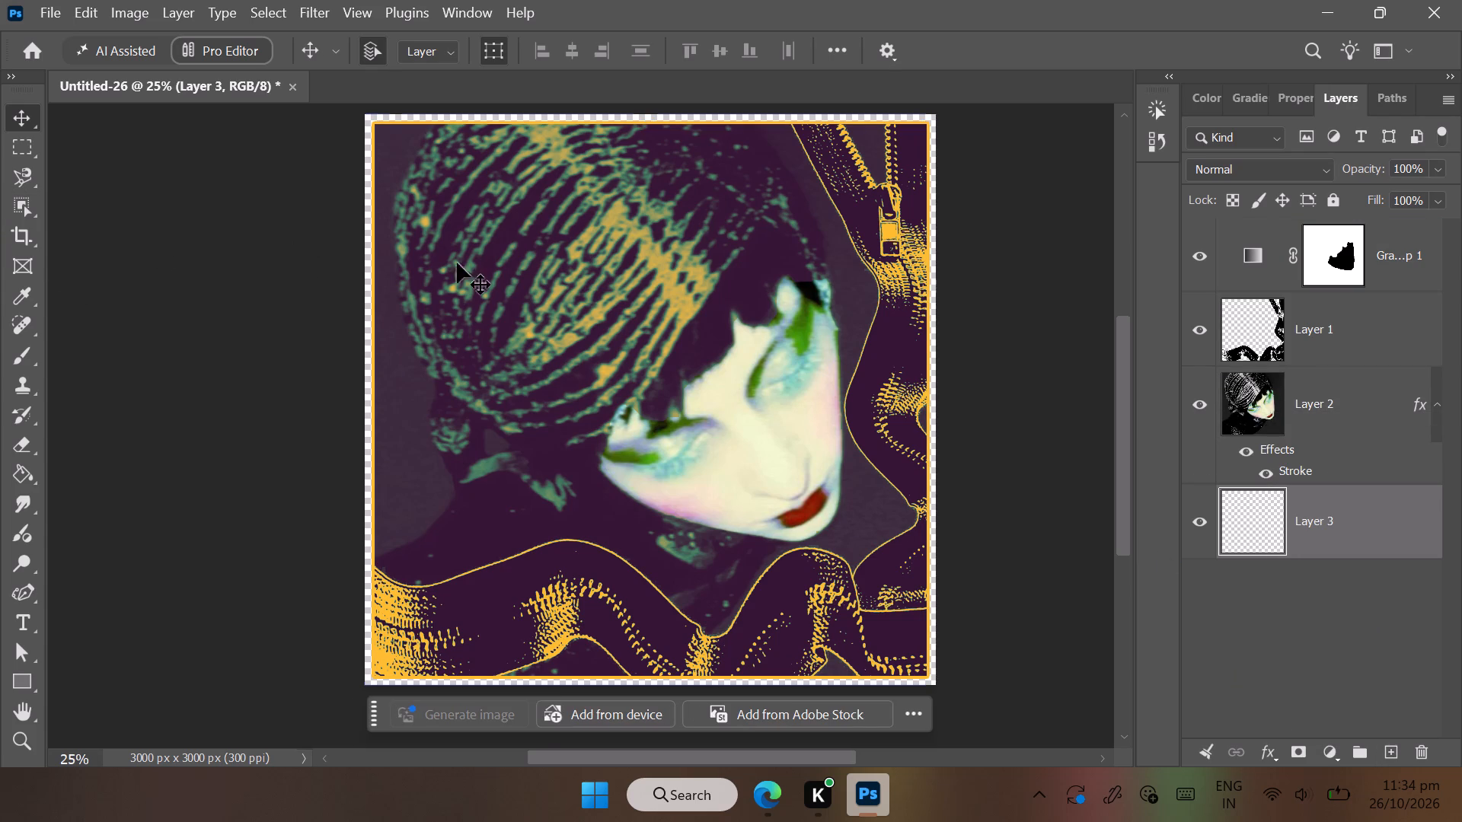
Fill the bottom layer with light grey sampled from the cap, hiding the gradient map while sampling and filling and showing it again.
click(18, 296)
click(1194, 246)
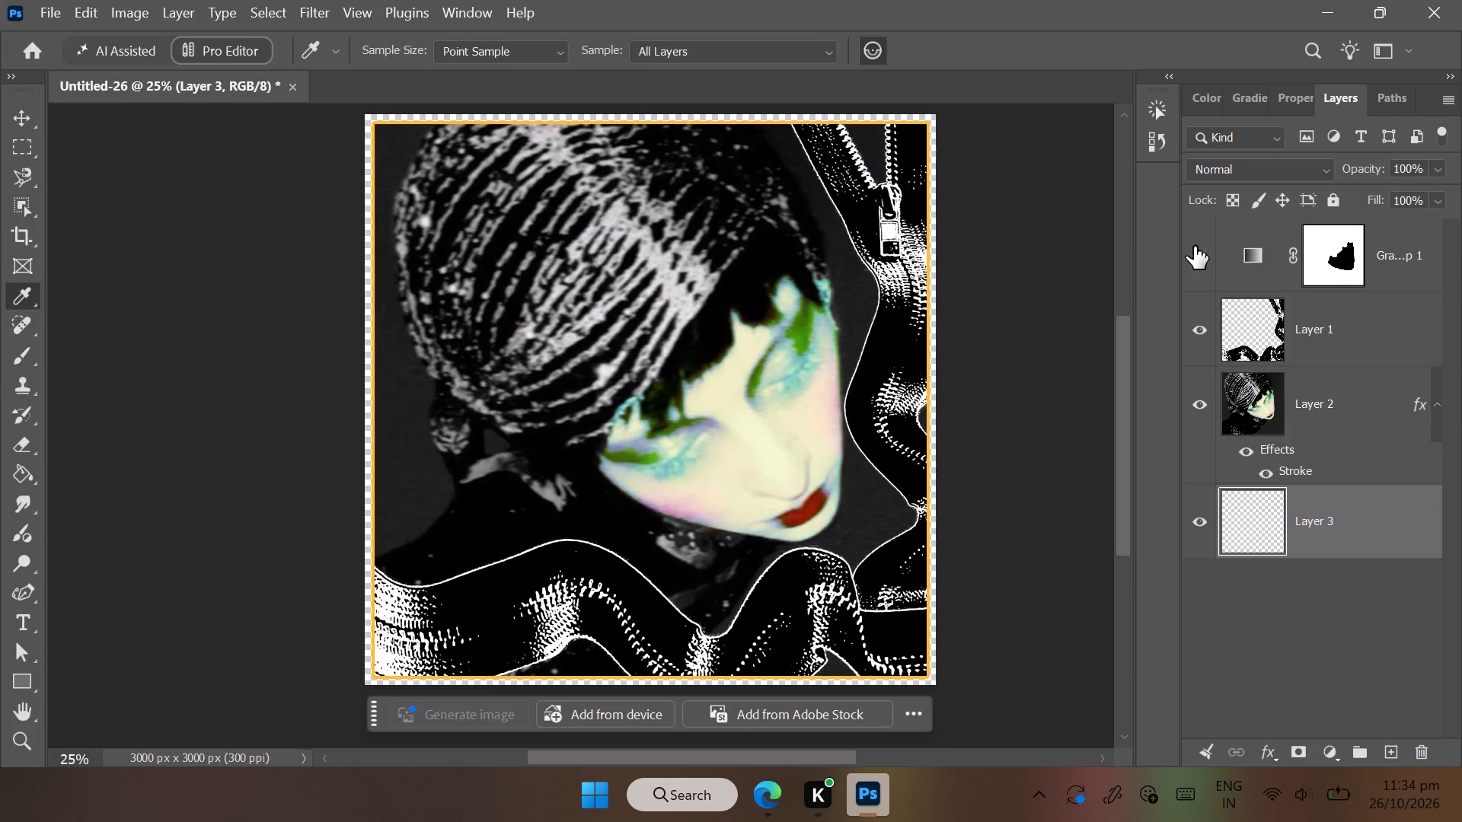
click(712, 275)
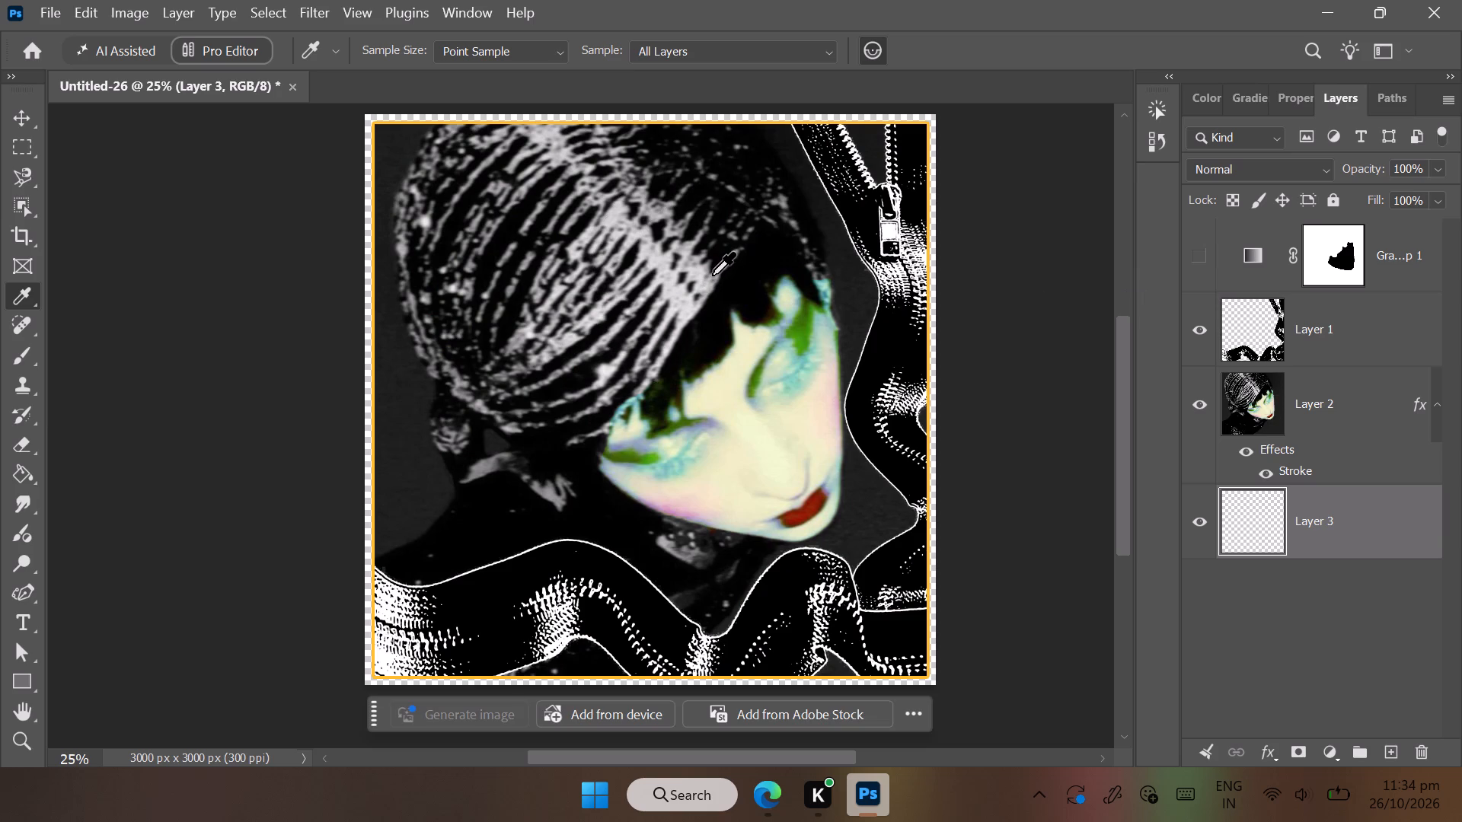
click(17, 468)
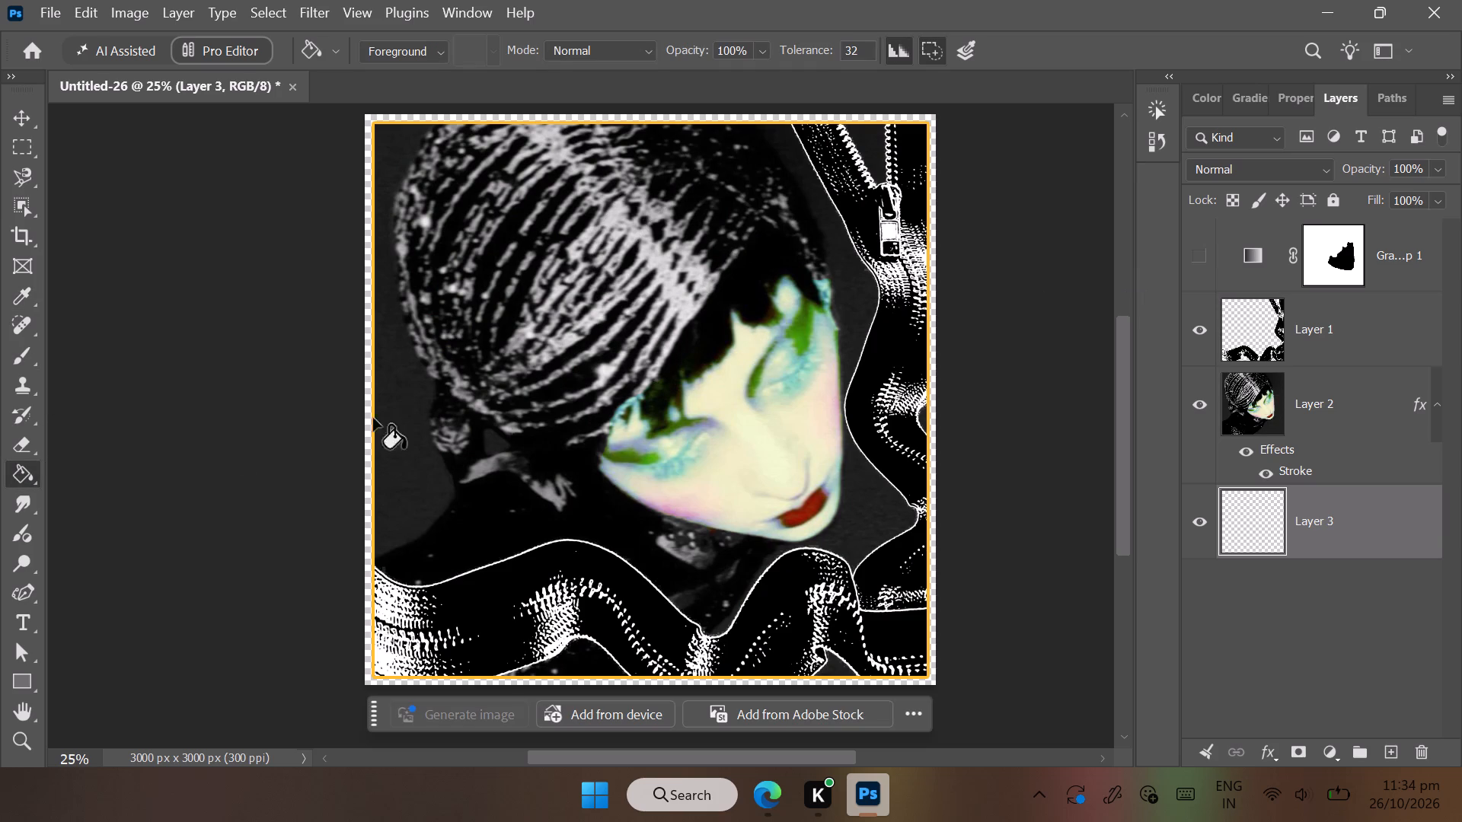
click(685, 388)
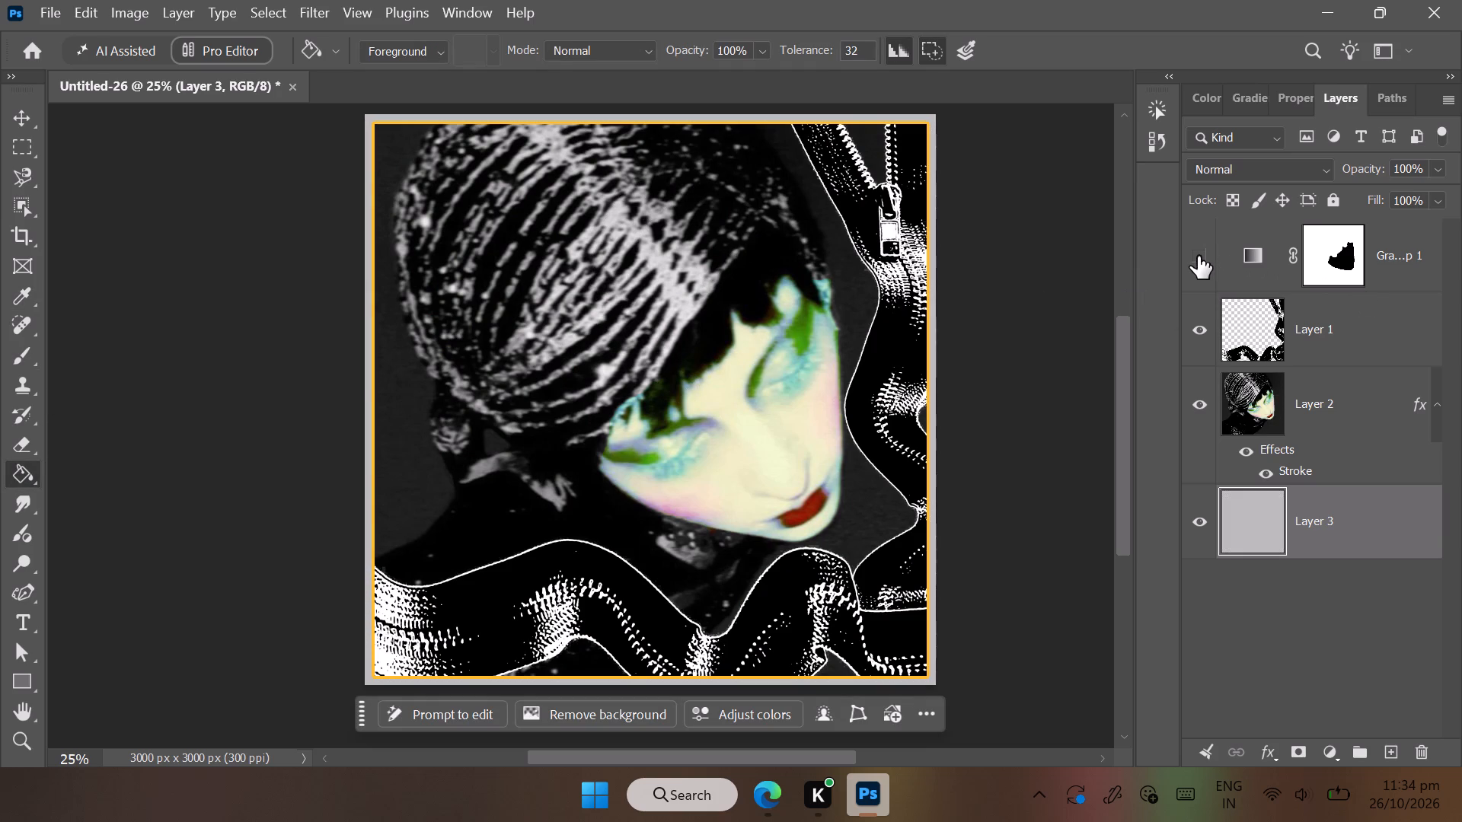
click(1198, 256)
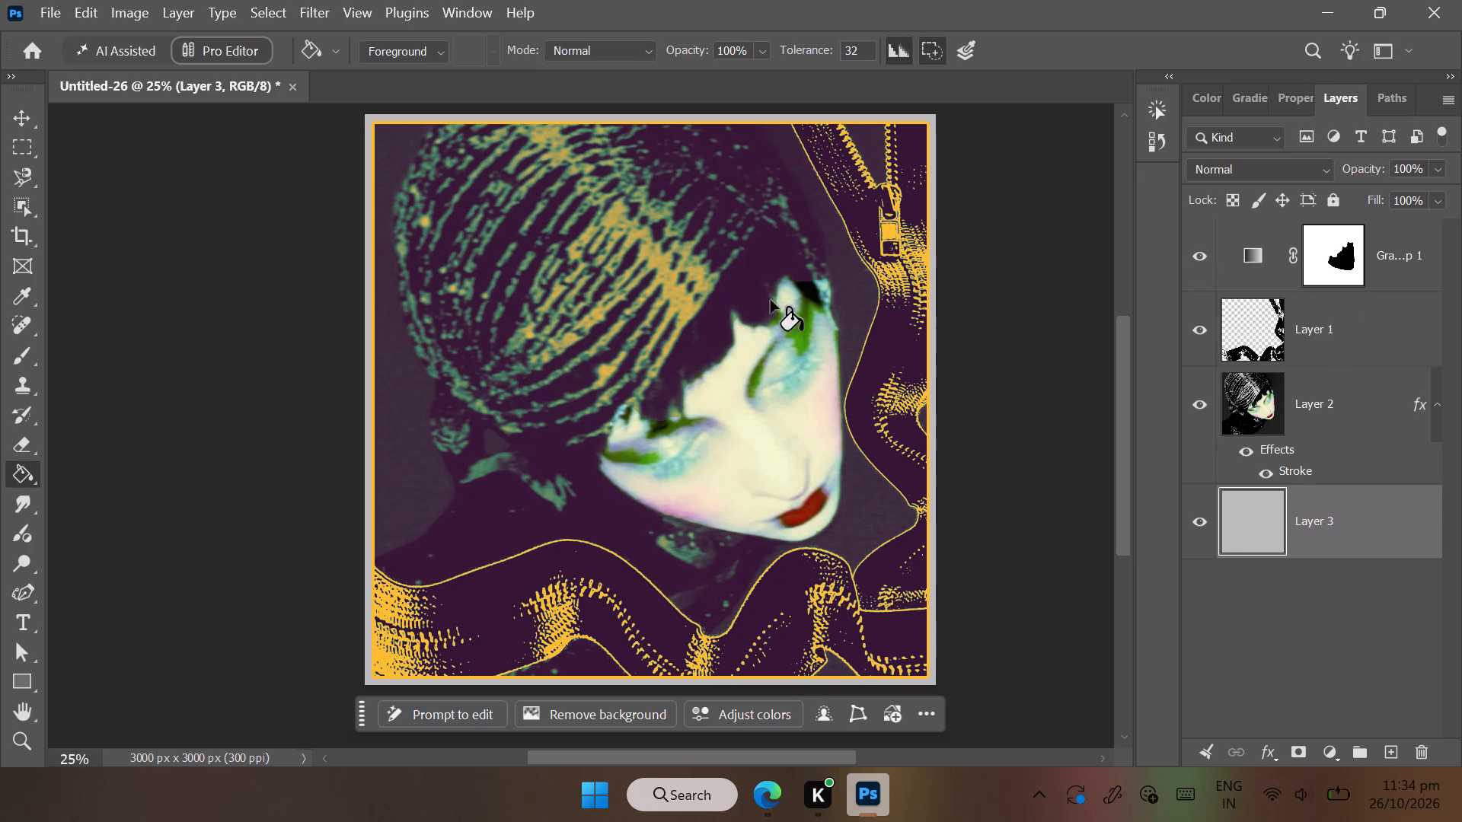
Hide and restore the zipper and portrait layers to check how the gradient map affects the grey background.
click(1292, 534)
click(1193, 337)
click(1211, 407)
click(1211, 407)
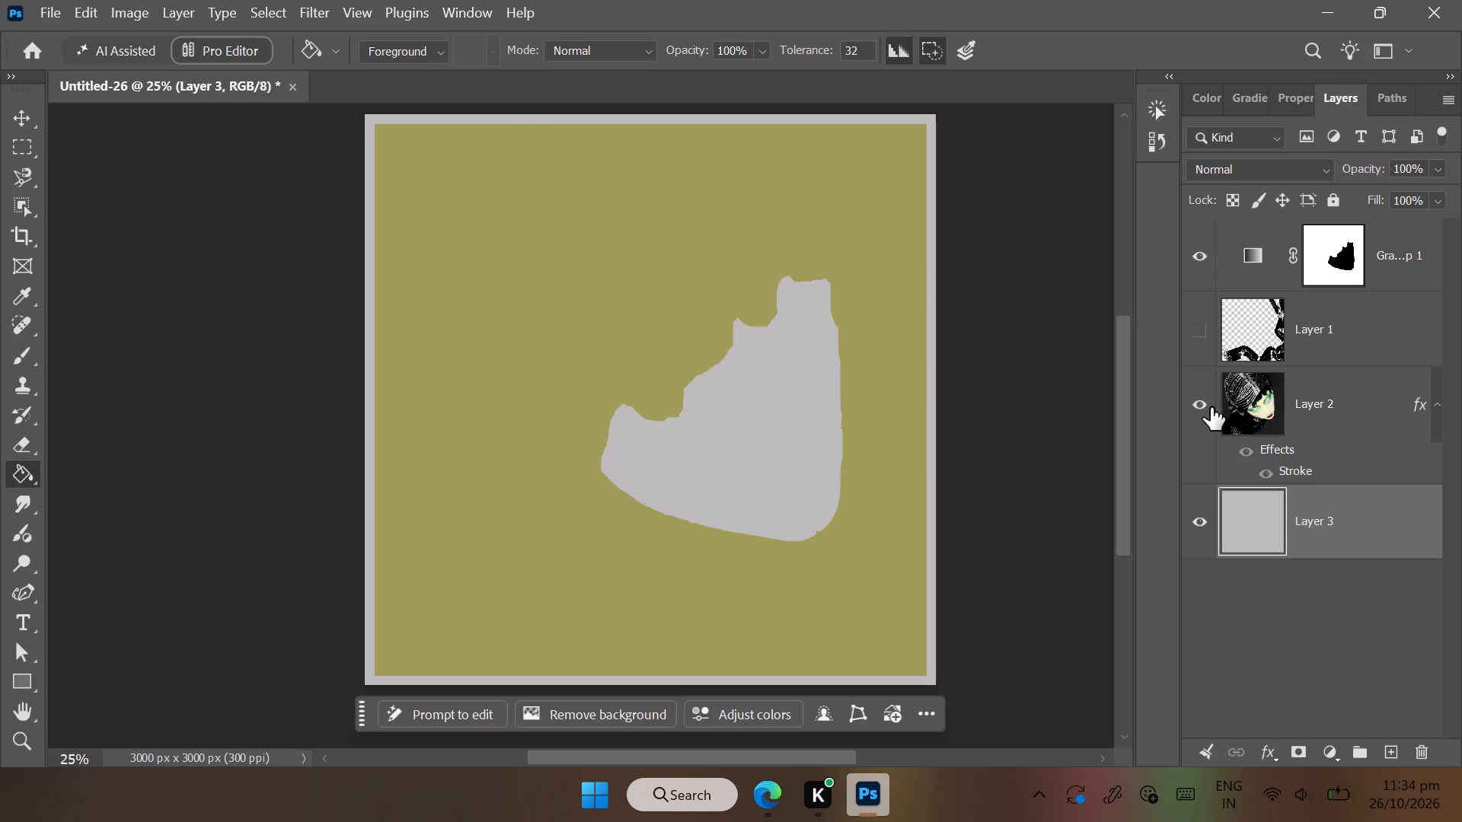
click(1199, 399)
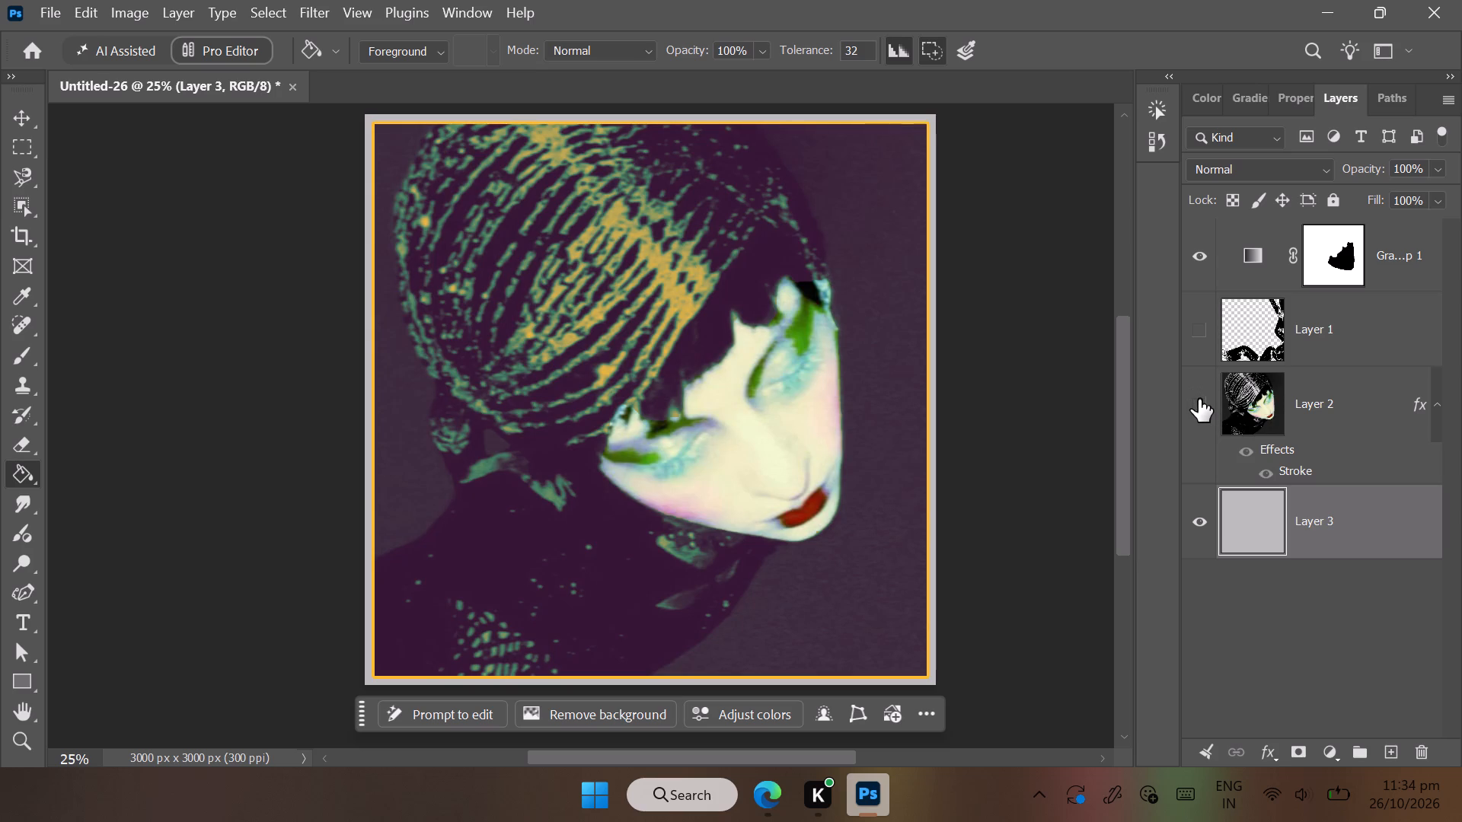
click(1199, 399)
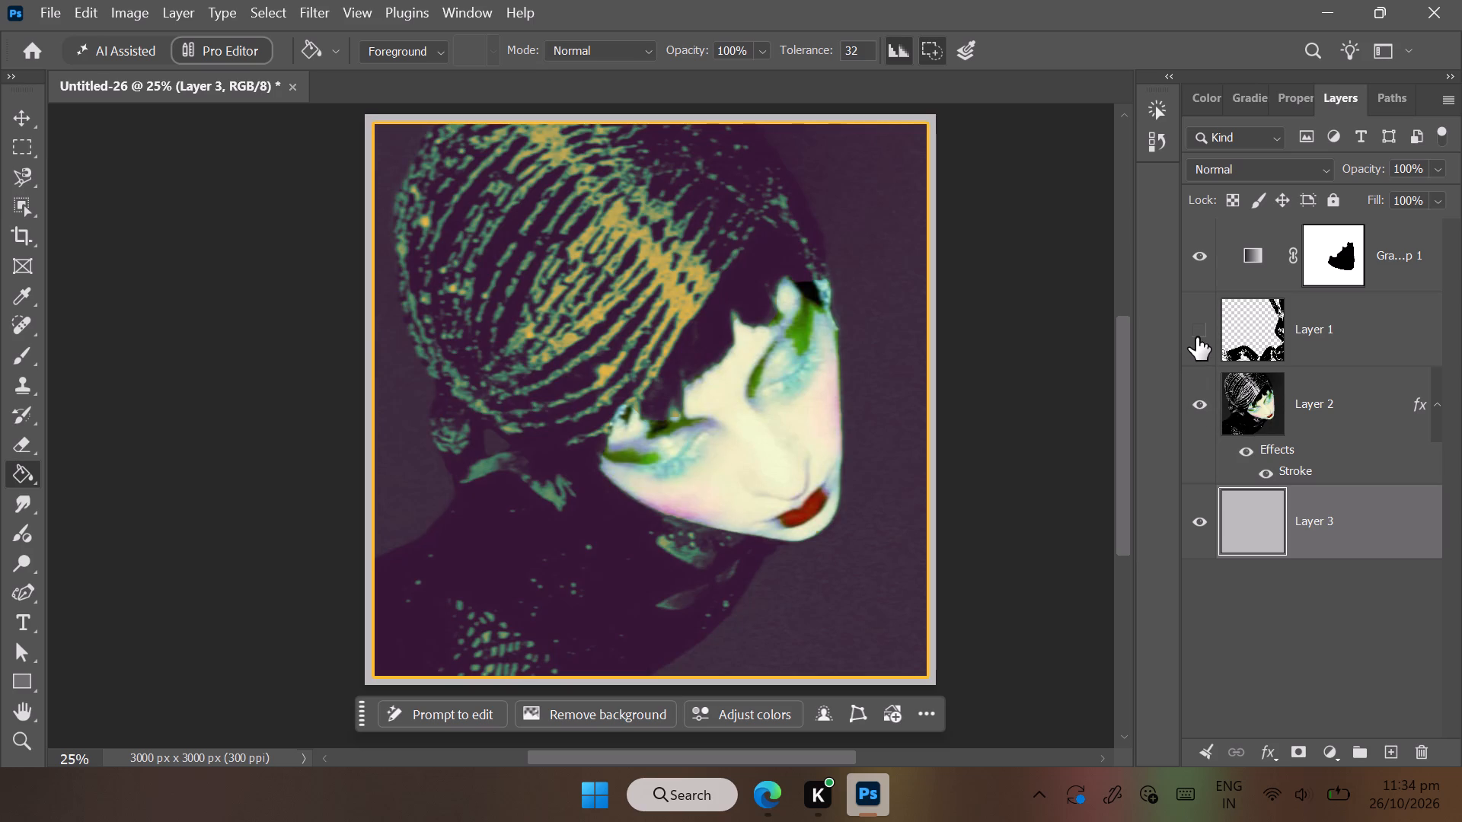
click(1196, 337)
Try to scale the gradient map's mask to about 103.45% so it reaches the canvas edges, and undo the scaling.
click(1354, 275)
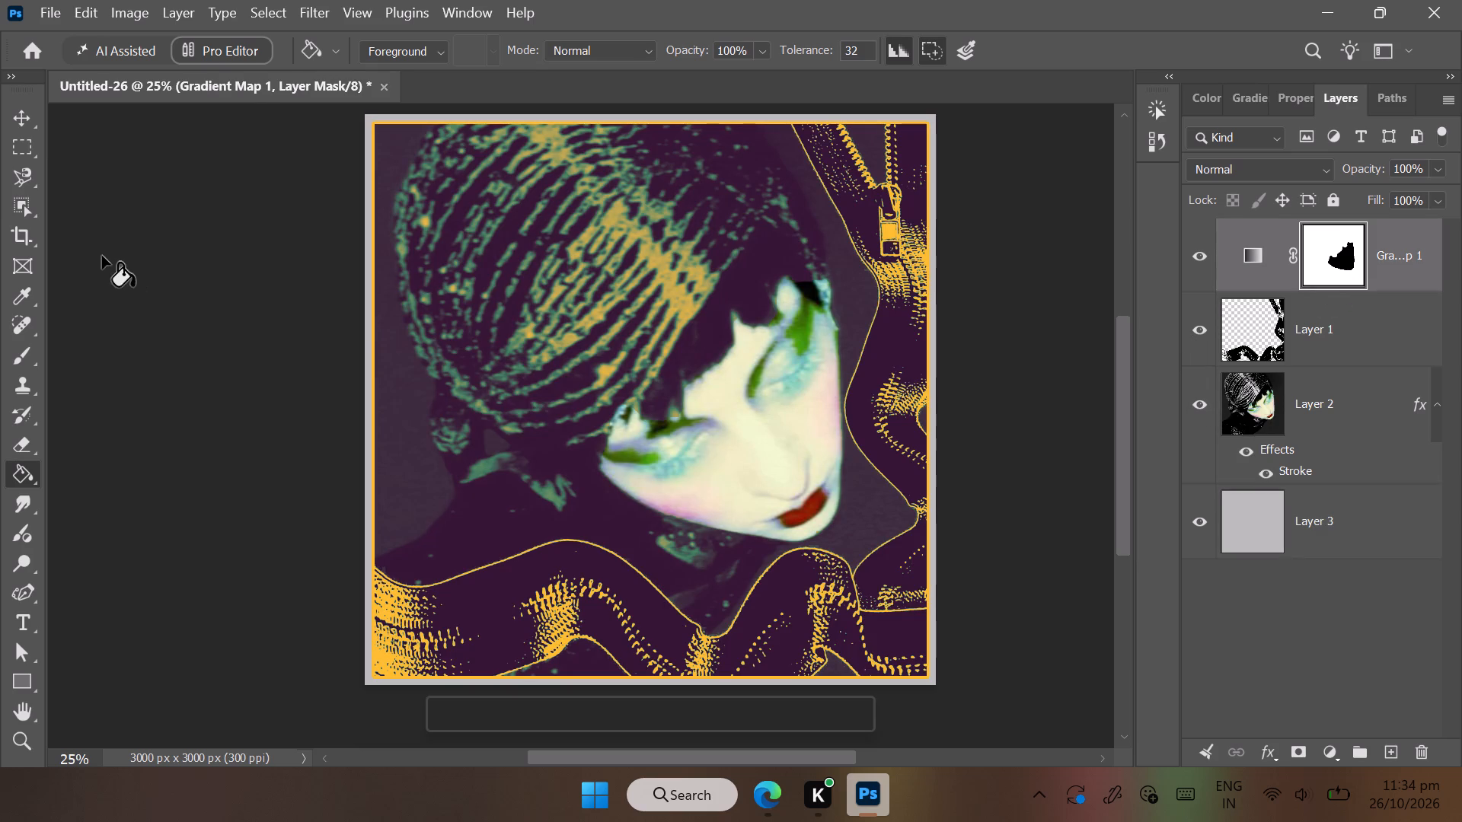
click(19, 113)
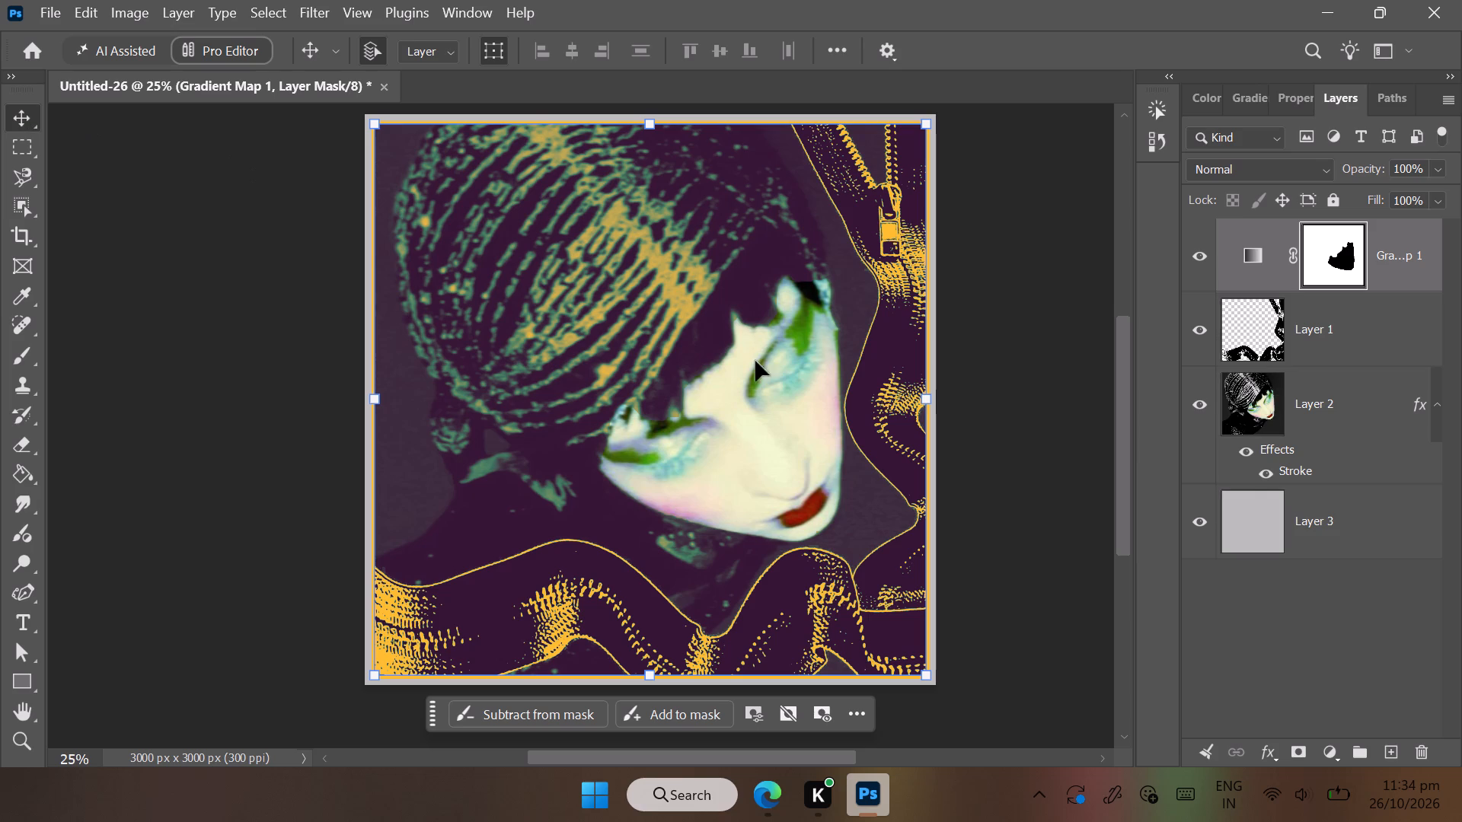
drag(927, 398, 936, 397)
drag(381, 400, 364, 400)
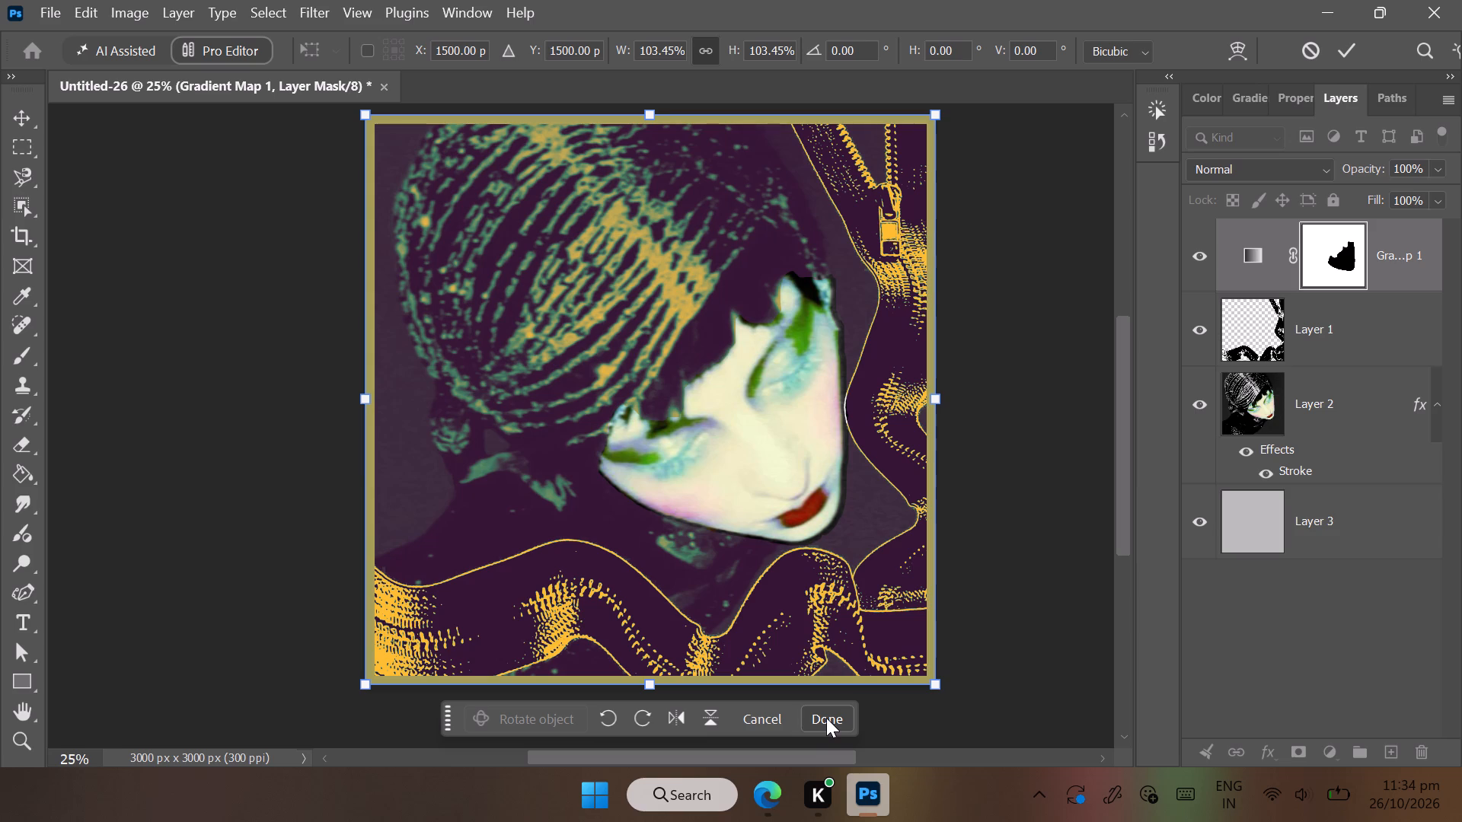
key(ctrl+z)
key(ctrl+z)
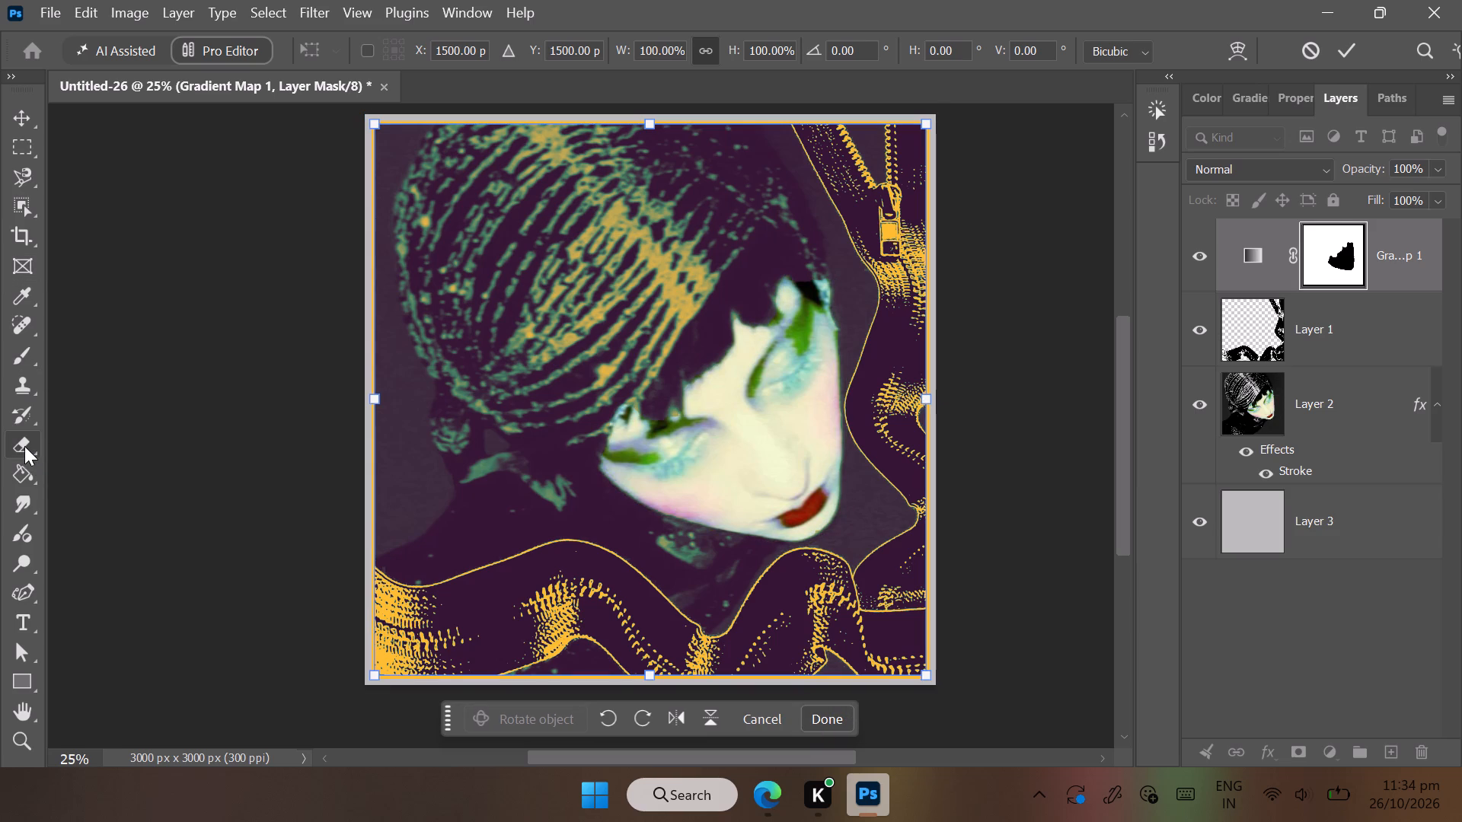
Paint white on the gradient map's mask along the canvas's right border, using a hard round brush enlarged to 291 px.
click(18, 361)
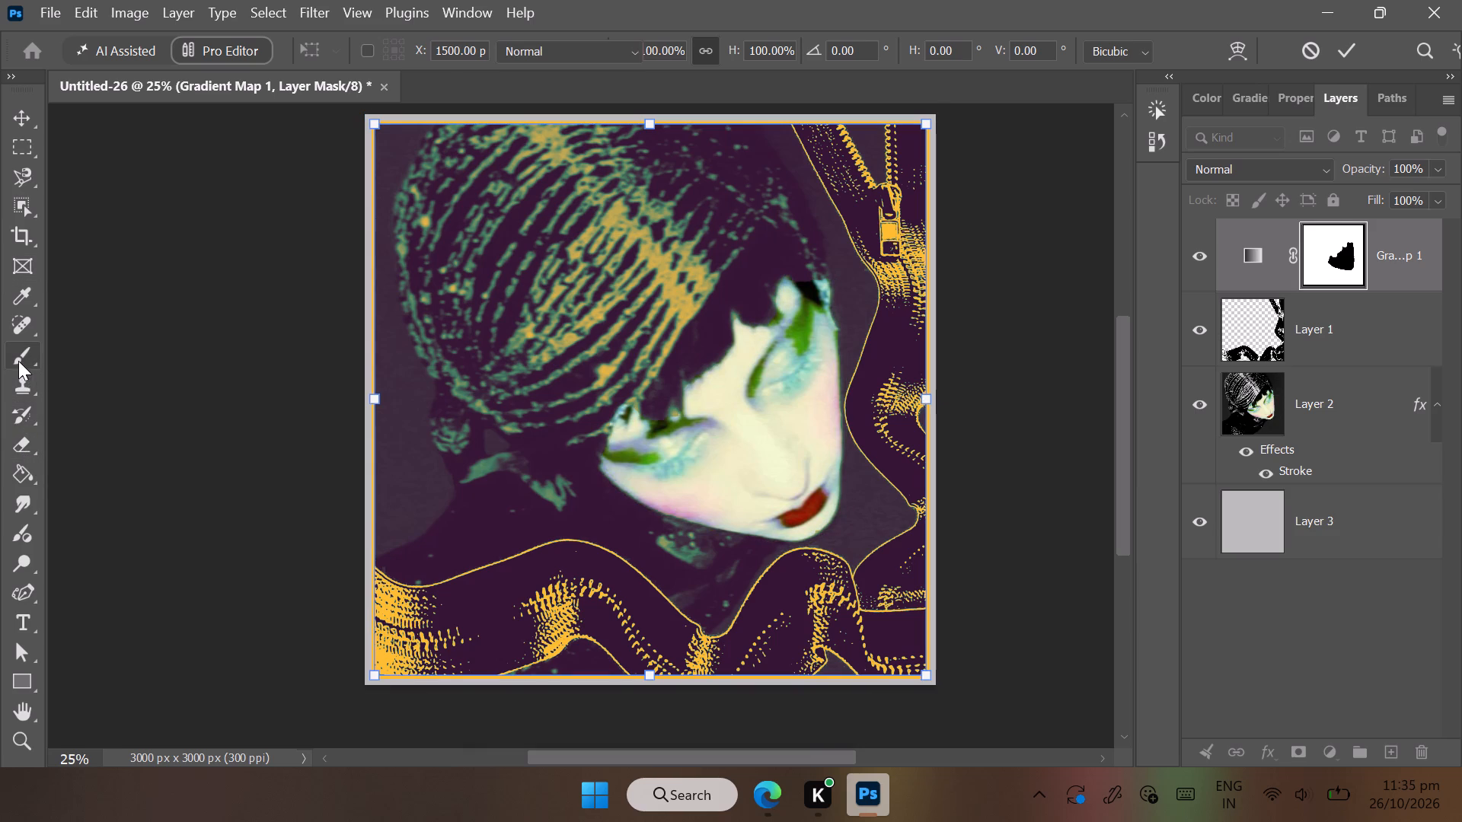
click(1207, 92)
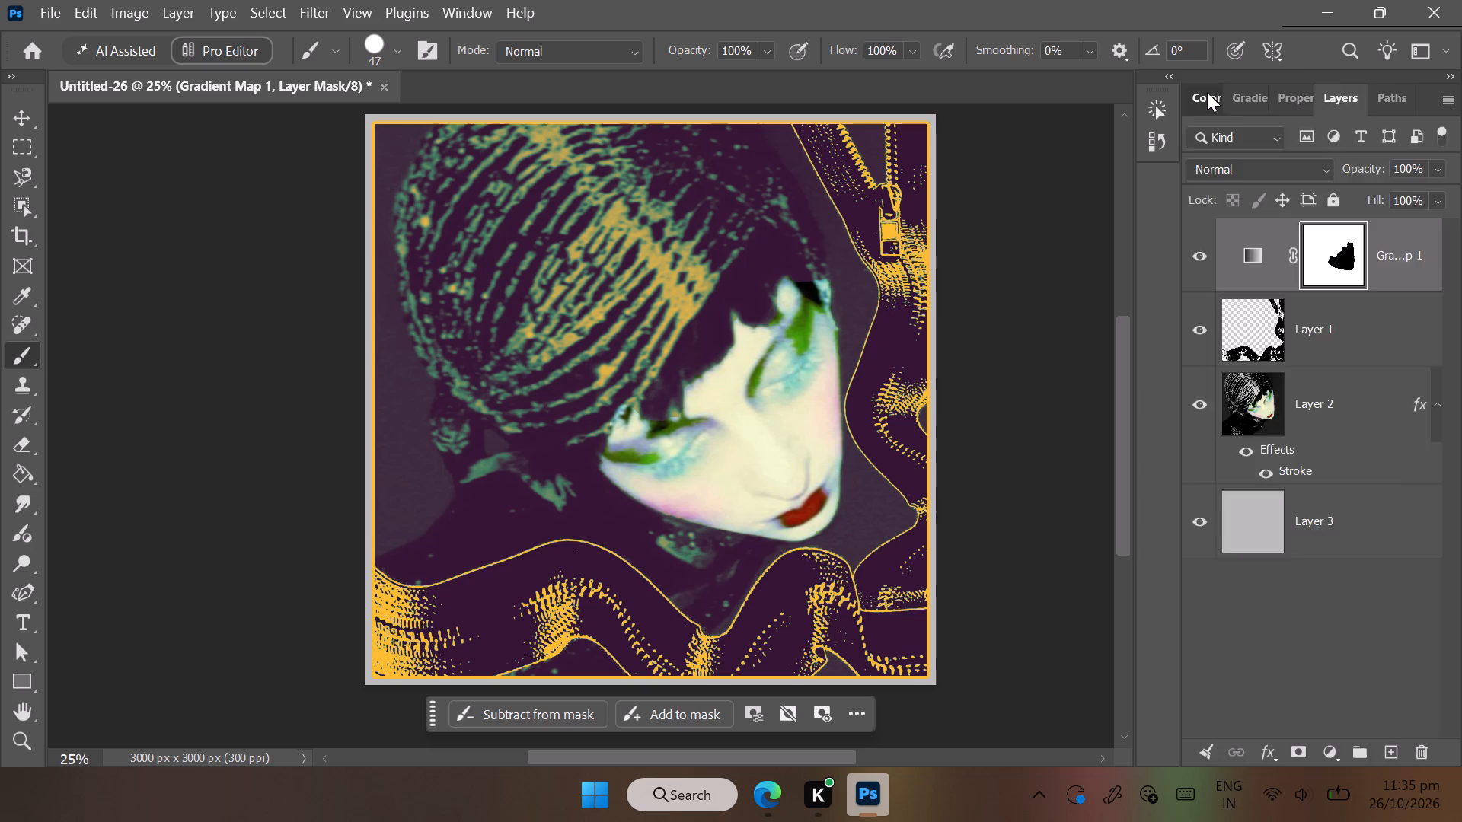
drag(1257, 263, 1173, 75)
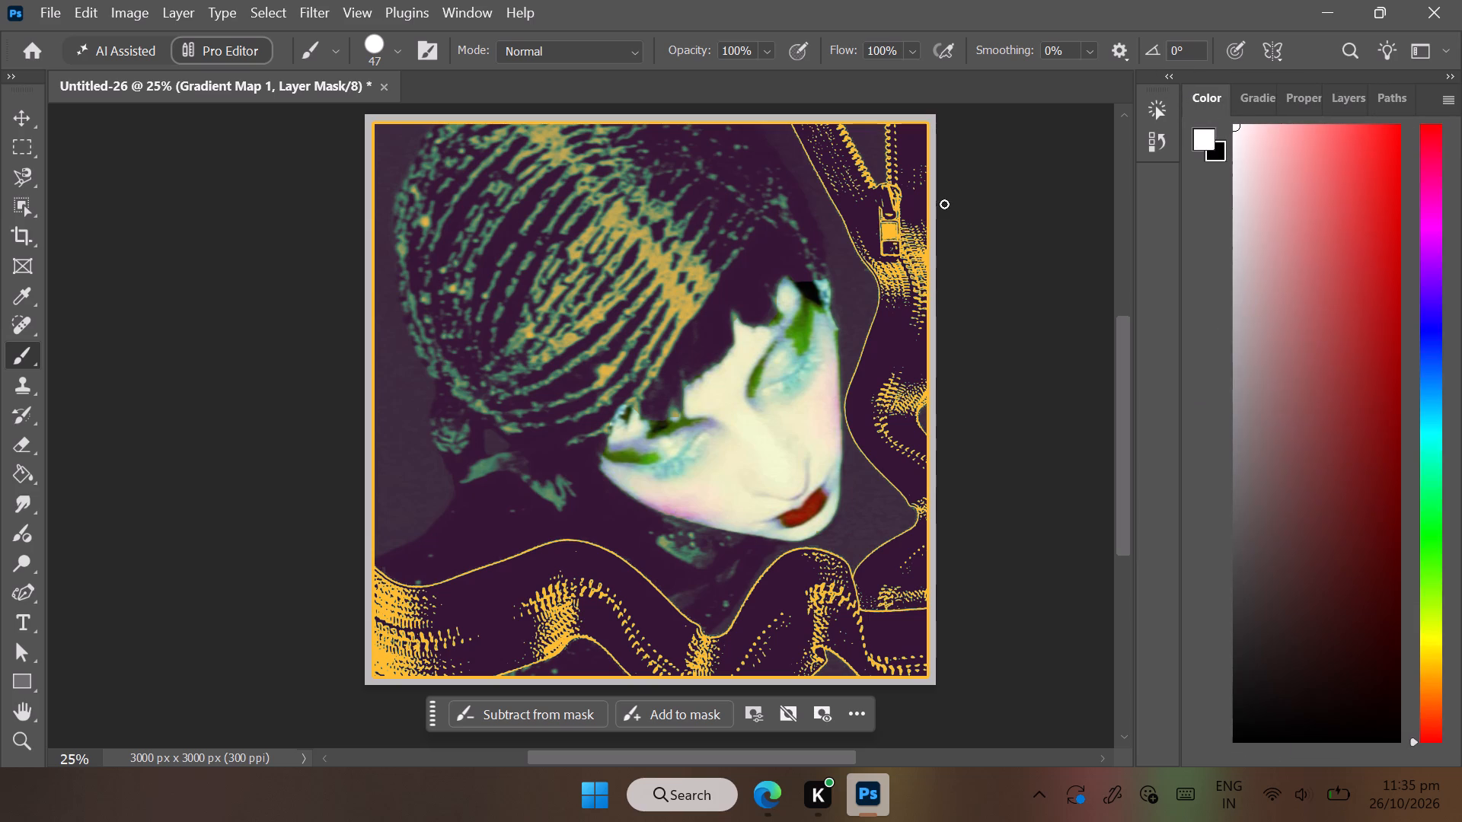
drag(934, 190, 936, 238)
click(385, 49)
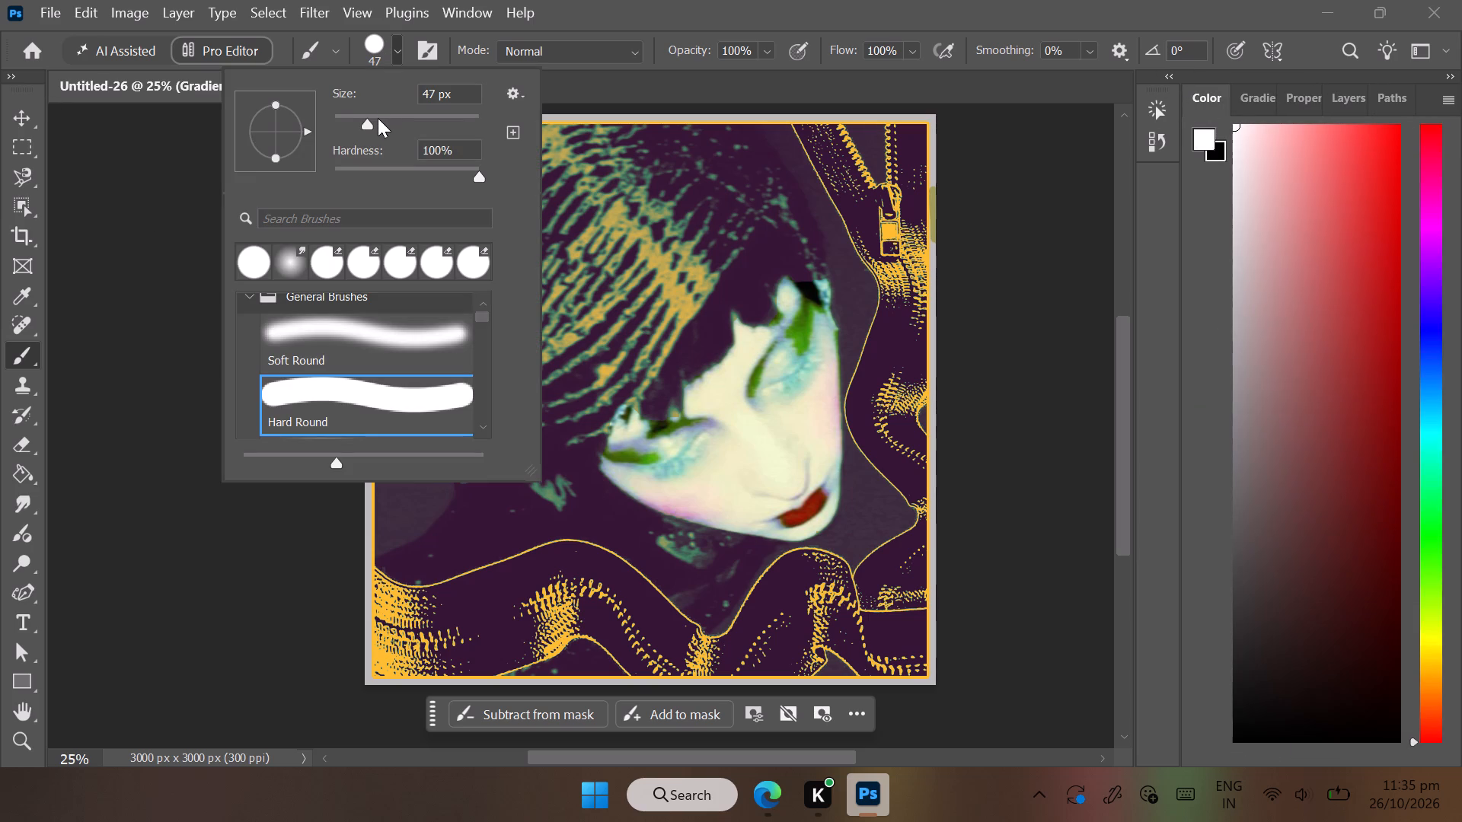
drag(378, 118, 423, 123)
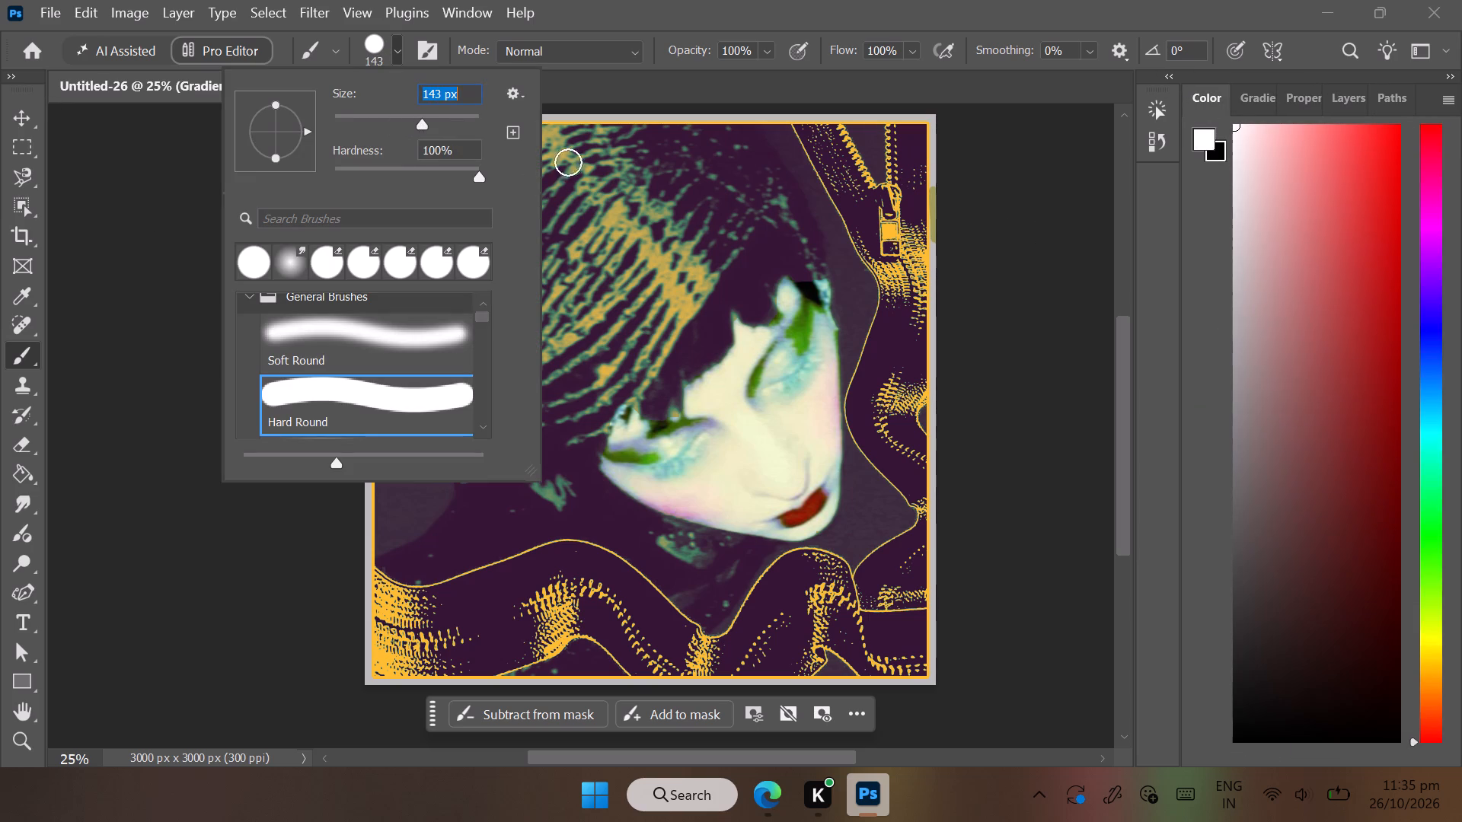
drag(423, 123, 449, 123)
drag(935, 167, 943, 263)
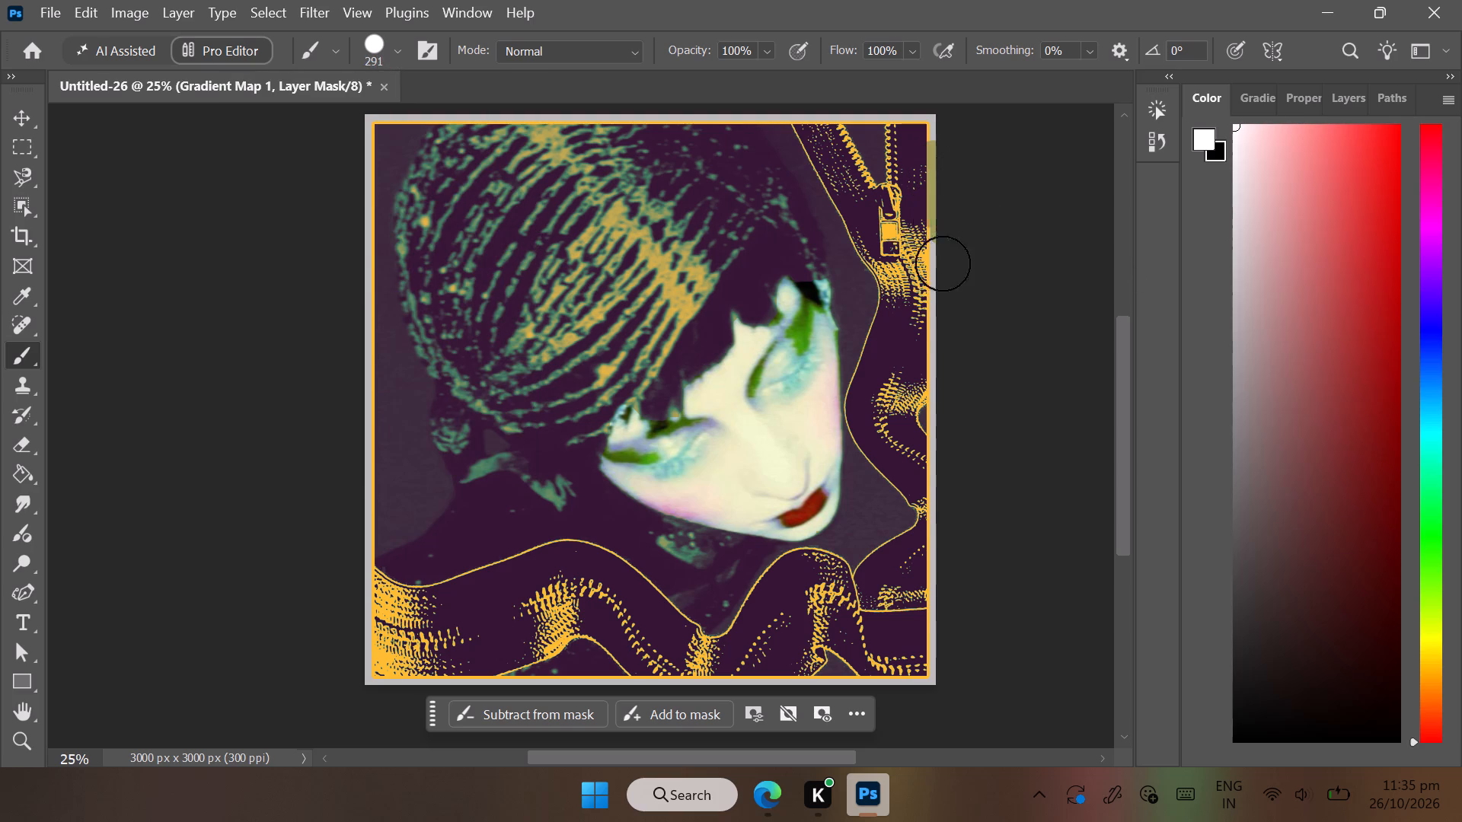
drag(943, 263, 933, 345)
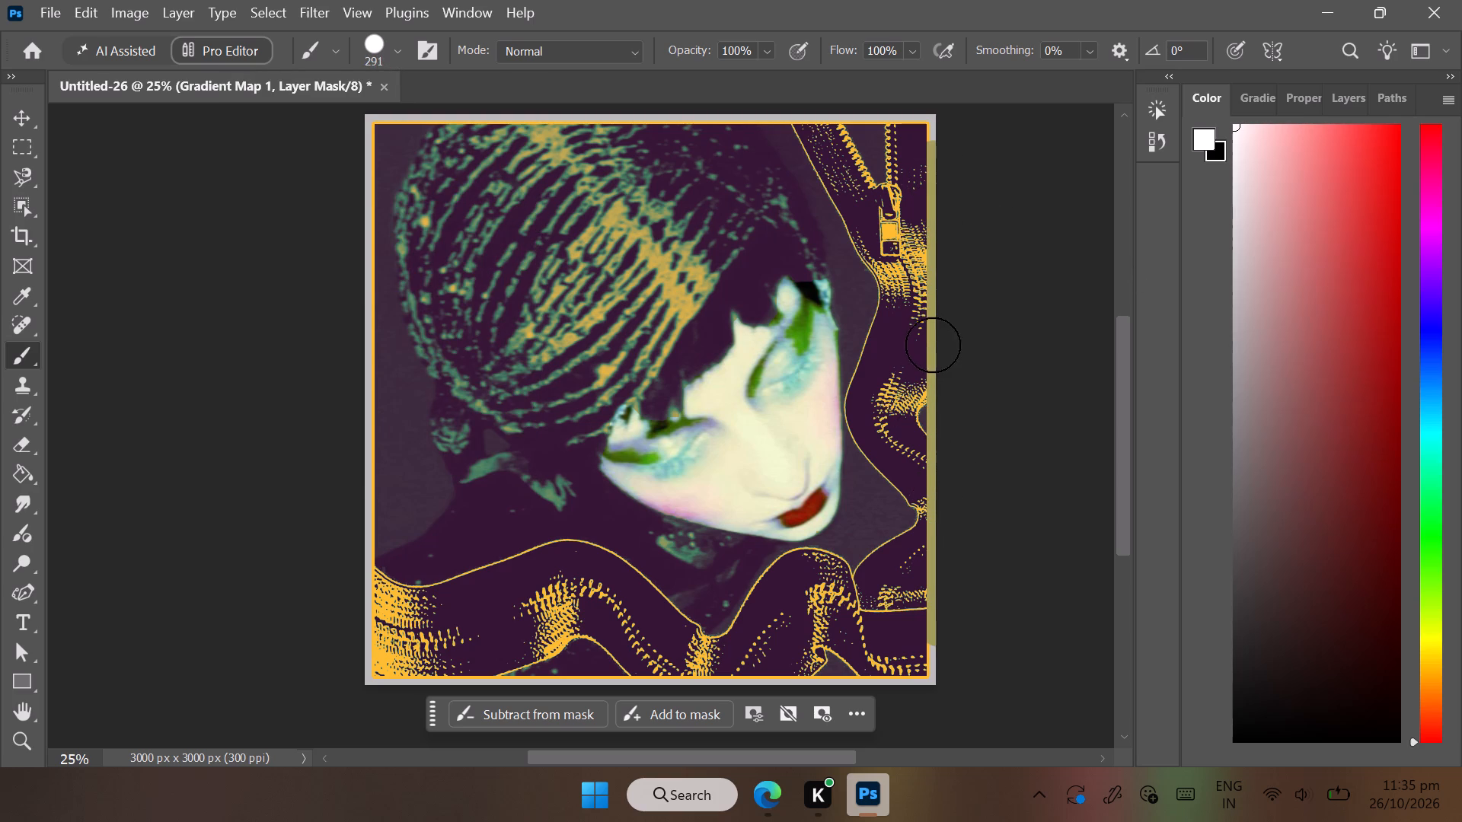
Continue painting the gradient map's mask white along the bottom, left and top borders, closing the frame at the upper-right corner.
drag(933, 345, 546, 666)
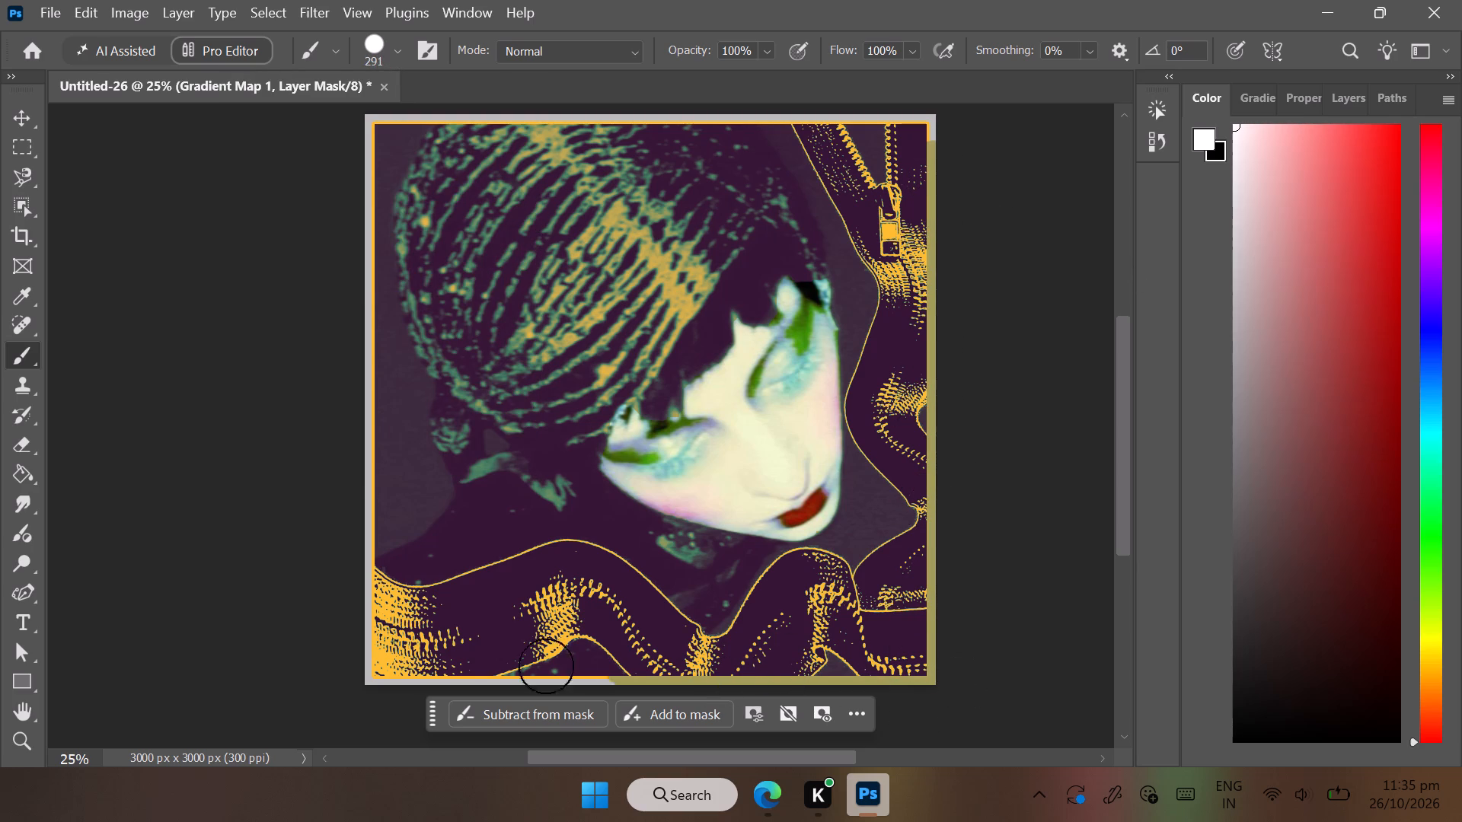
drag(546, 666, 362, 528)
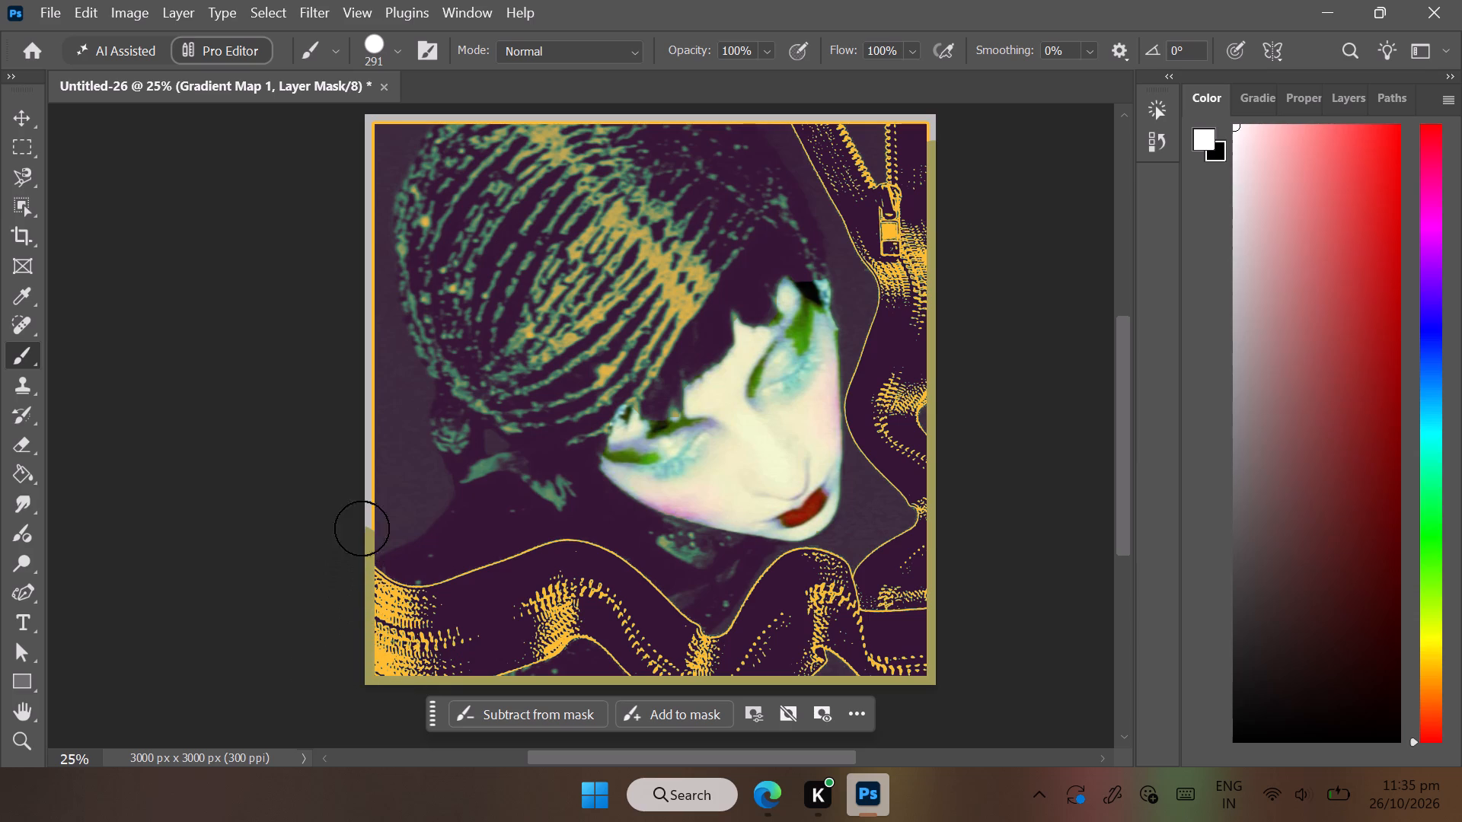
drag(362, 528, 383, 149)
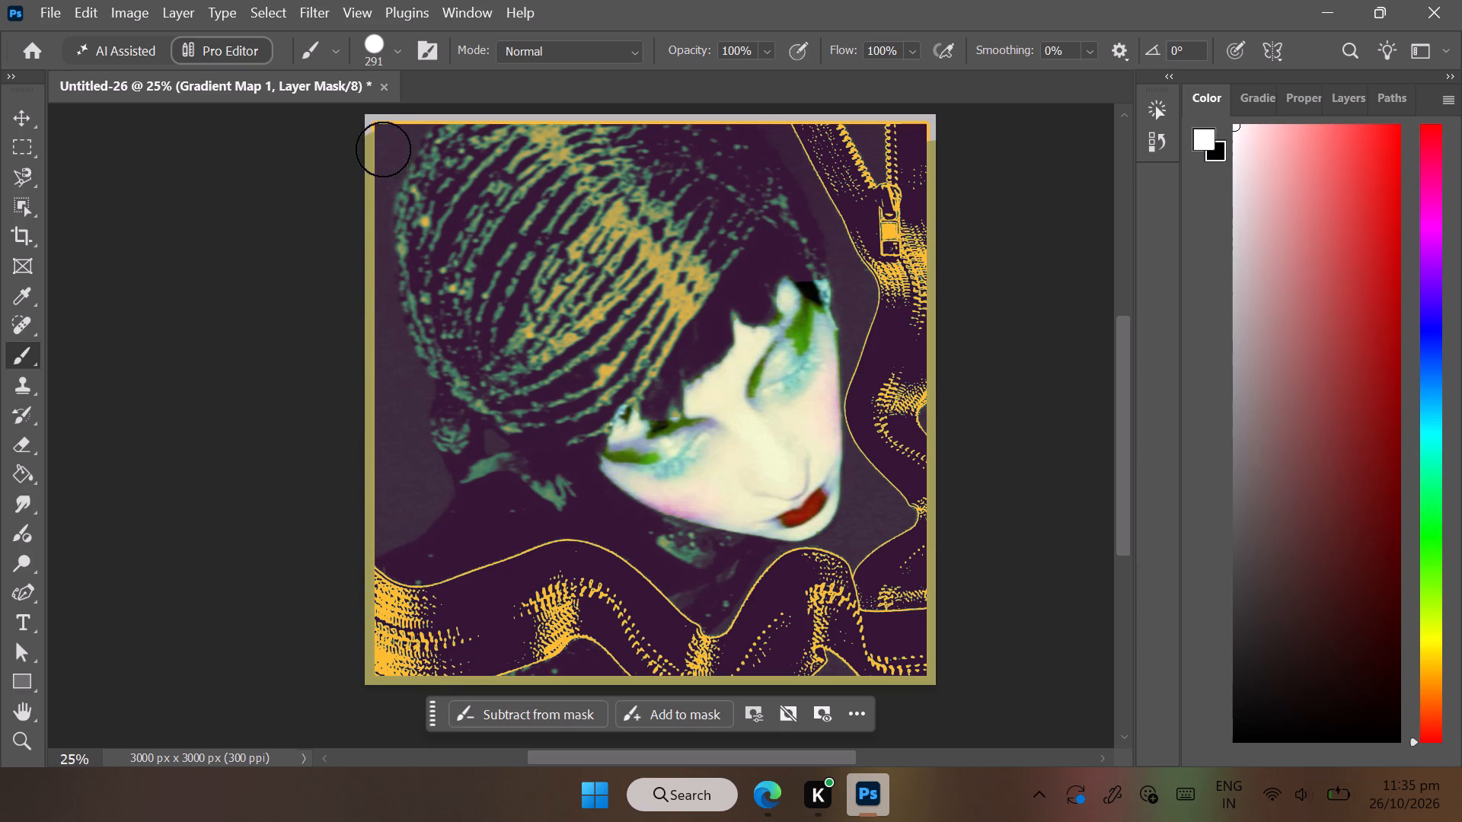
drag(383, 149, 675, 64)
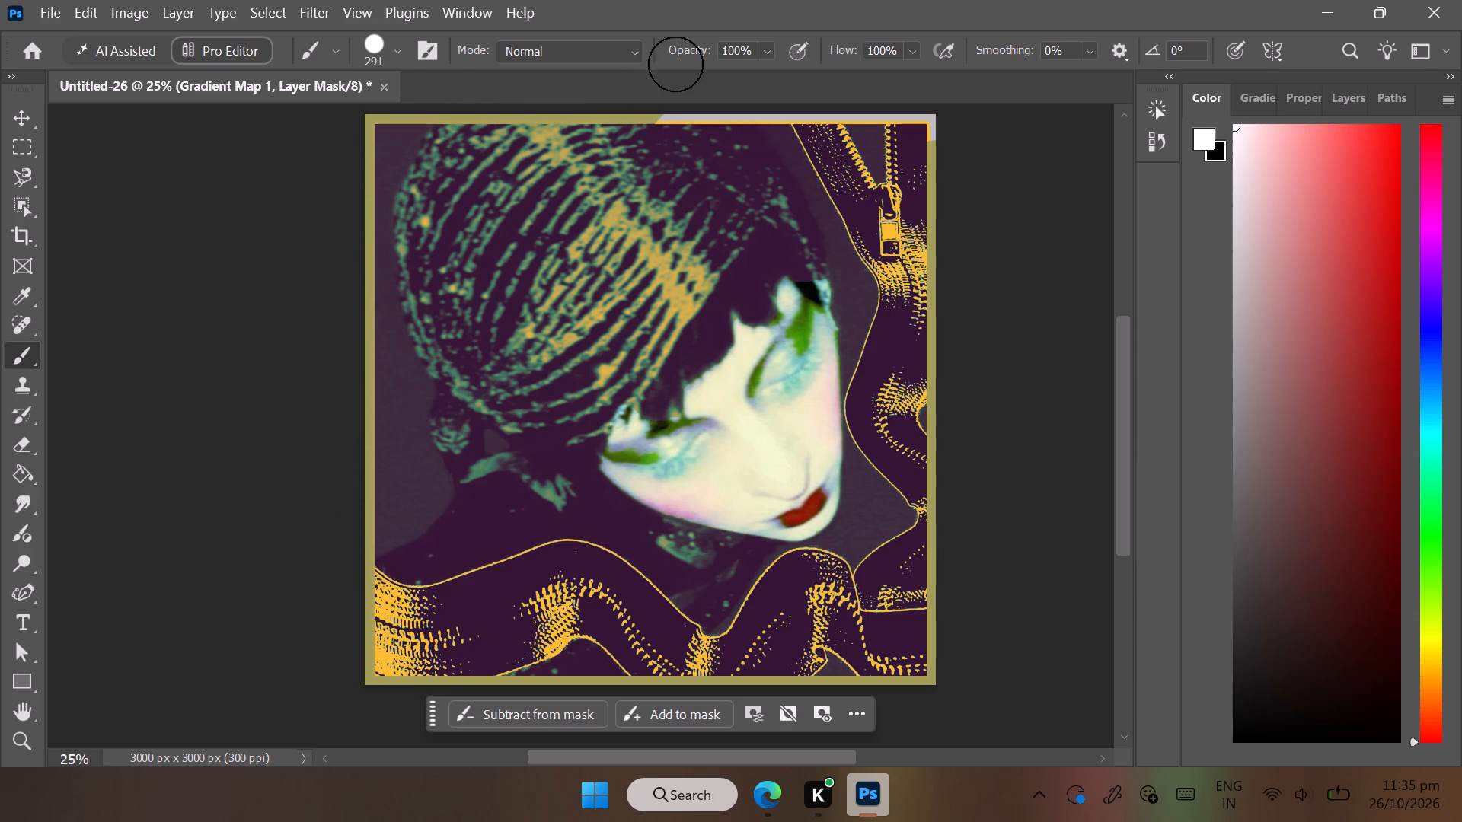
drag(675, 64, 808, 112)
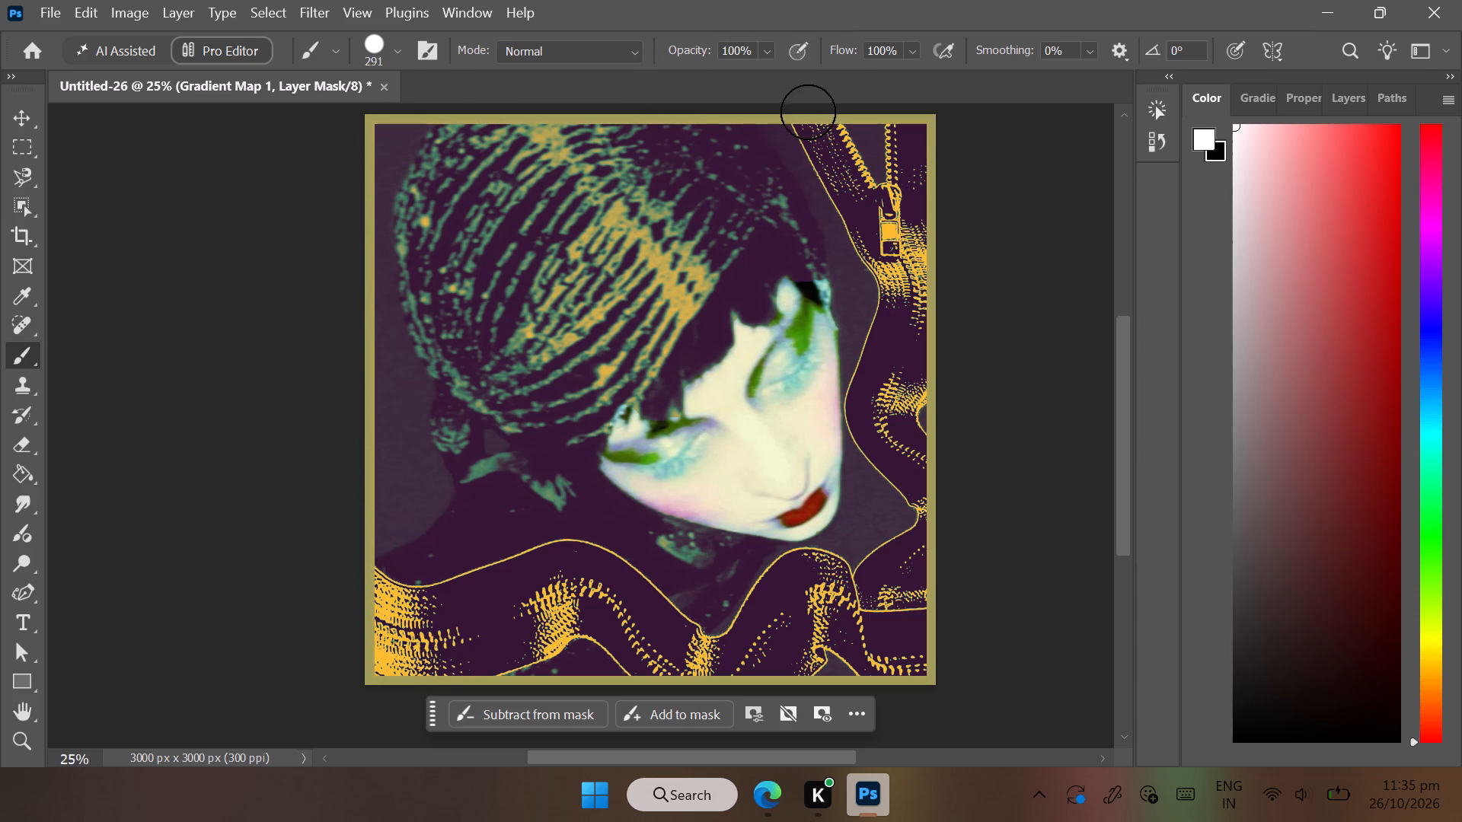
drag(808, 112, 1022, 151)
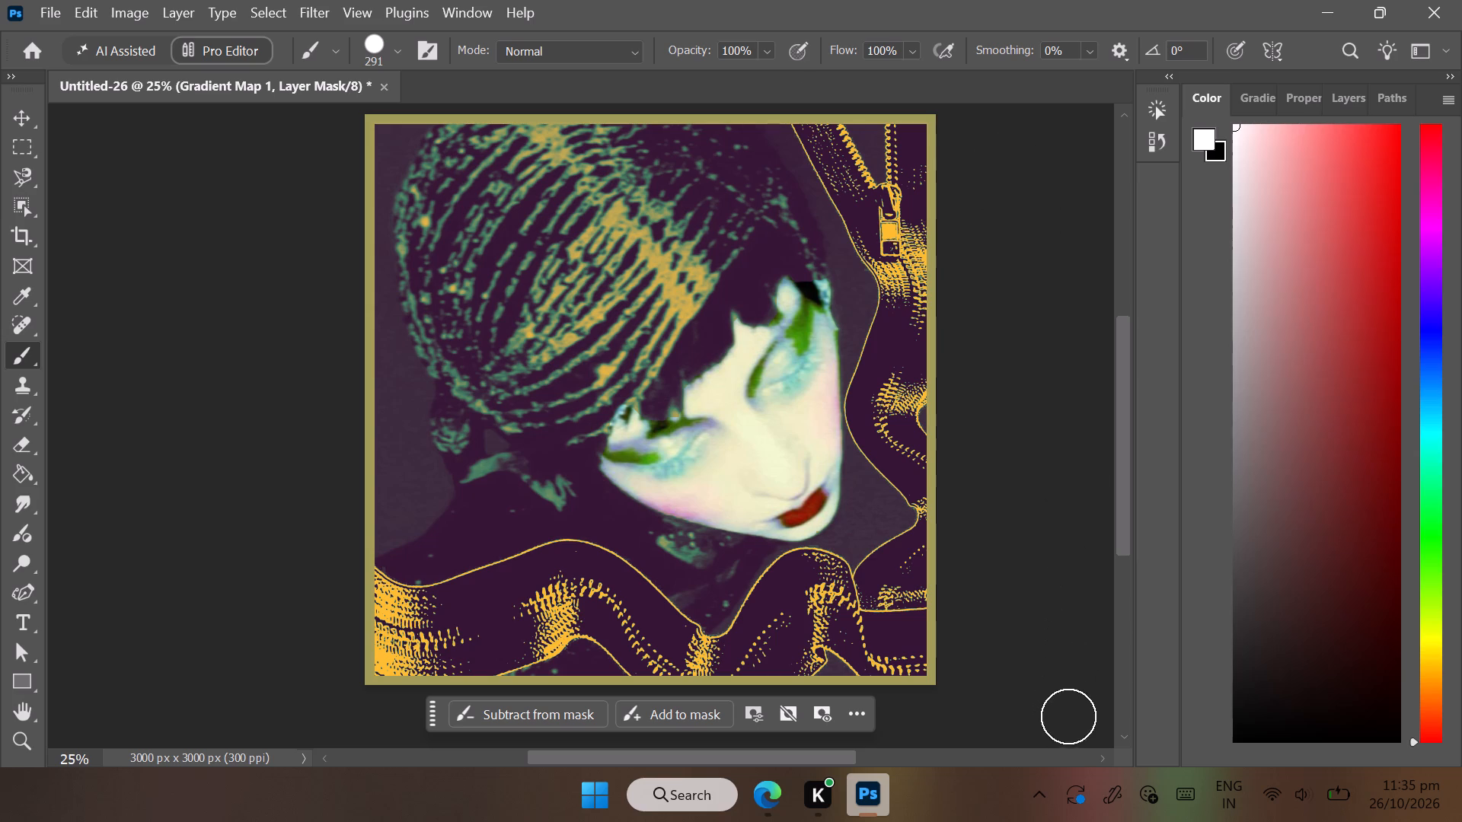
Recolour the portrait layer's stroke to green 58875f sampled from the cap, after trying dark purple and zipper yellow samples.
click(1359, 104)
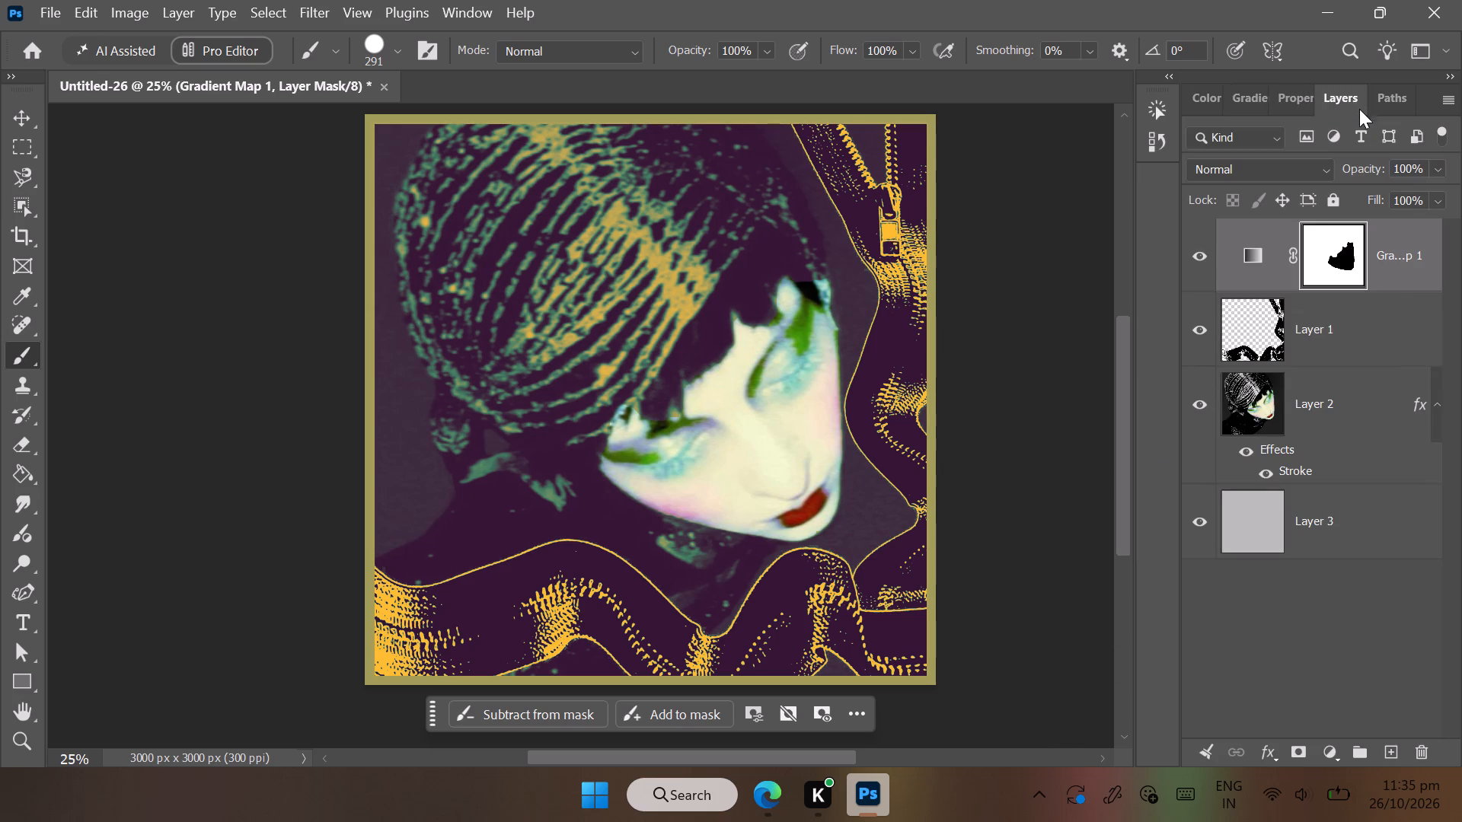
click(1231, 400)
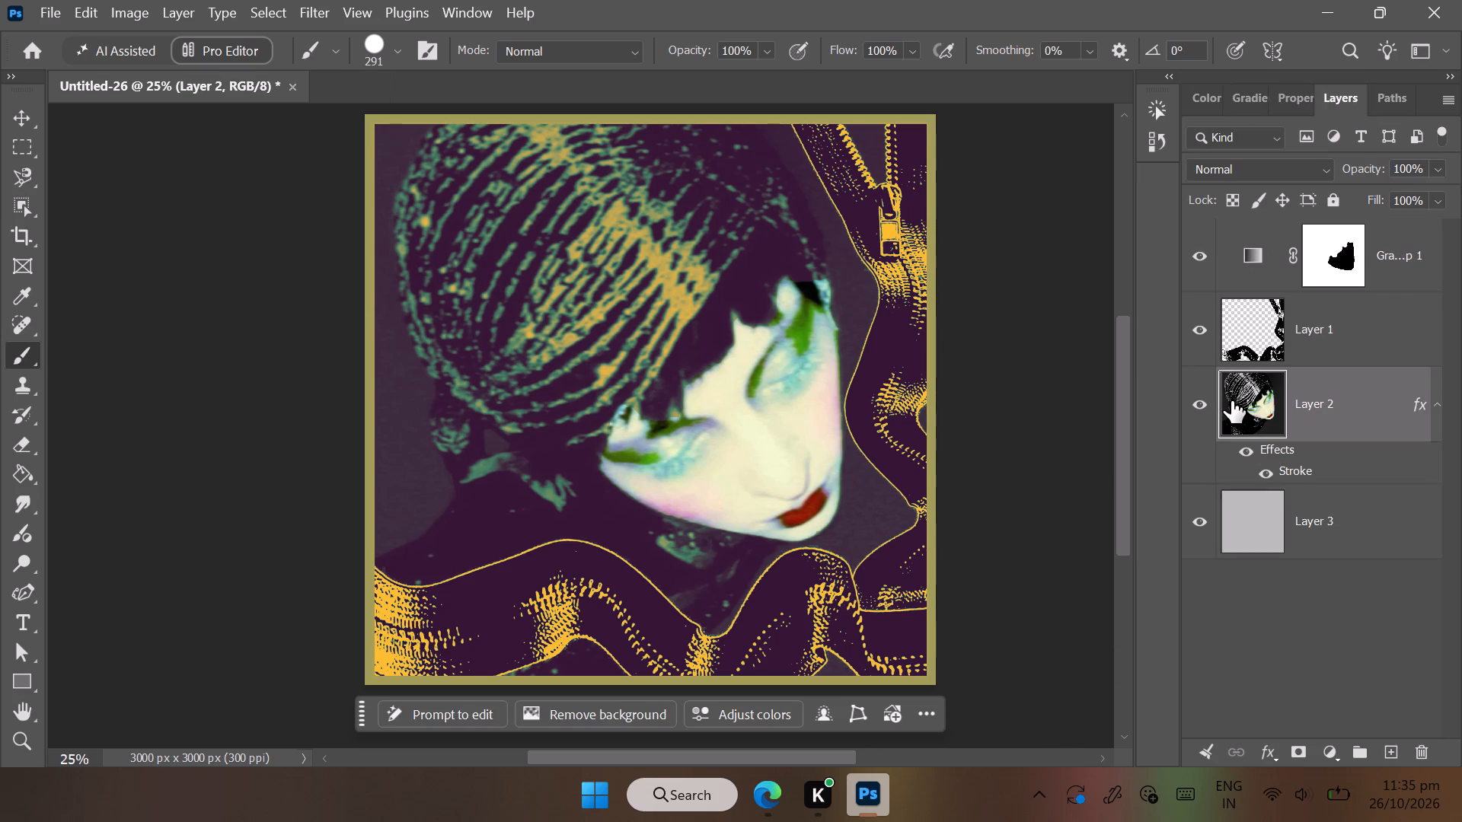
double_click(1259, 406)
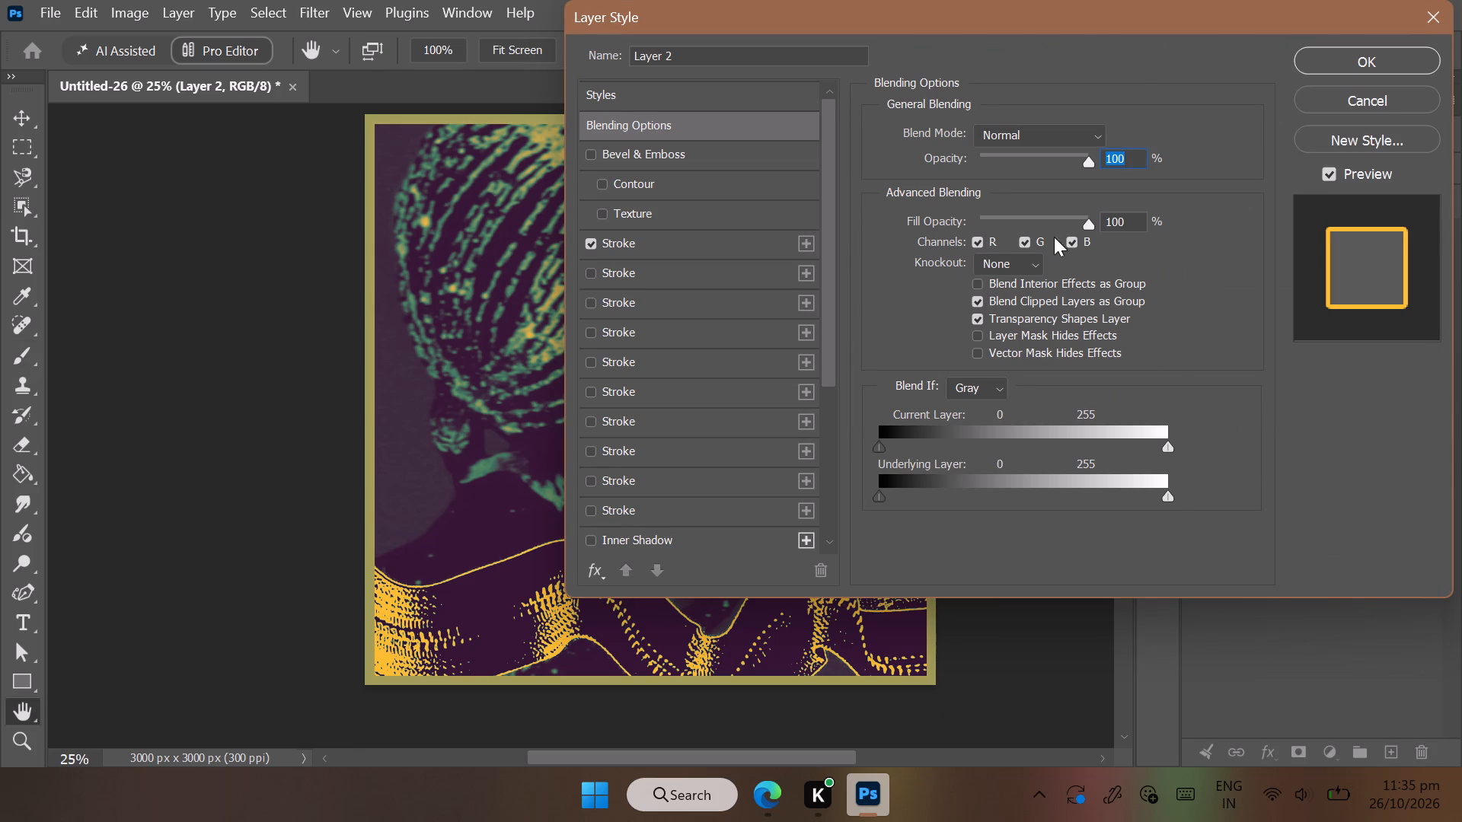
click(621, 247)
click(915, 304)
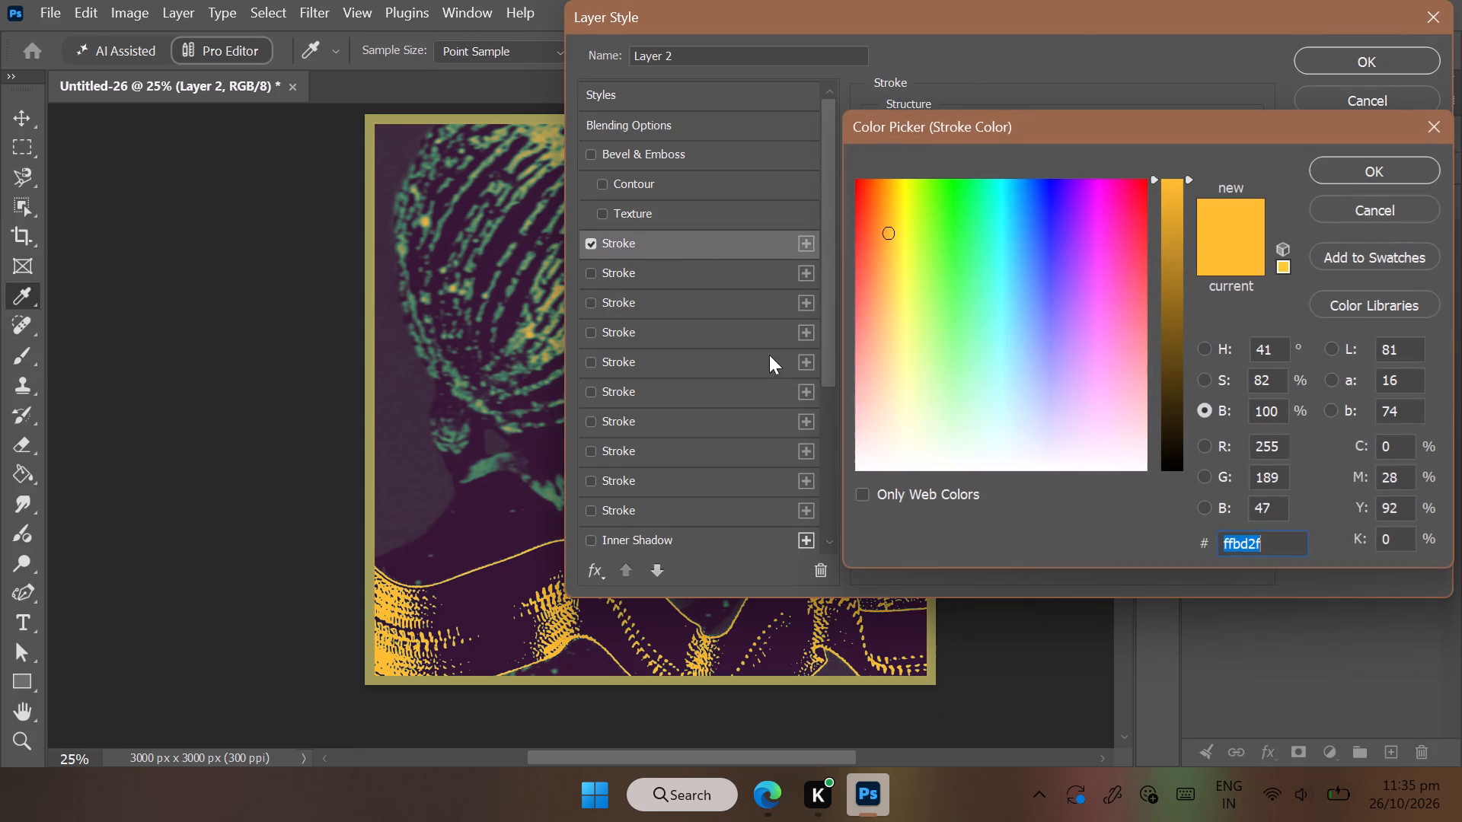
click(484, 425)
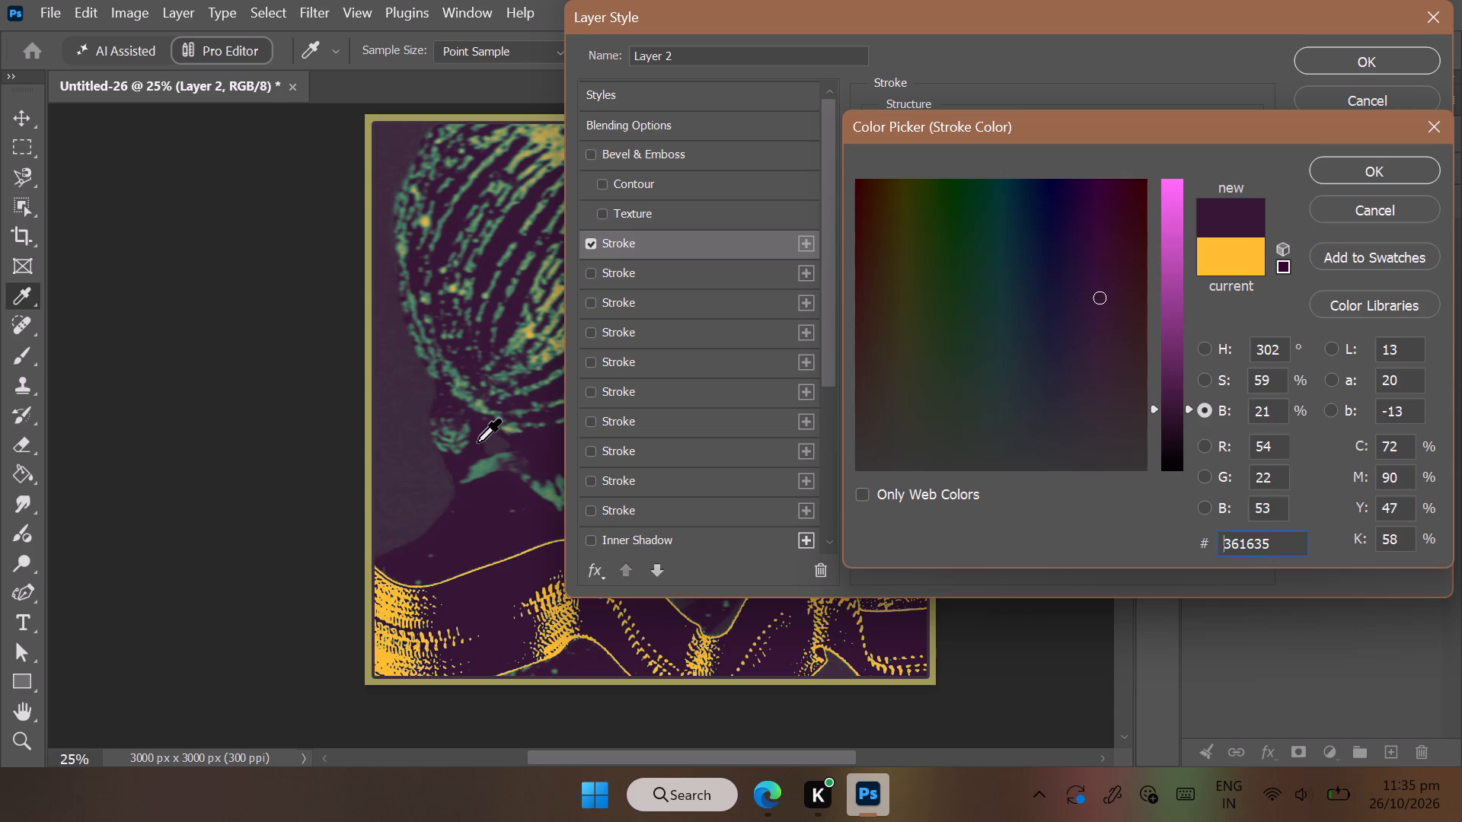
click(477, 441)
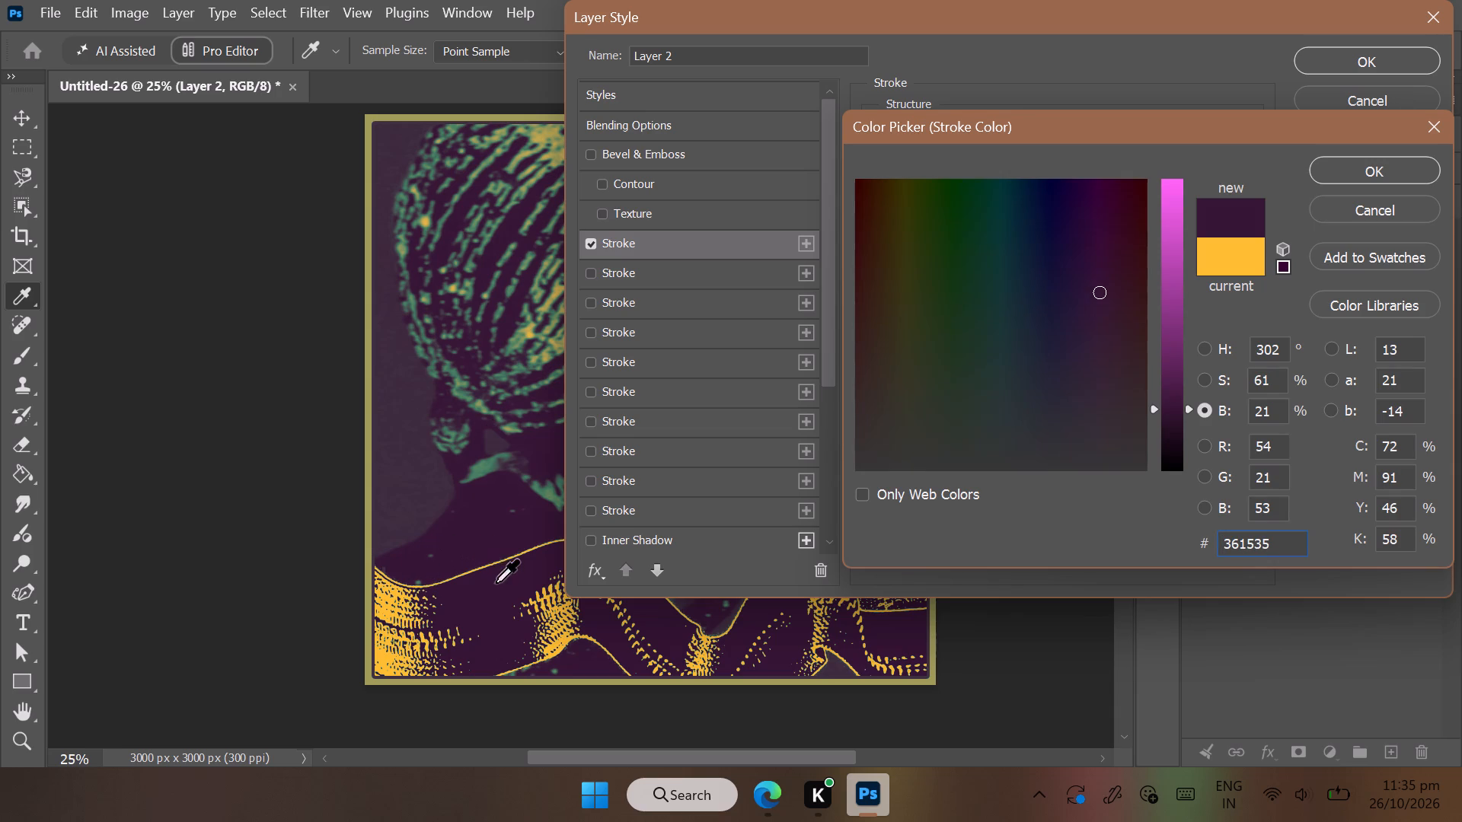
click(548, 641)
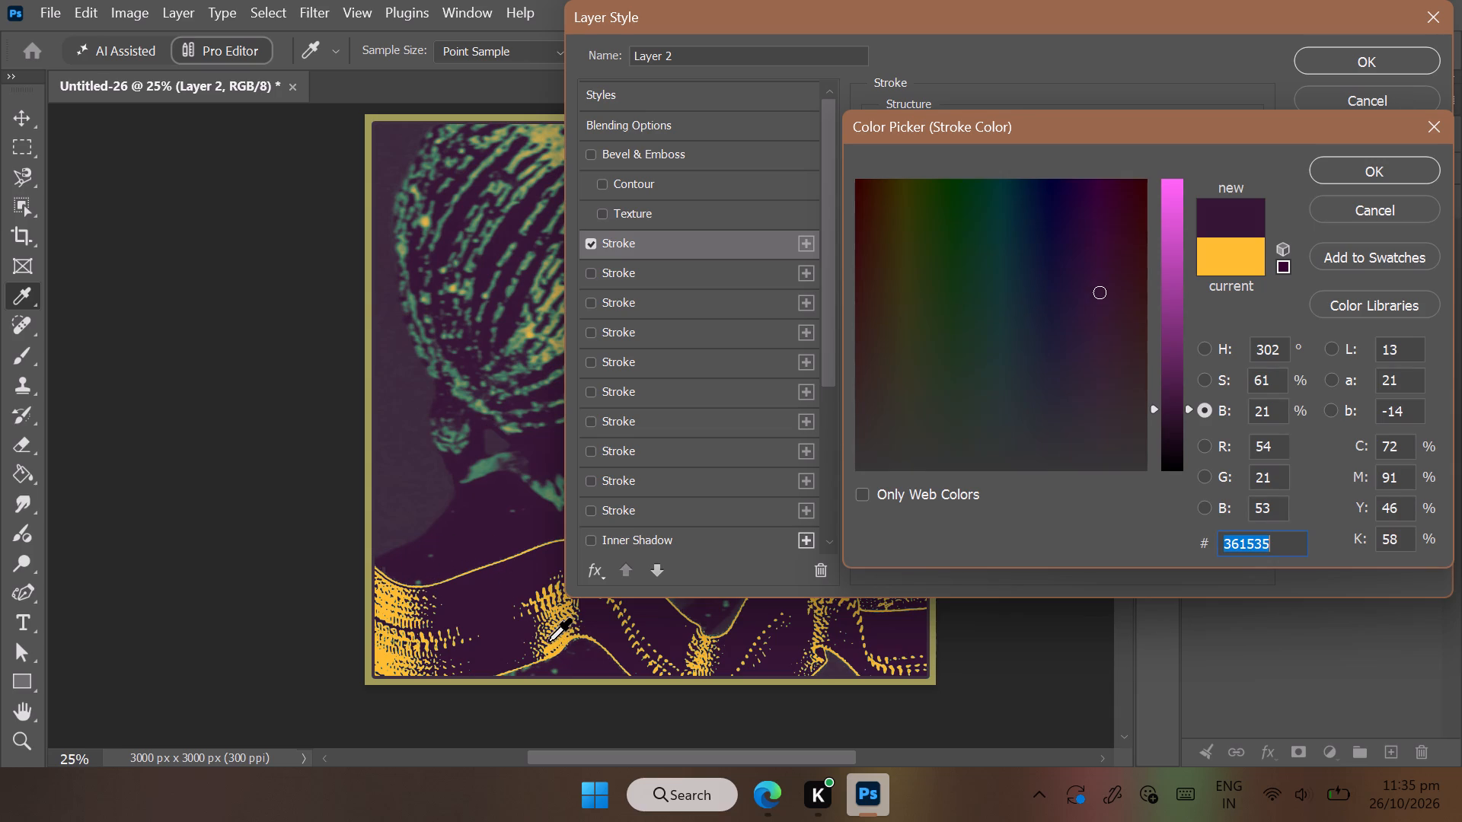
double_click(548, 644)
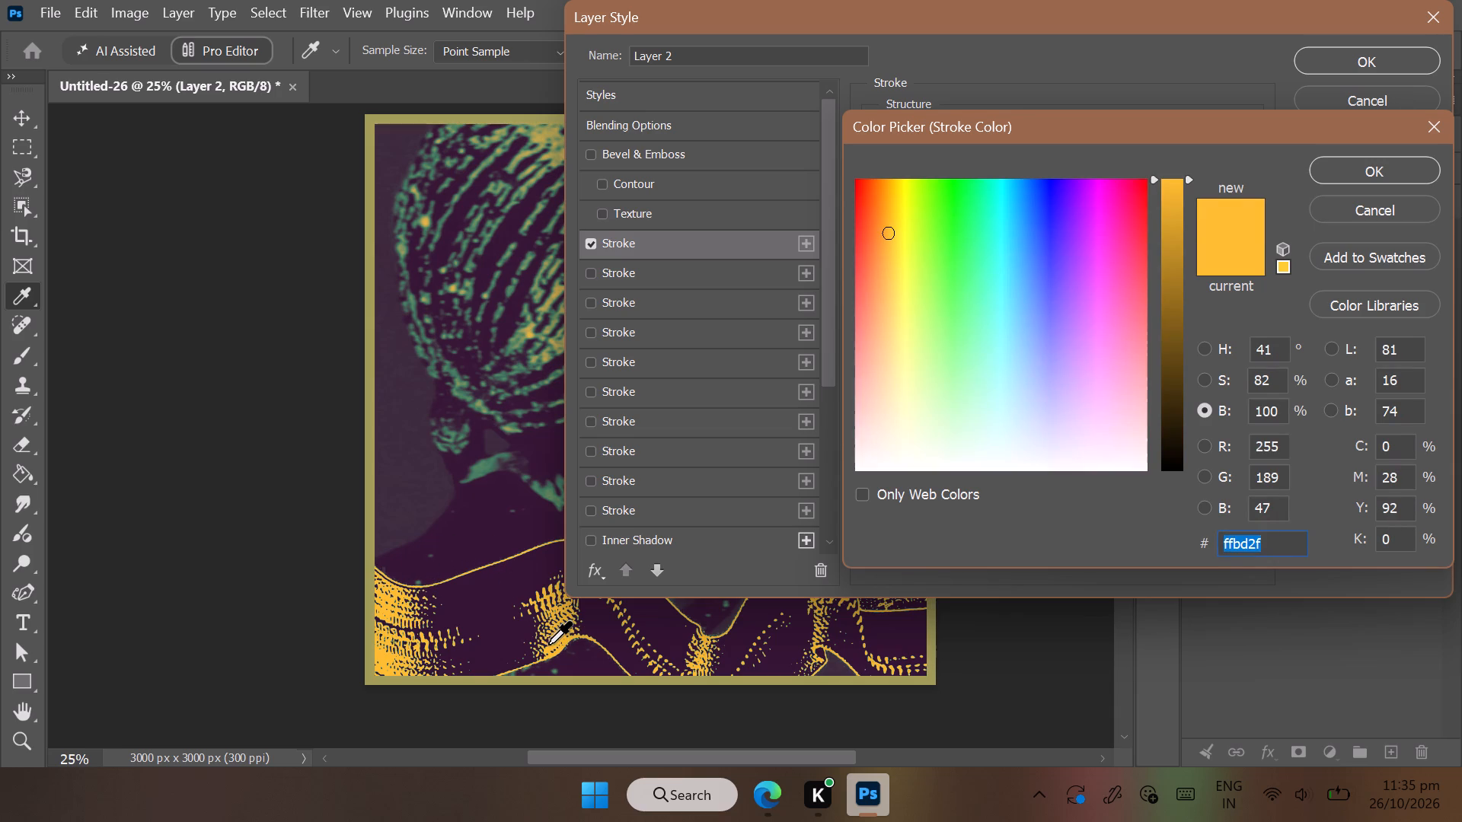
click(518, 341)
click(1334, 177)
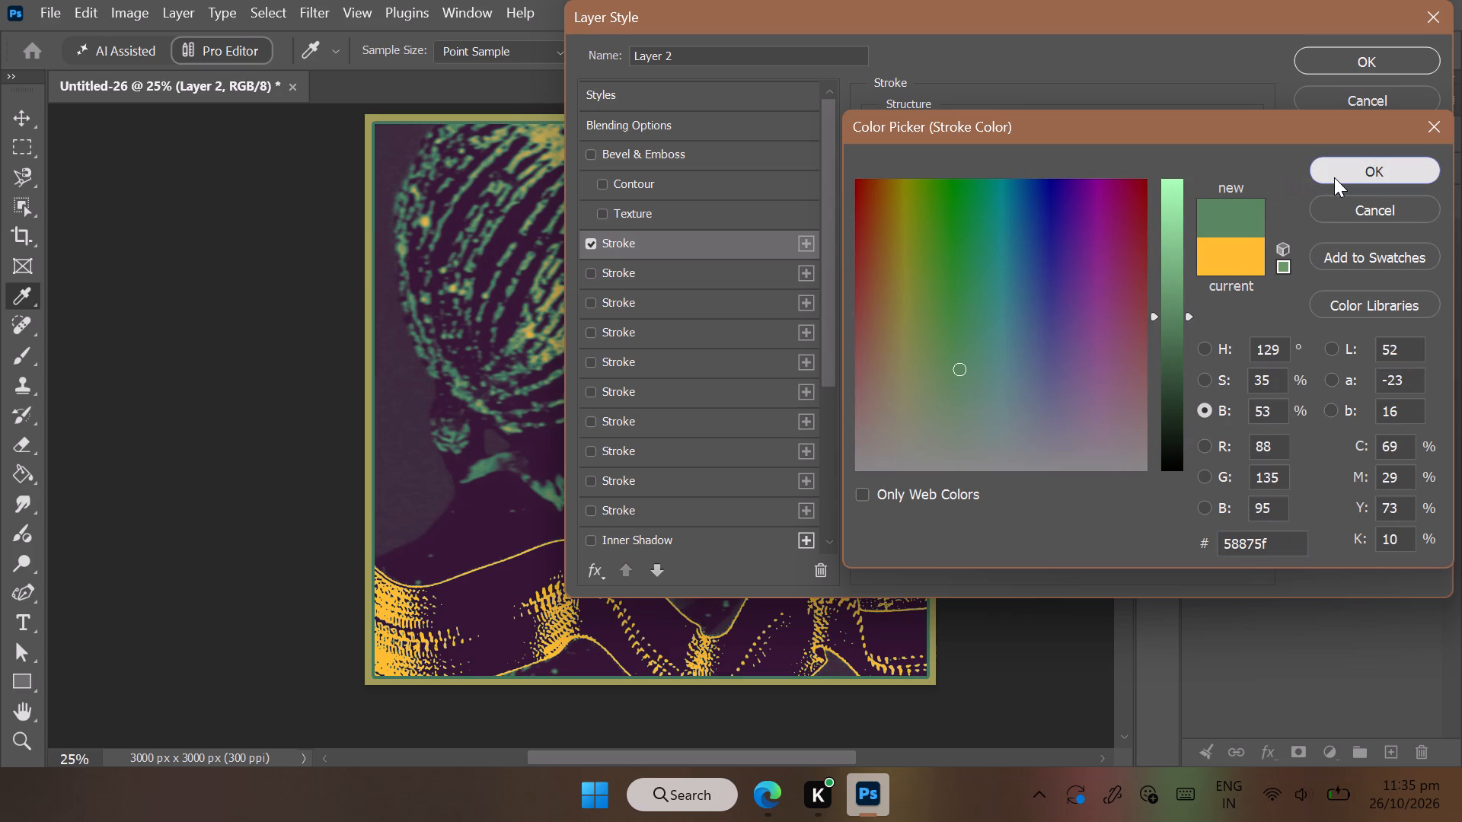
click(1368, 64)
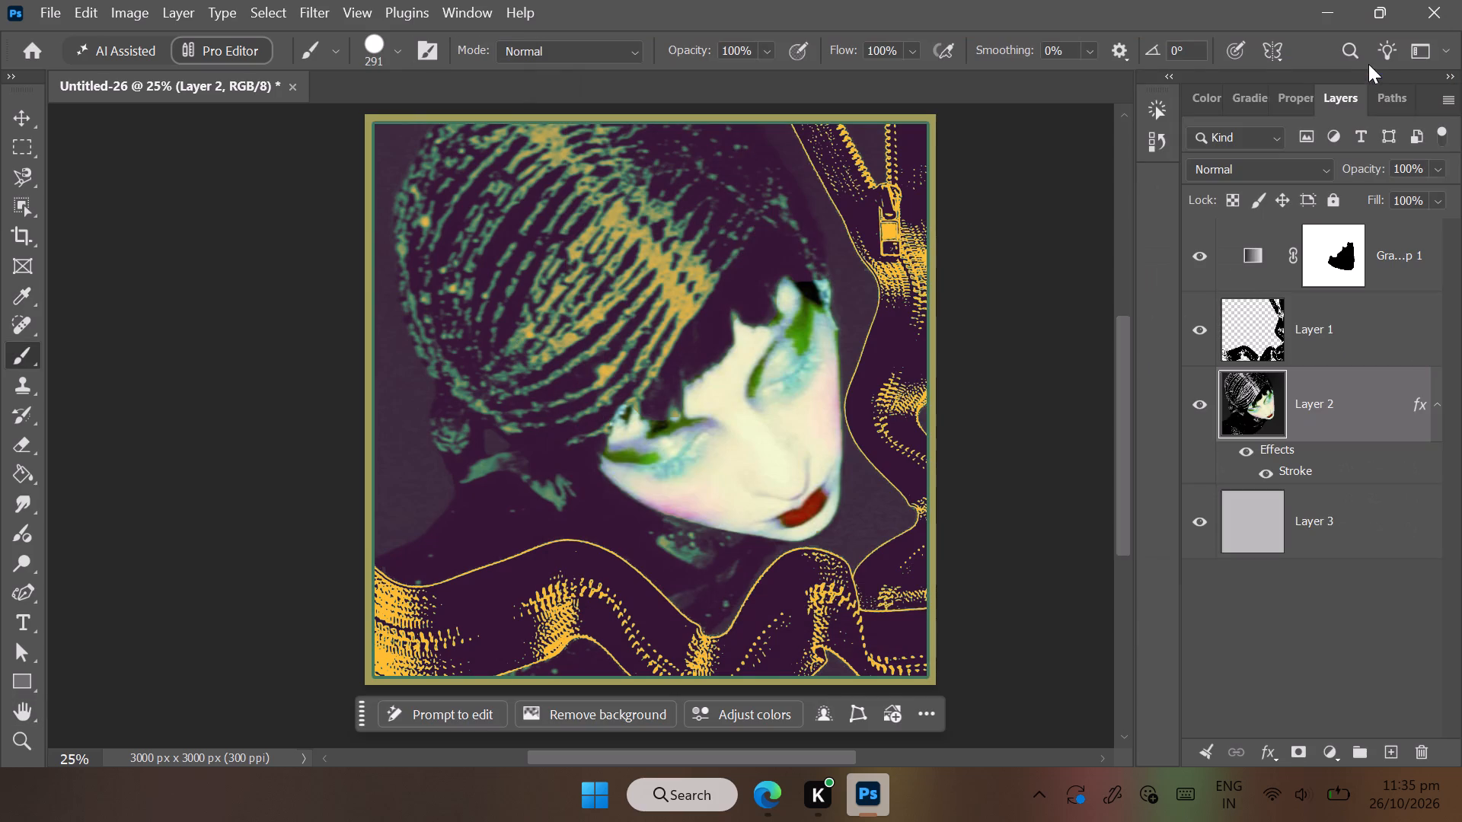
click(1174, 631)
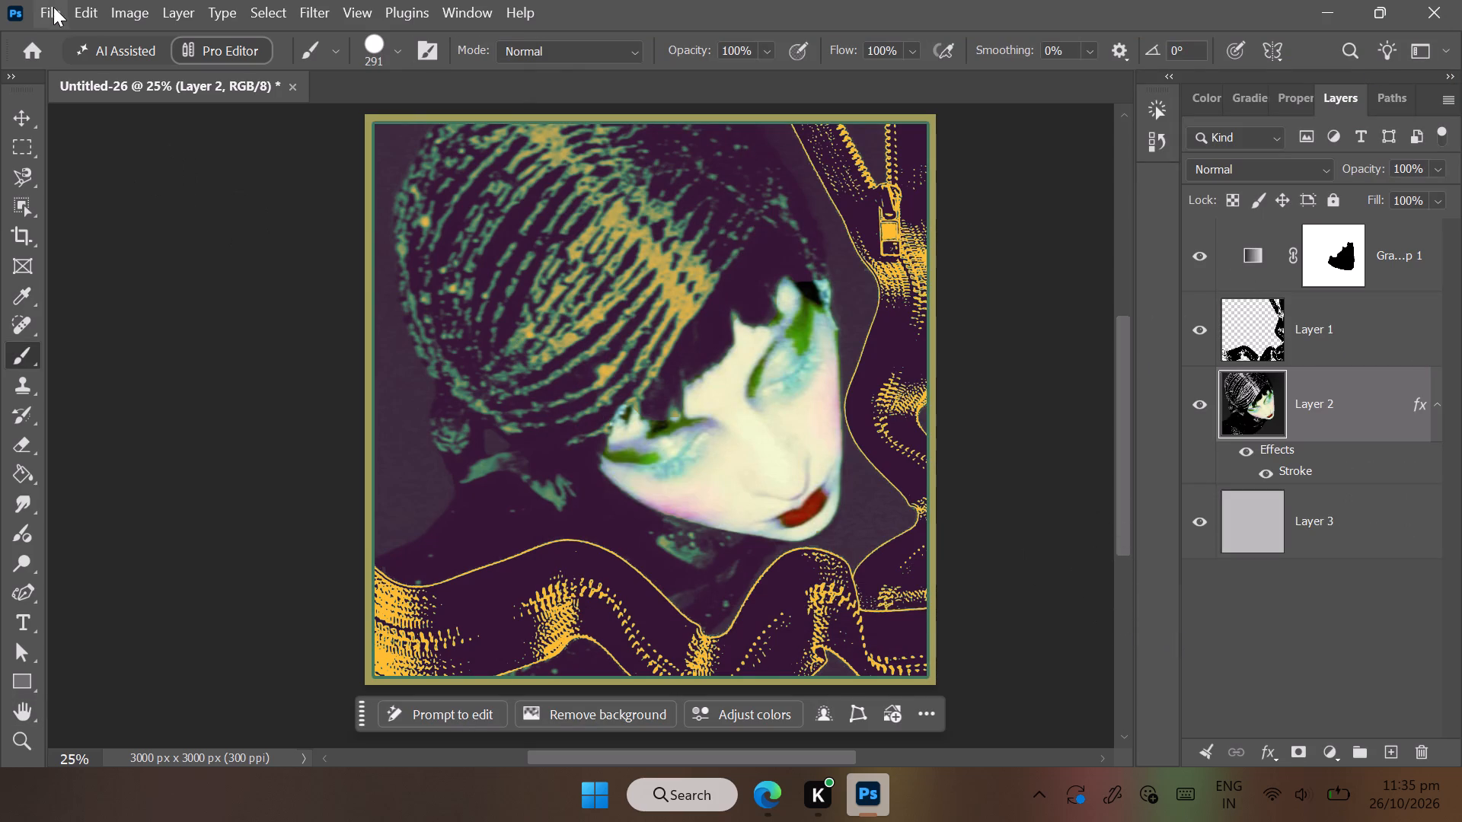
Save the document as Untitled-26.psd in the desktop psd folder with Maximize Compatibility enabled.
click(52, 5)
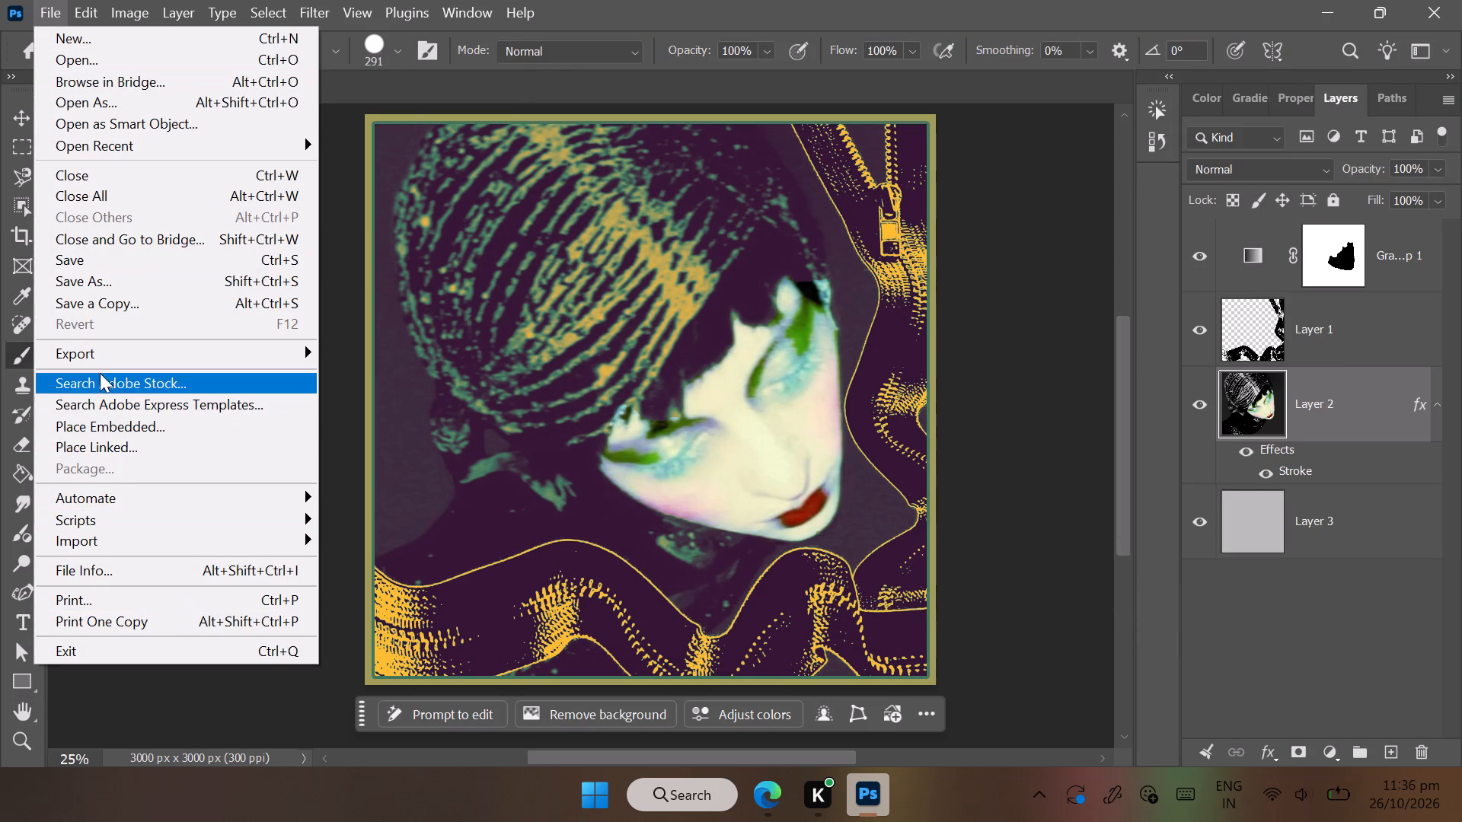
click(75, 267)
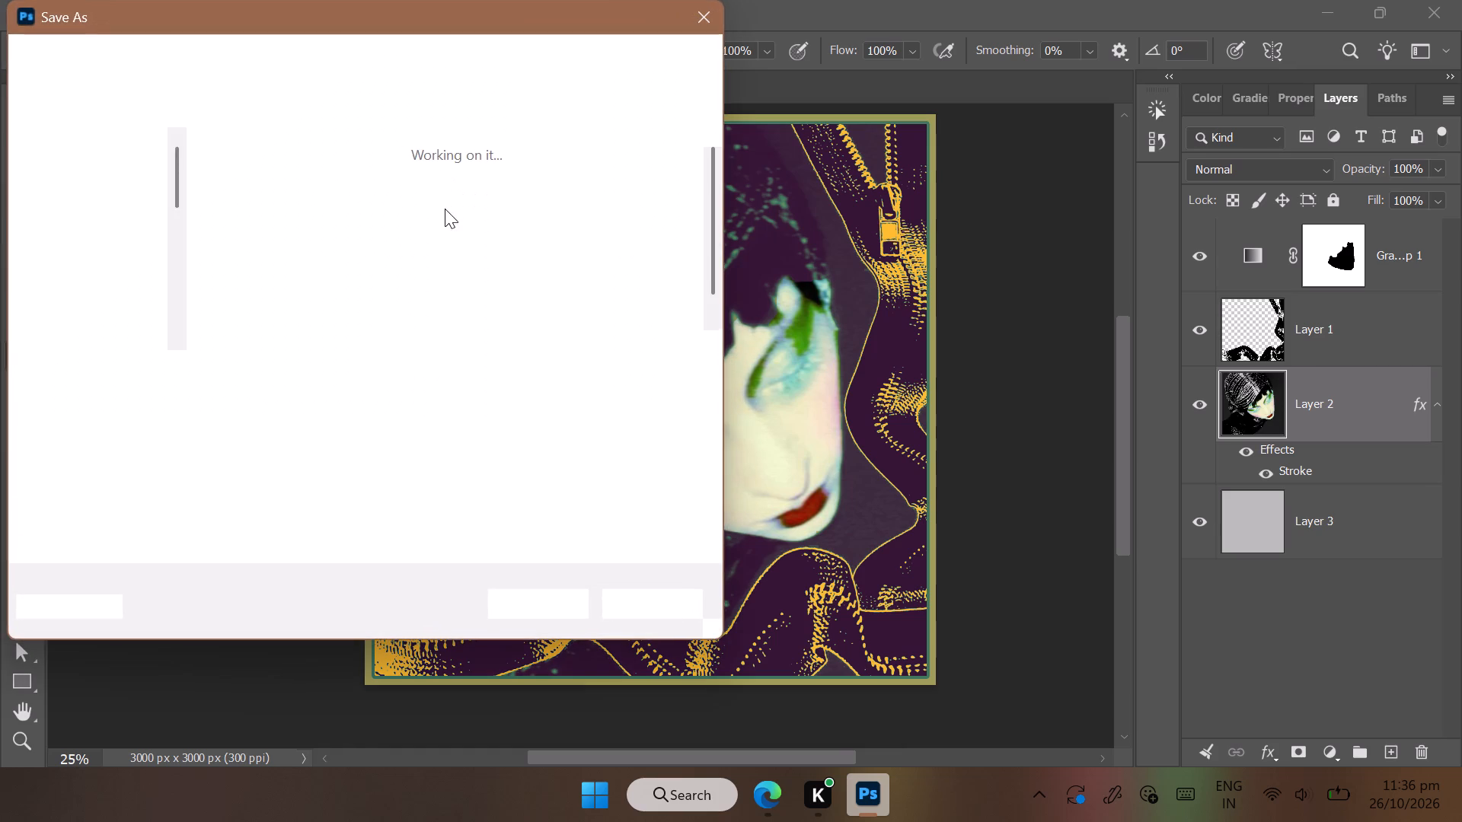
double_click(544, 209)
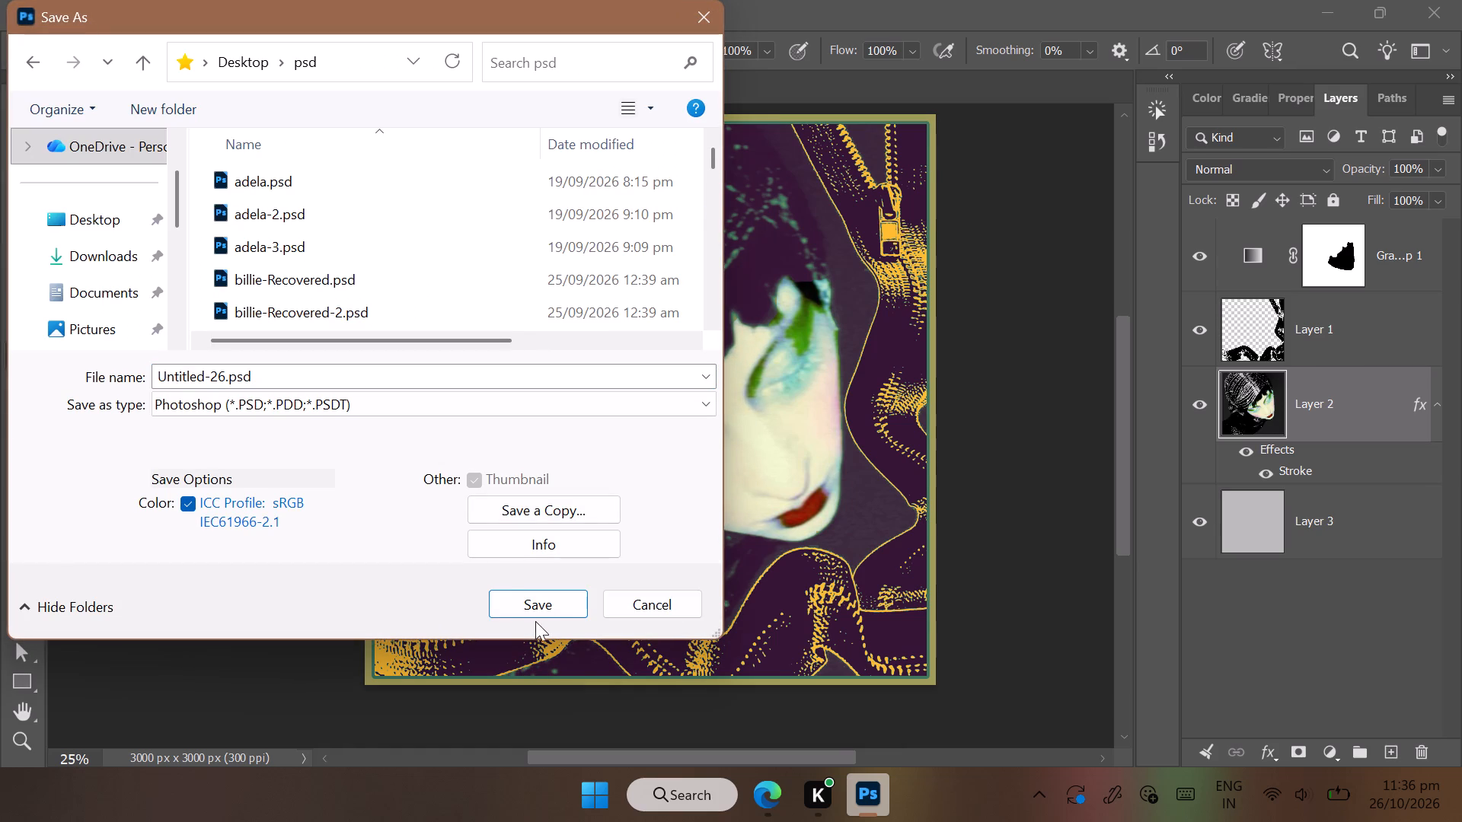
click(541, 597)
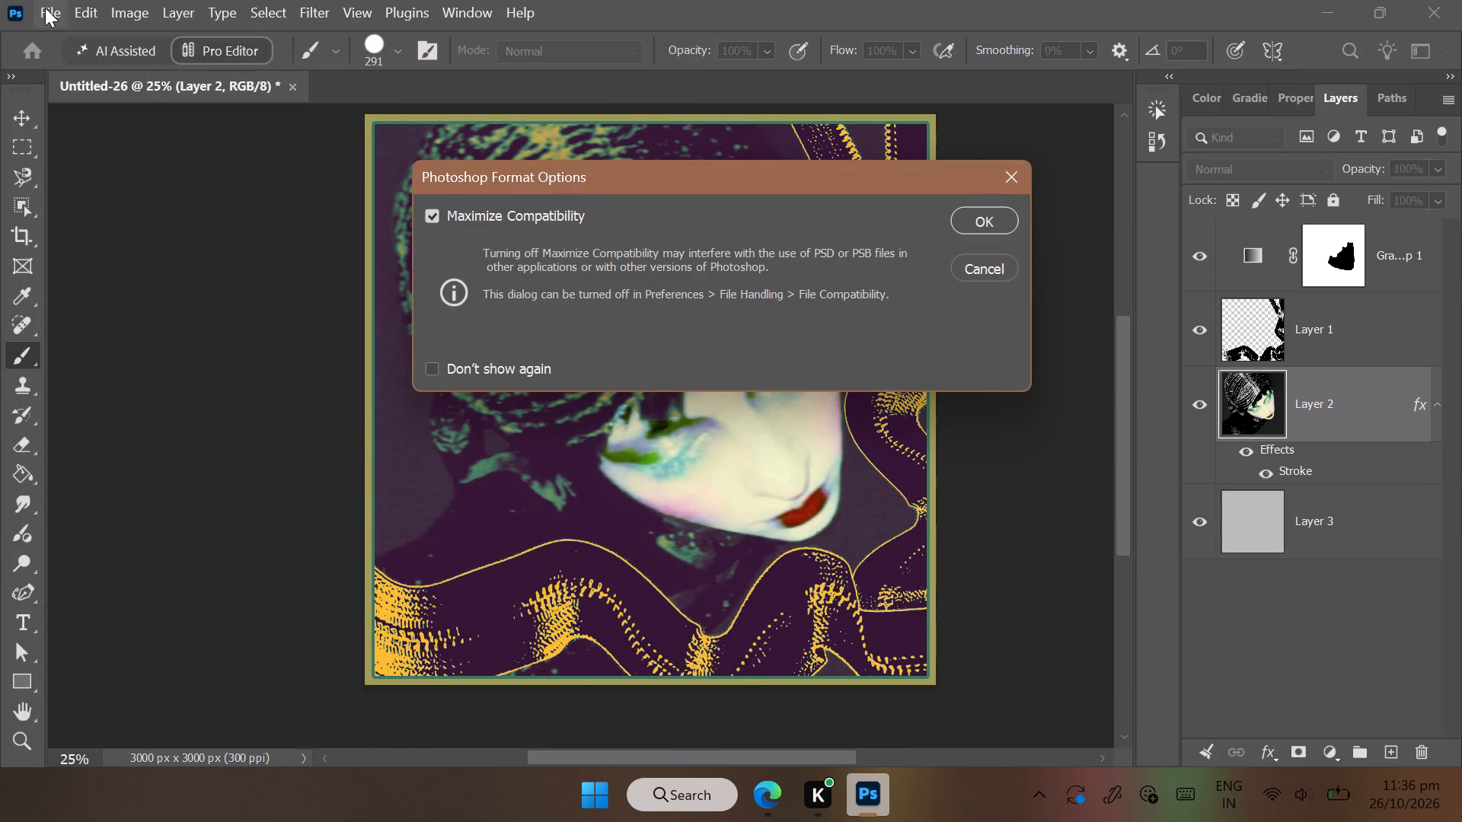
click(999, 227)
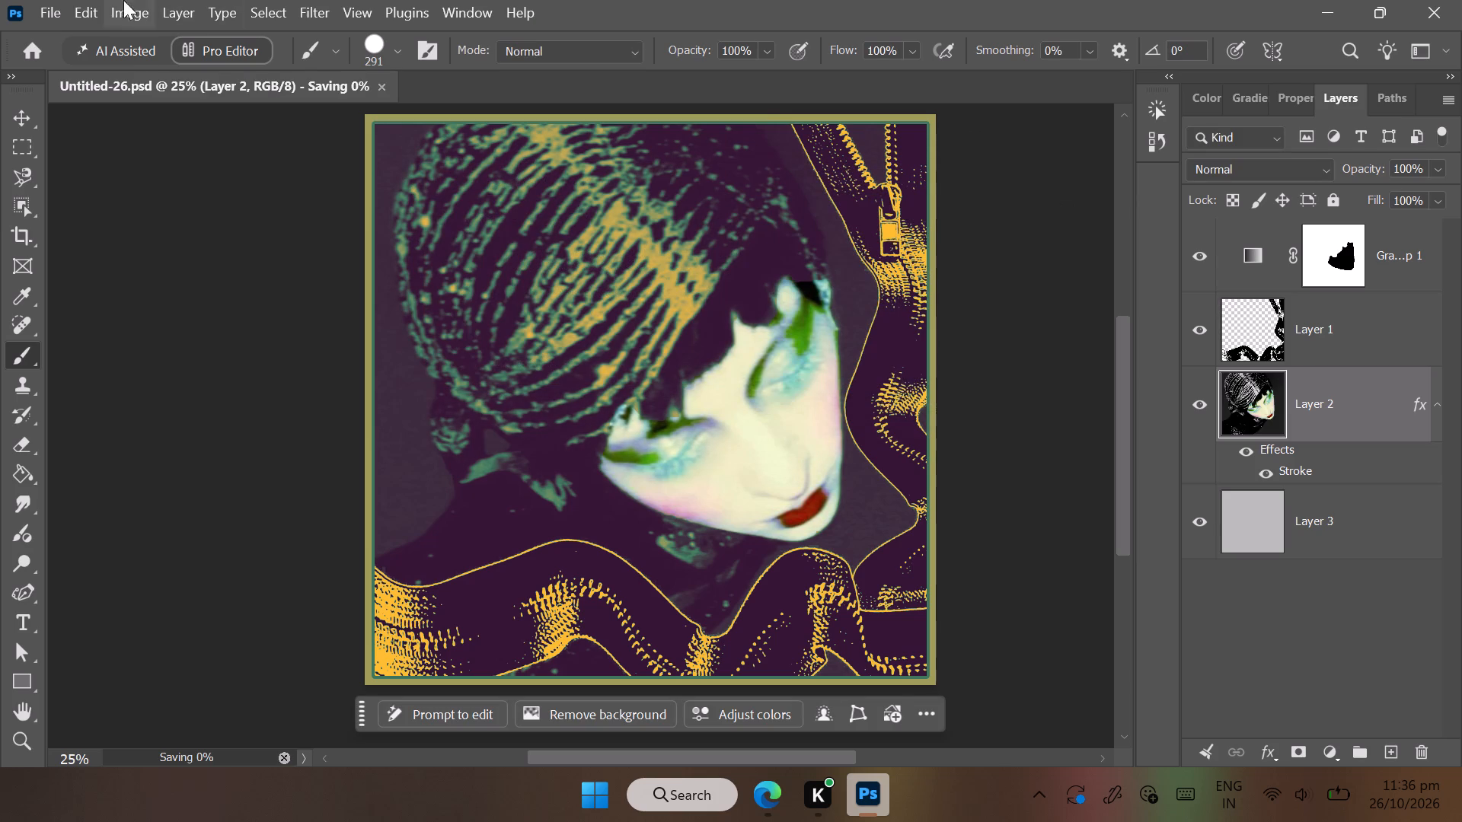
Save a PNG copy named Untitled-26 copy.png to the Desktop with the large file size, fastest saving option.
click(63, 0)
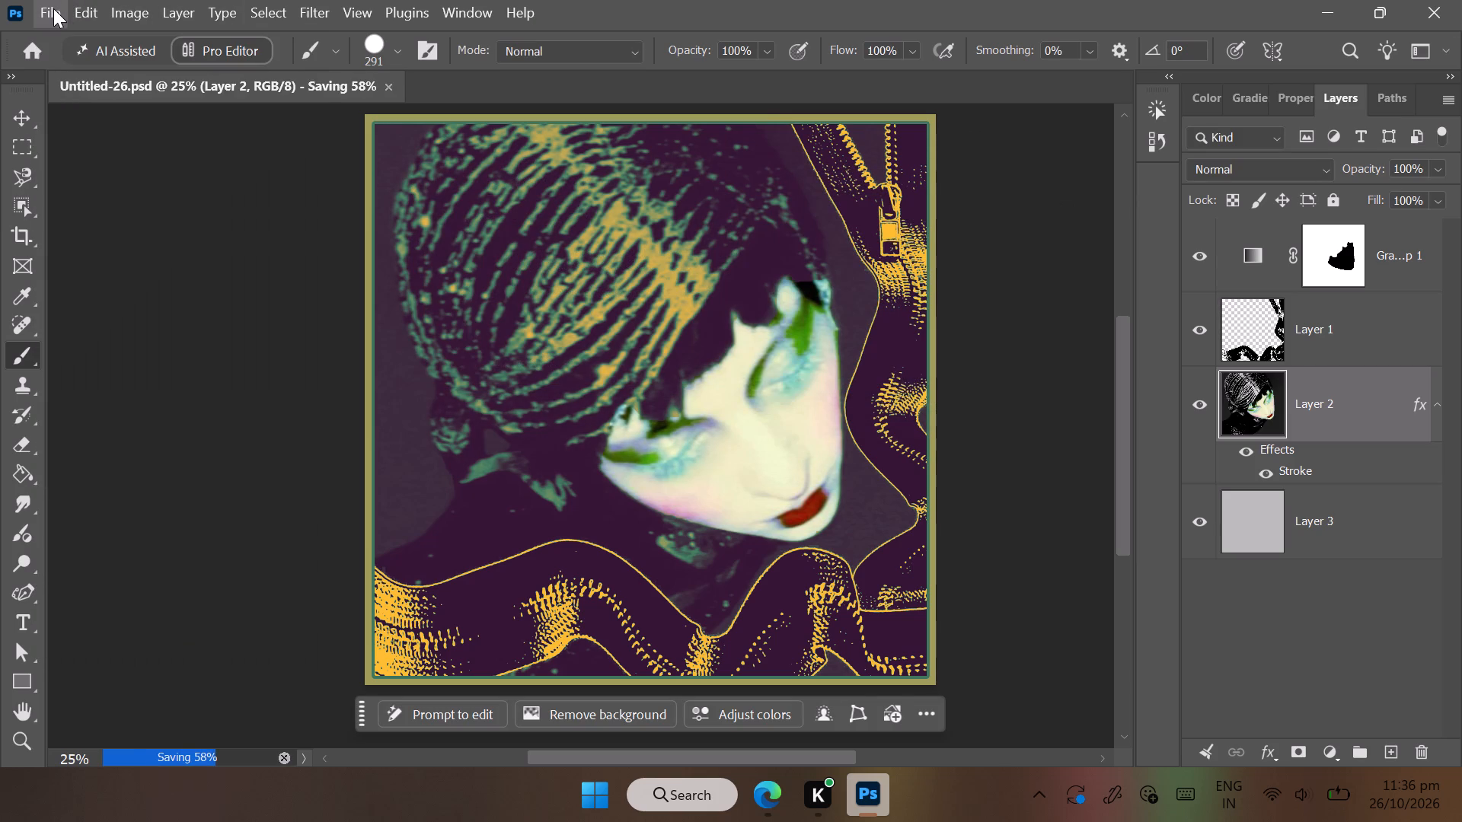
click(34, 0)
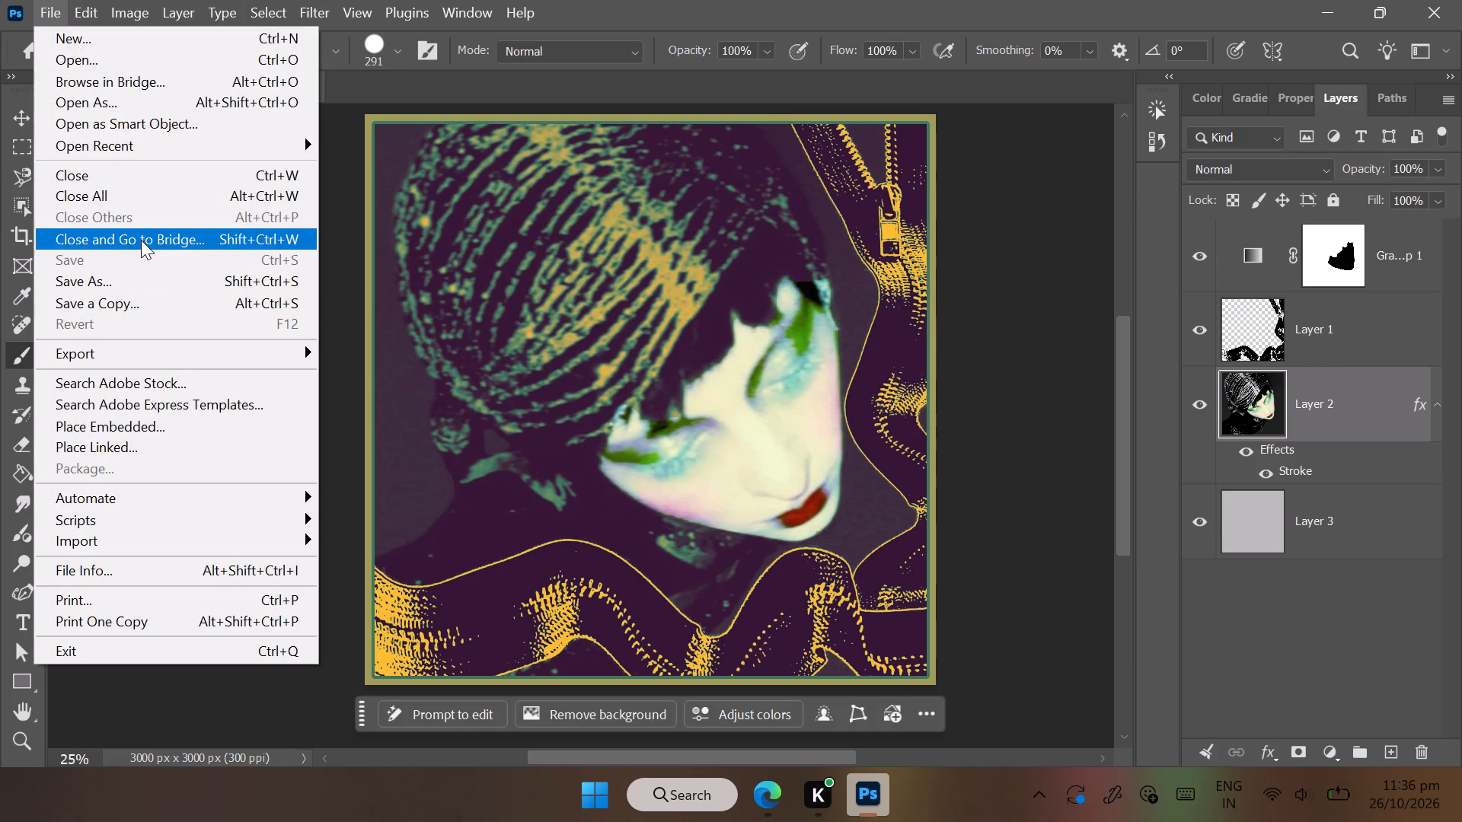
drag(126, 291, 126, 298)
click(126, 298)
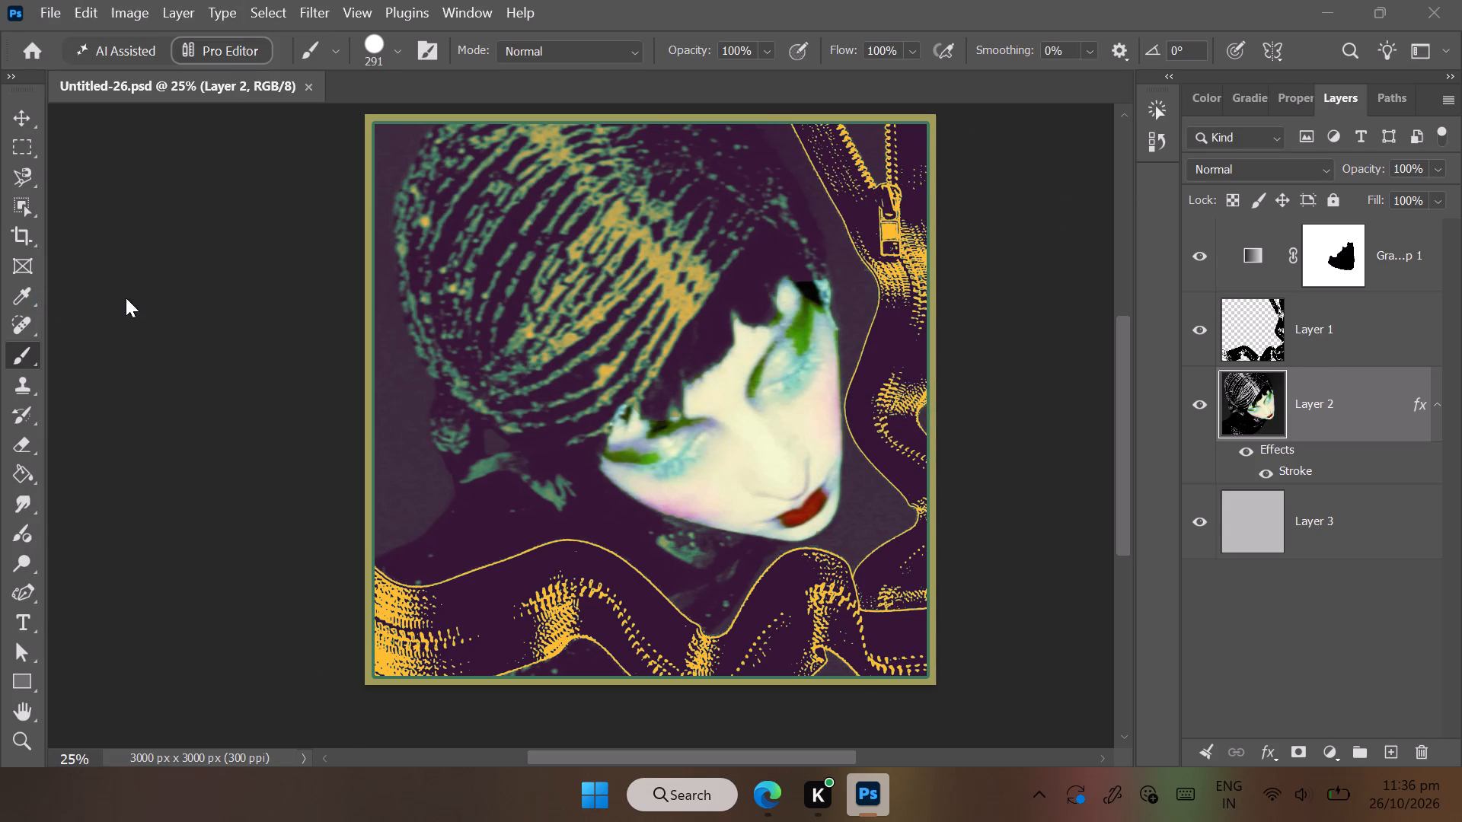
click(107, 263)
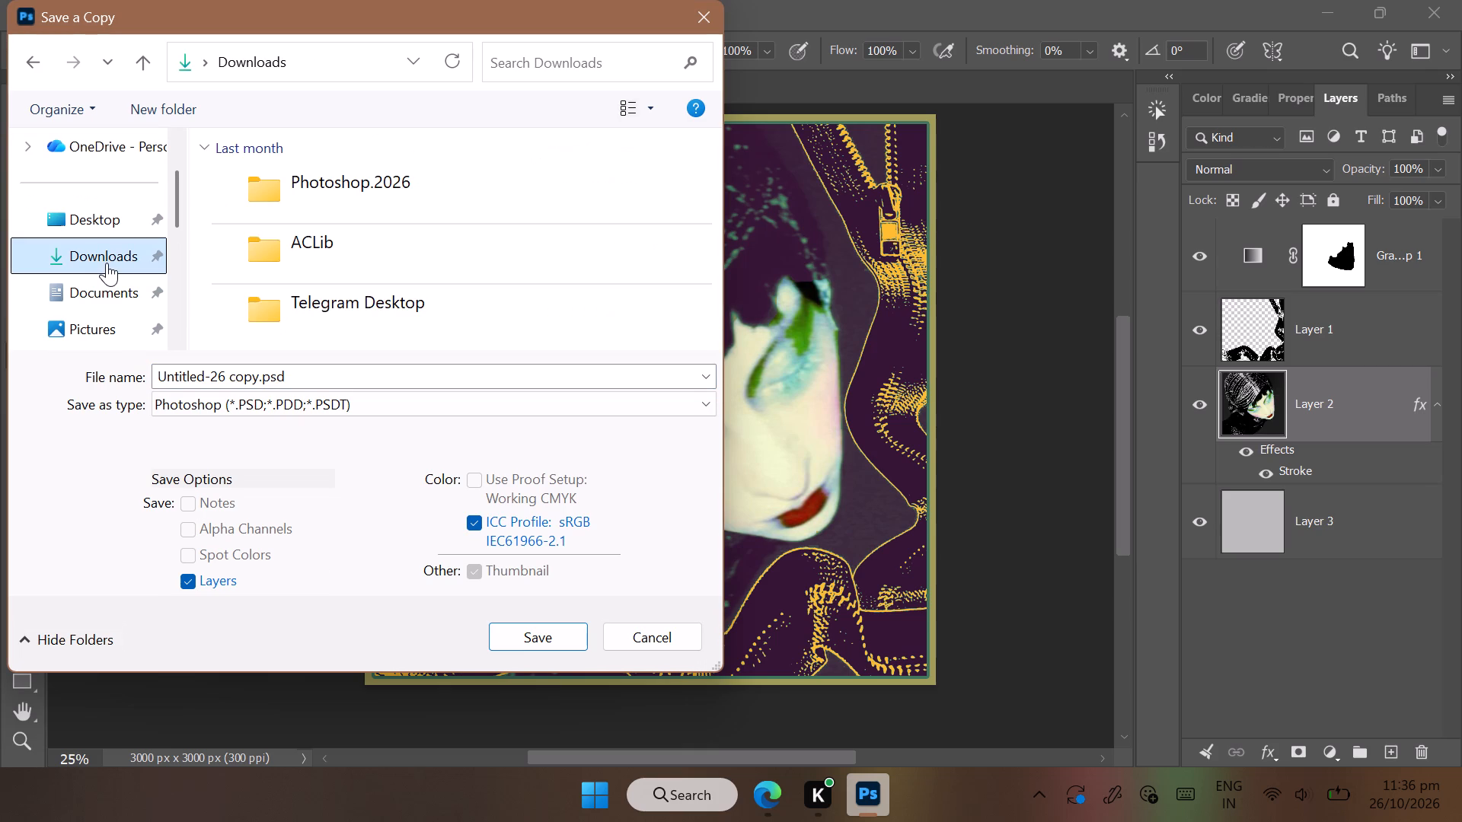
click(310, 406)
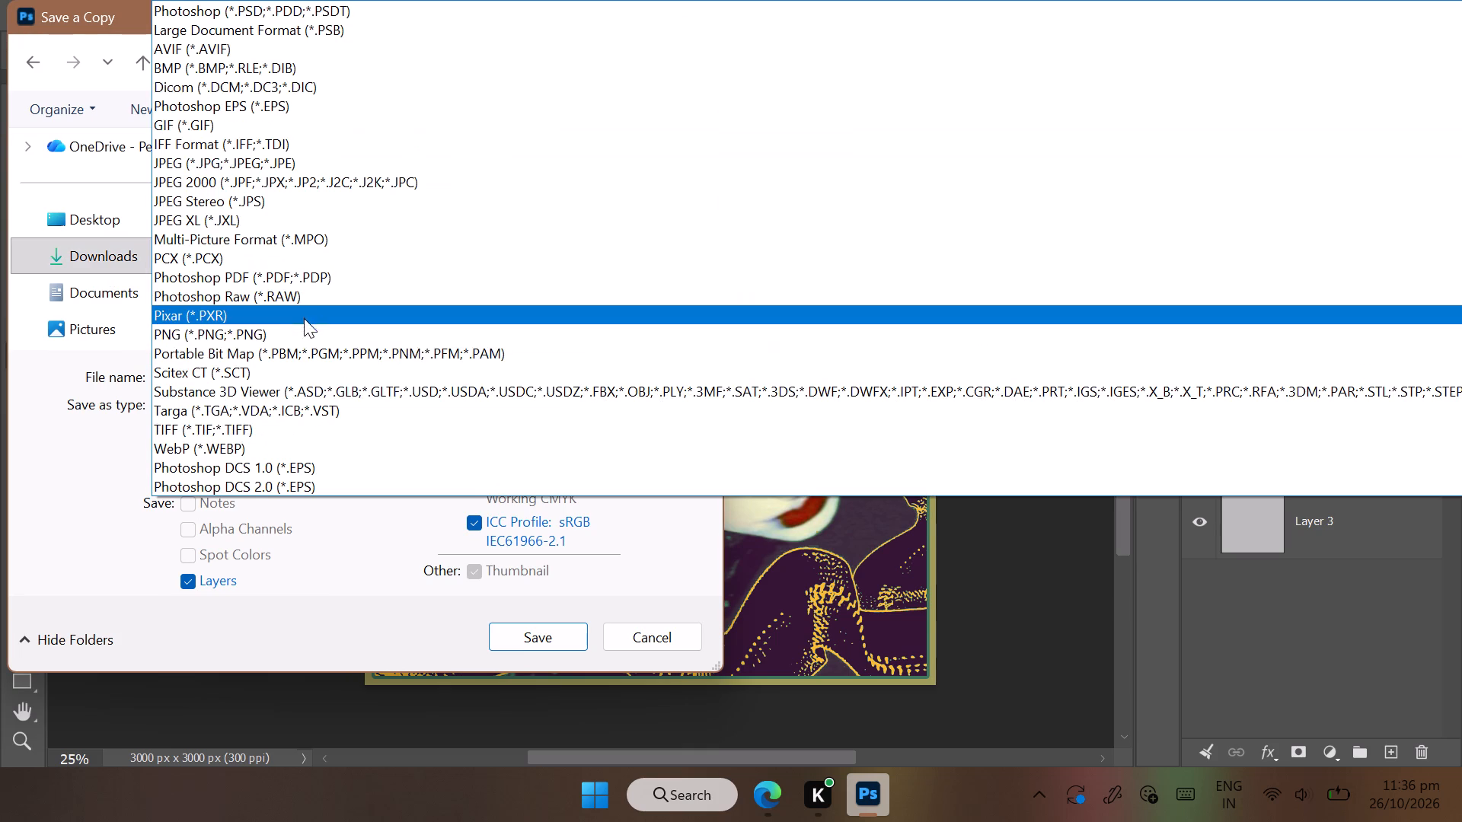
click(298, 335)
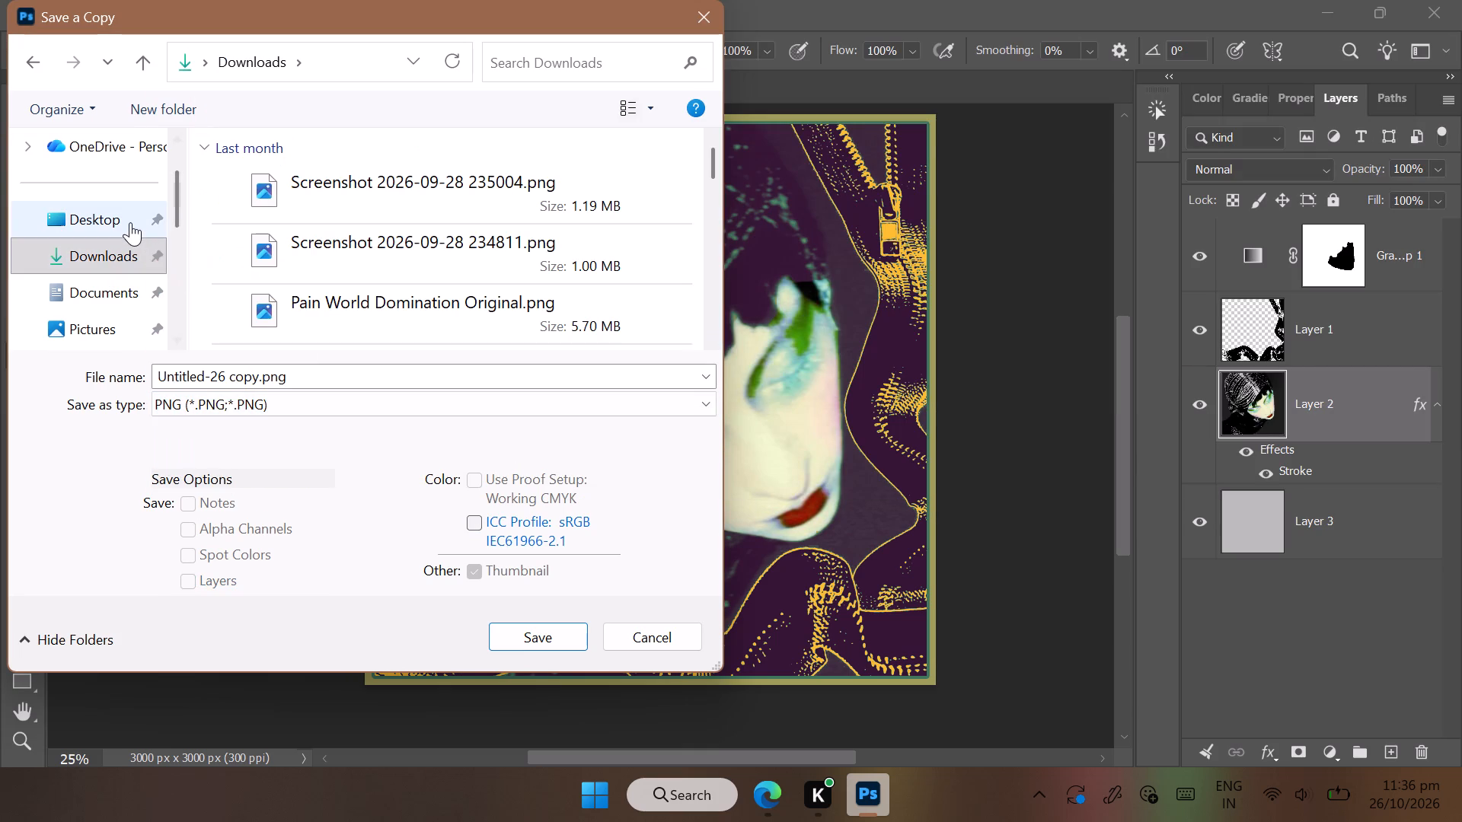
click(130, 220)
click(532, 643)
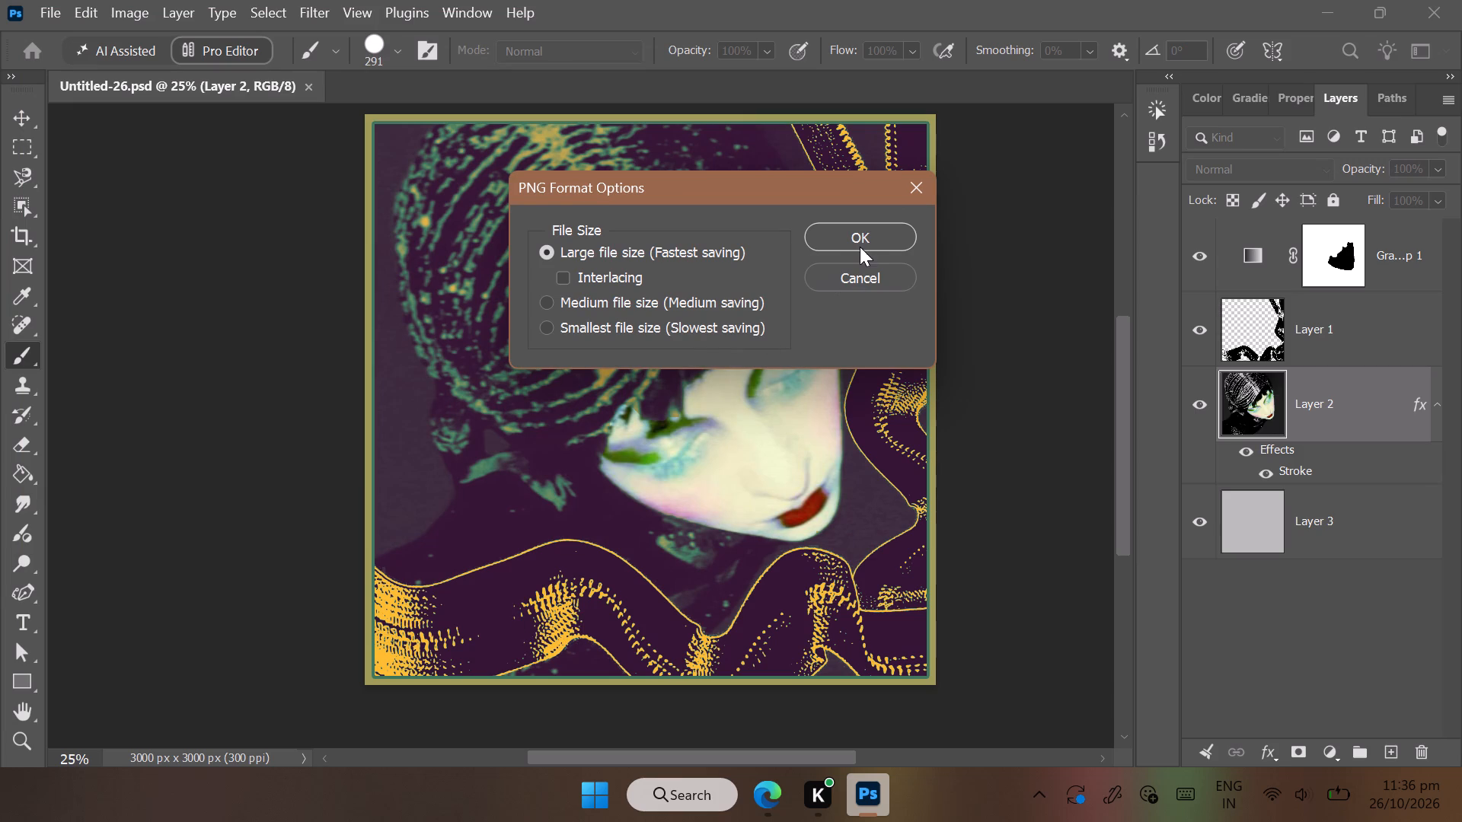
click(864, 237)
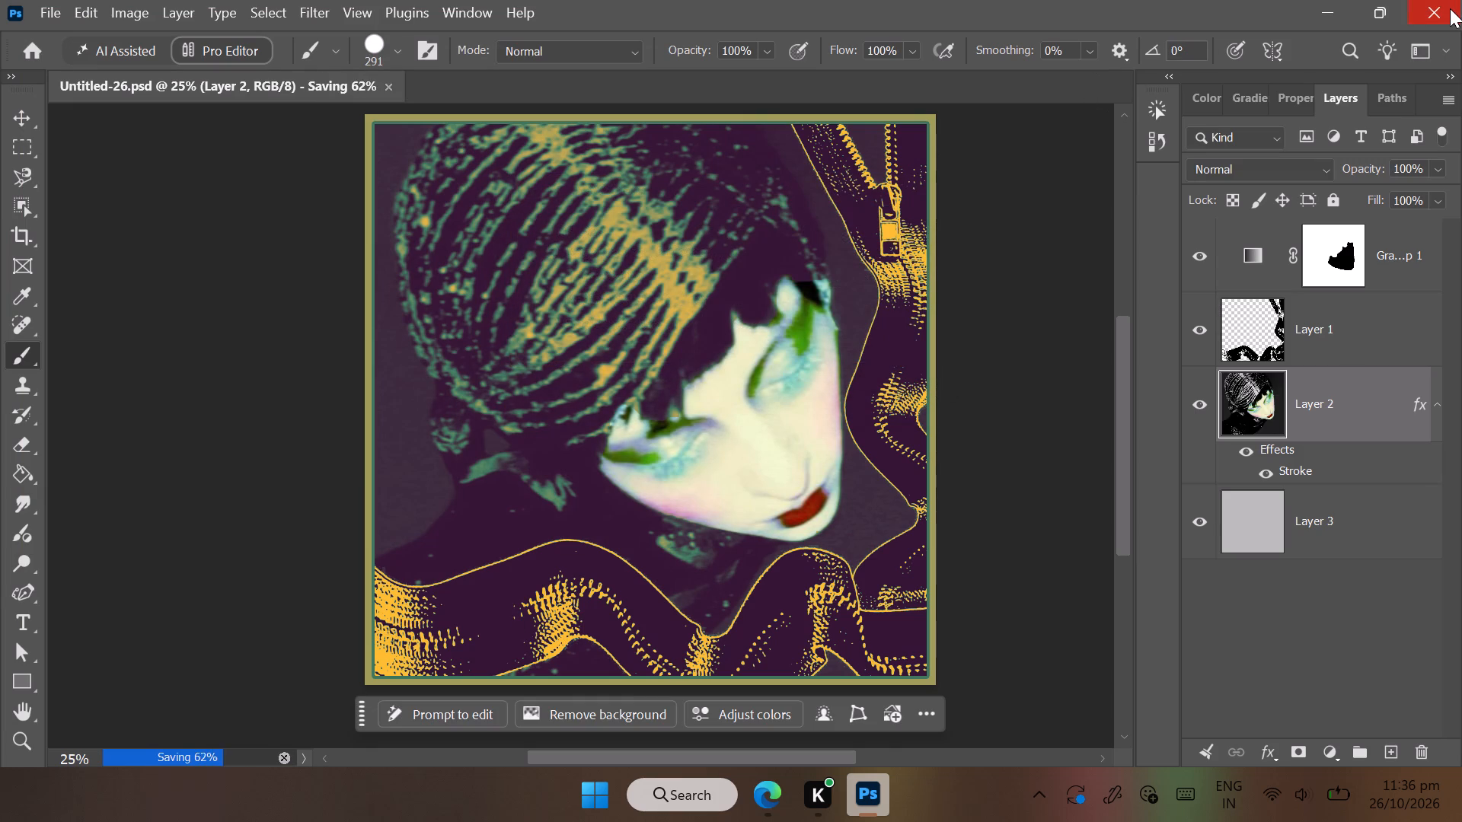
Close Photoshop.
click(1450, 8)
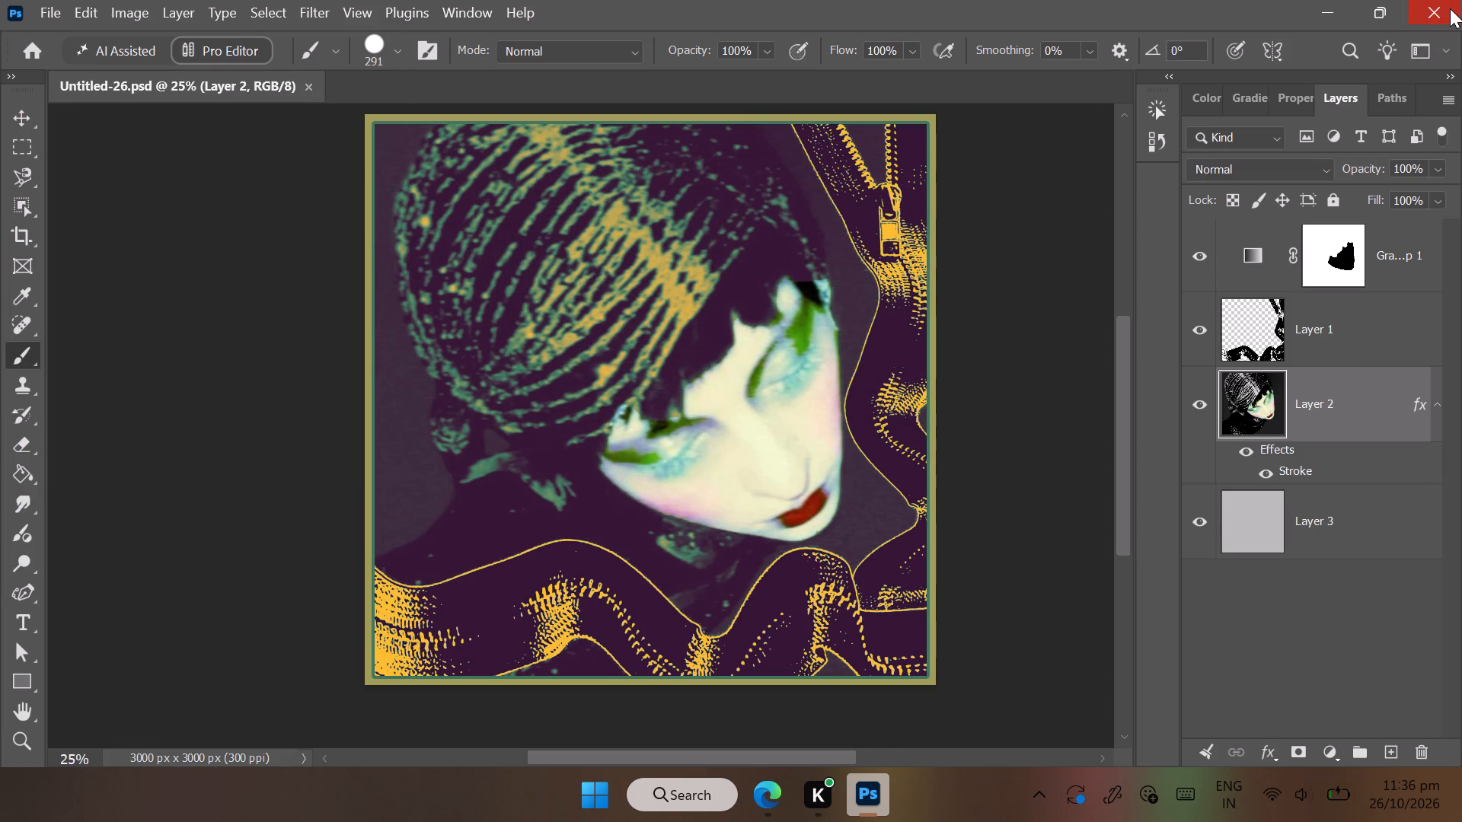
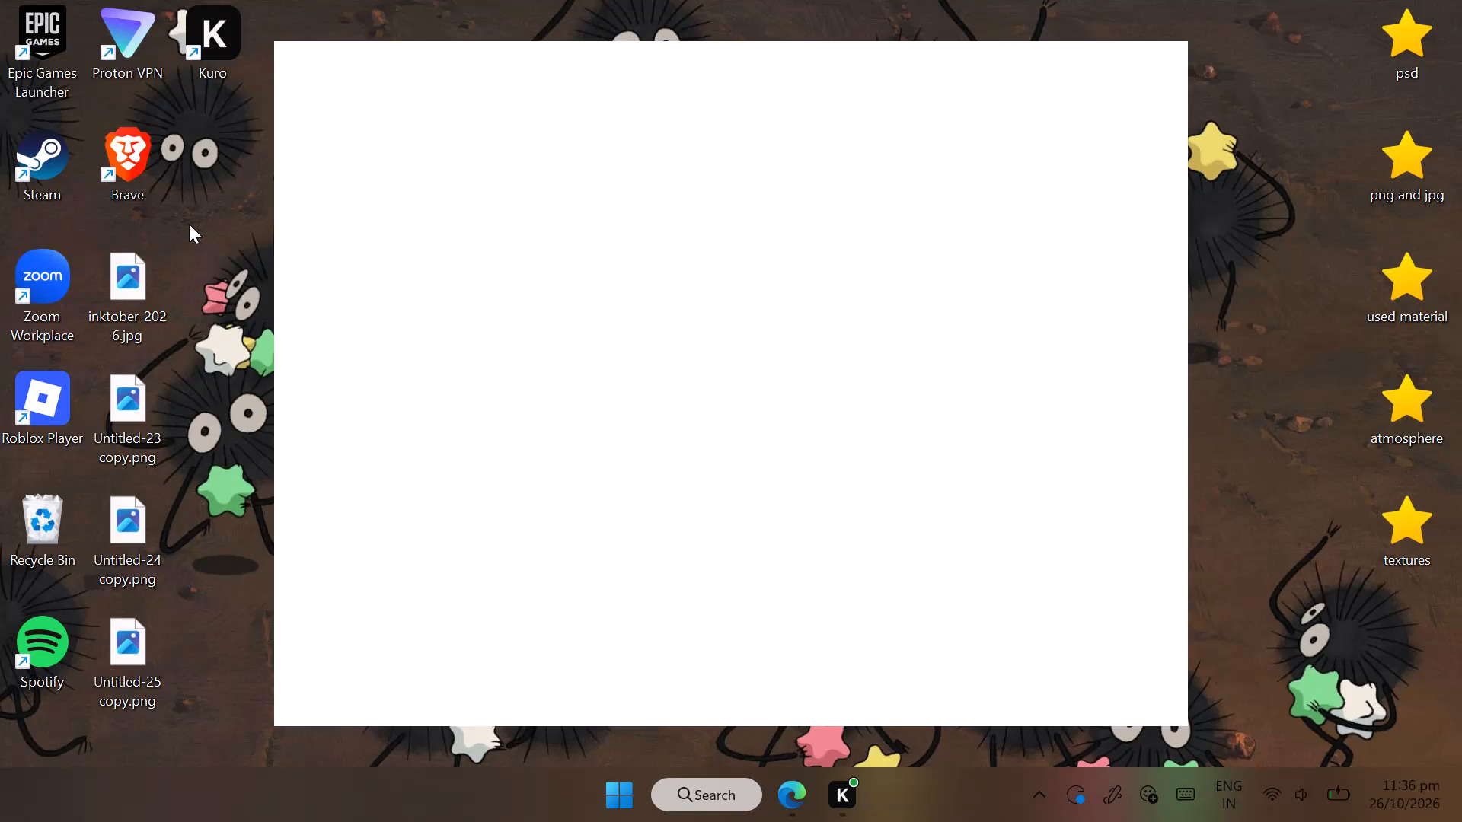
Refresh the desktop so the newly exported PNG is listed.
right_click(241, 648)
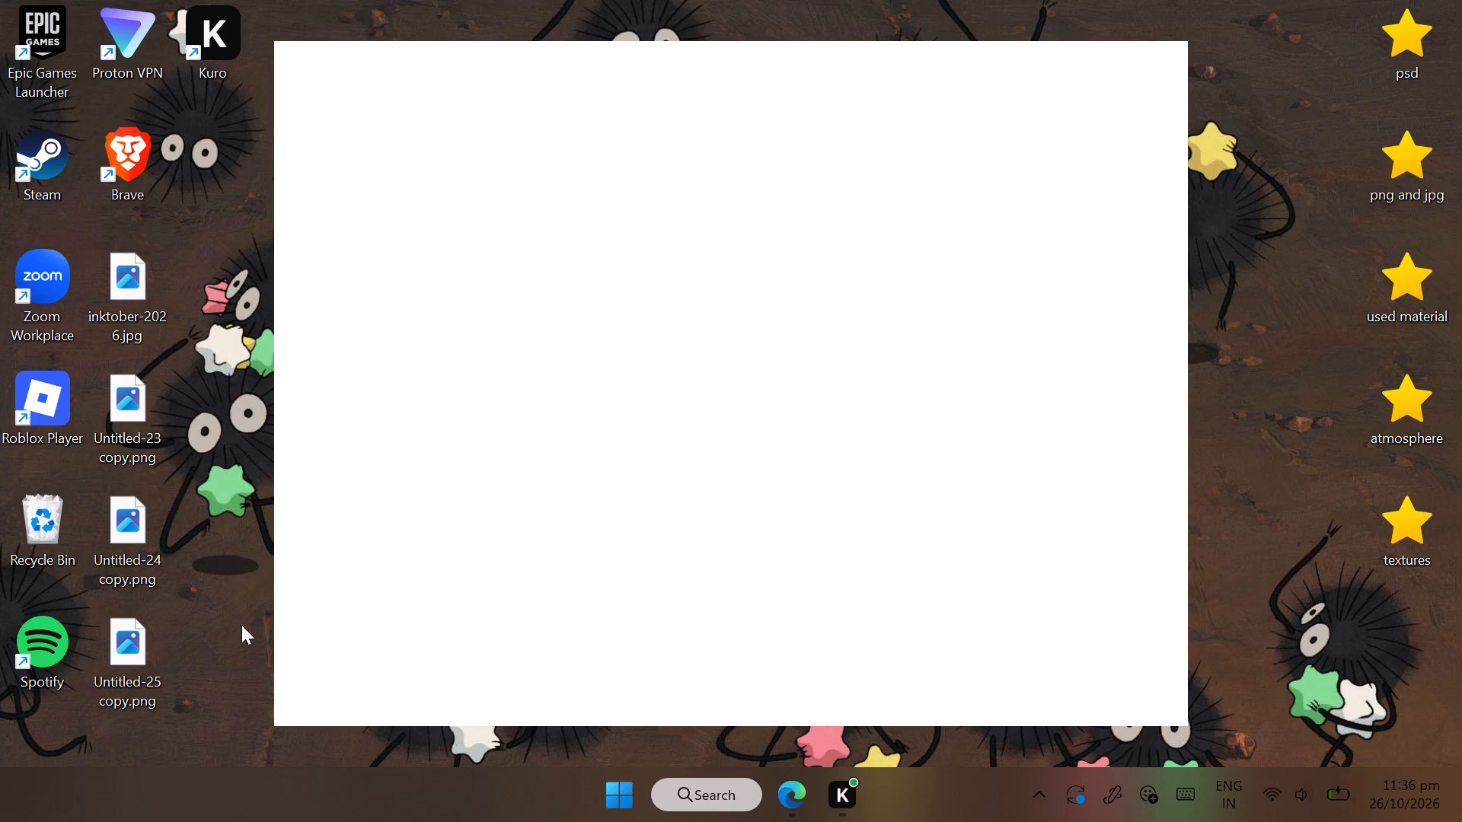
right_click(234, 585)
right_click(225, 539)
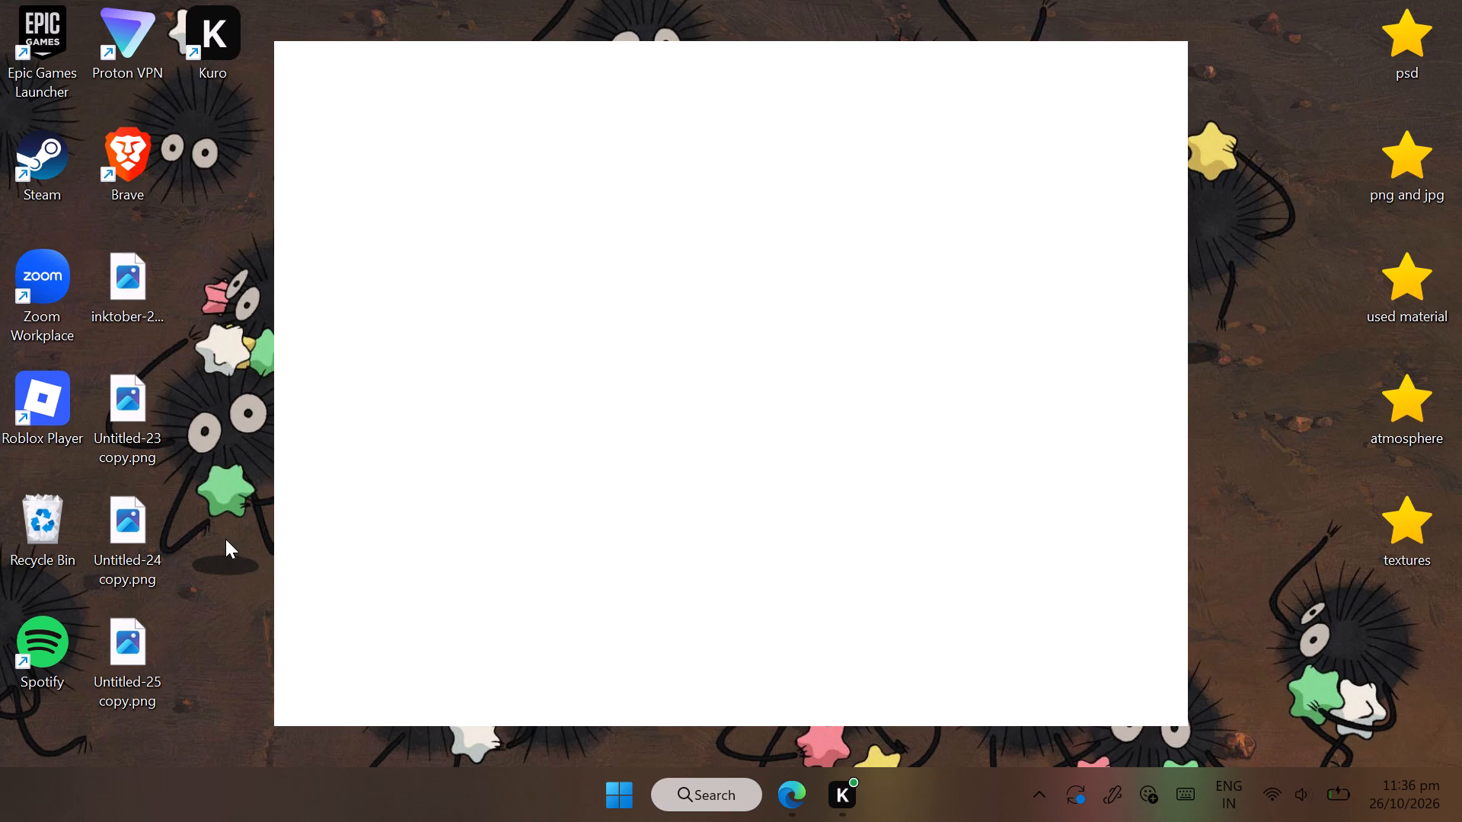
click(225, 539)
right_click(225, 539)
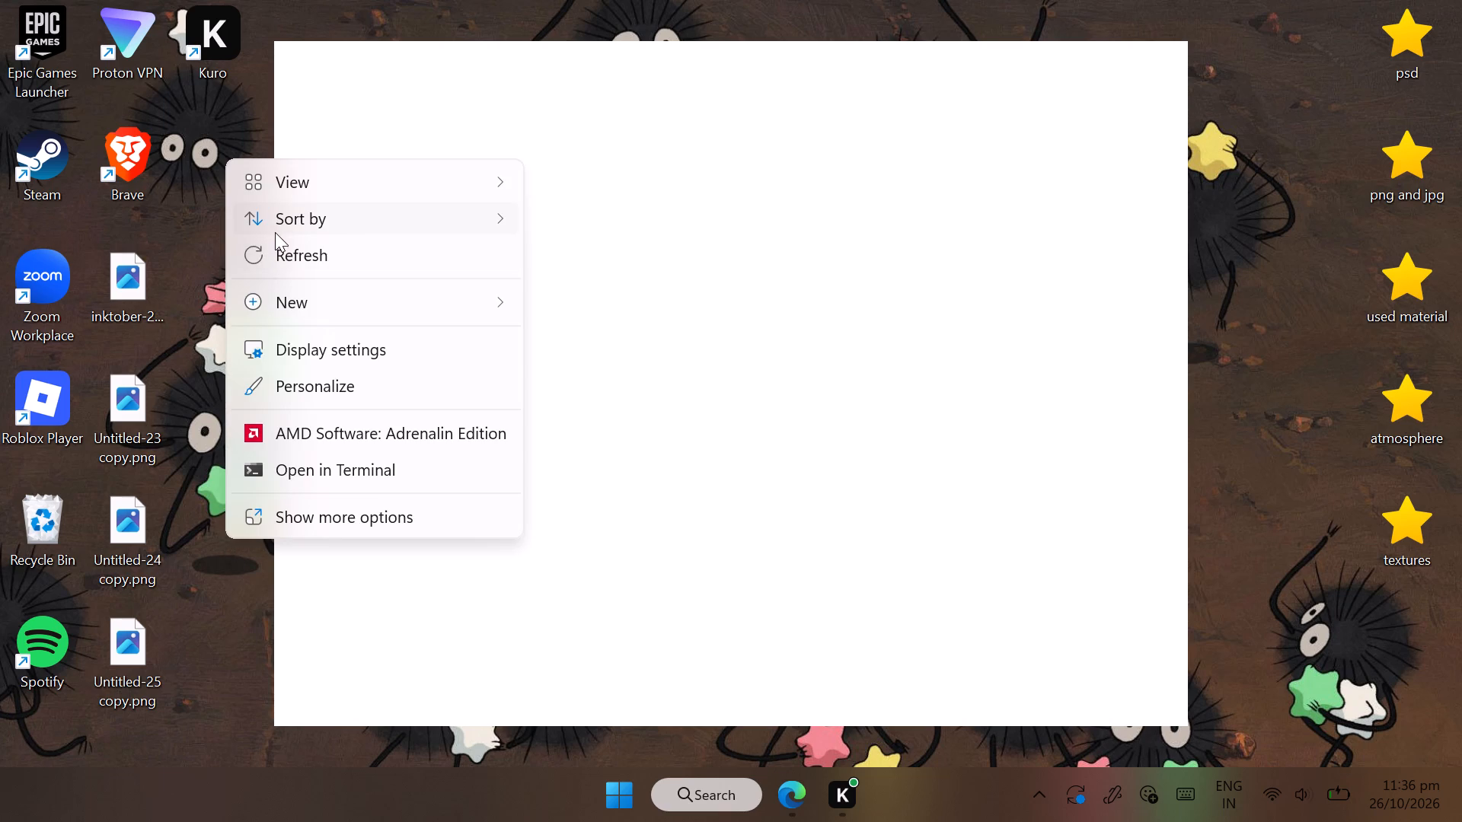
click(275, 259)
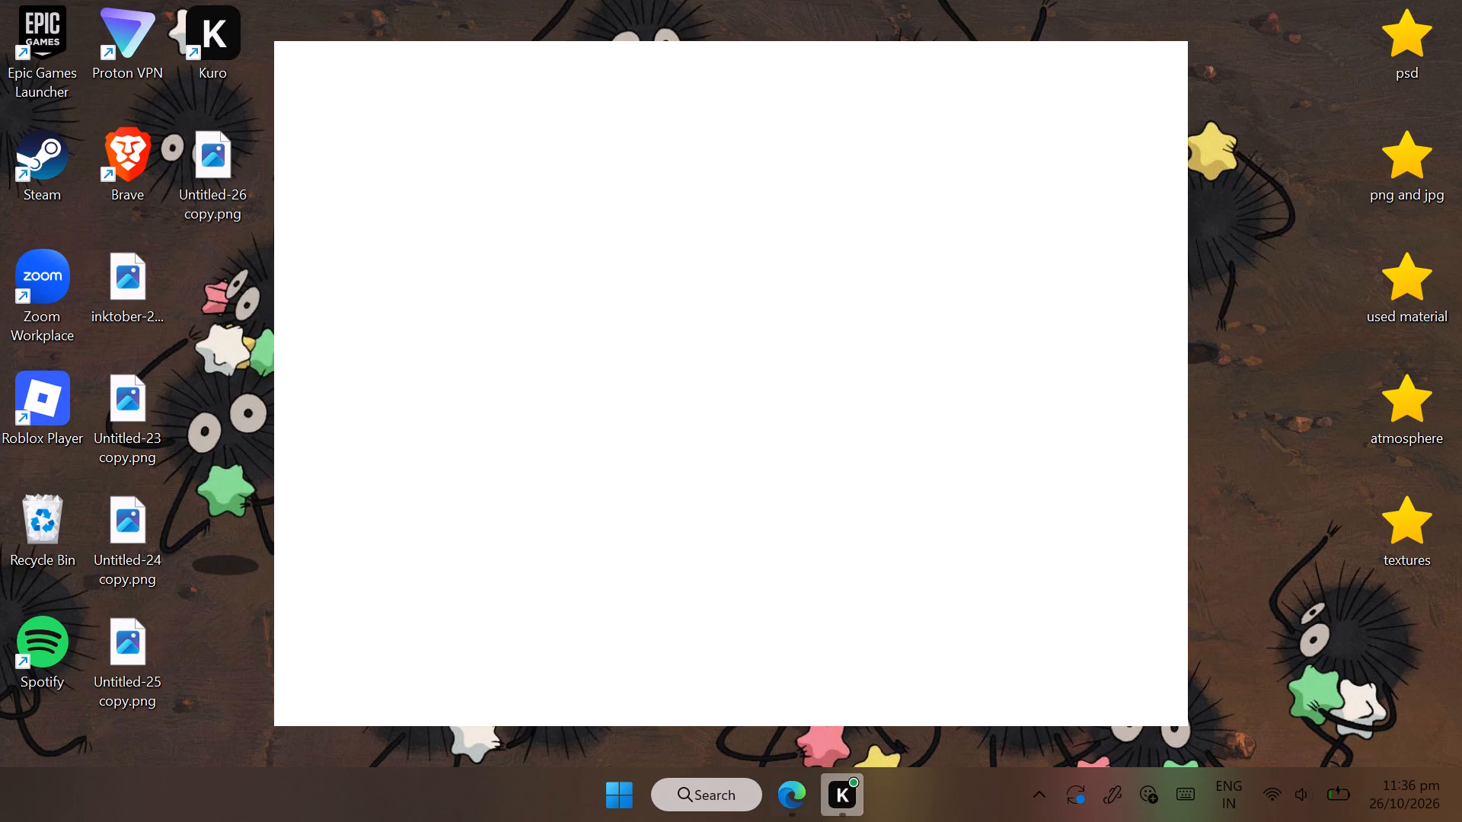
Send Untitled-26 copy.png from the desktop to the listed phone with Quick Share.
click(1022, 816)
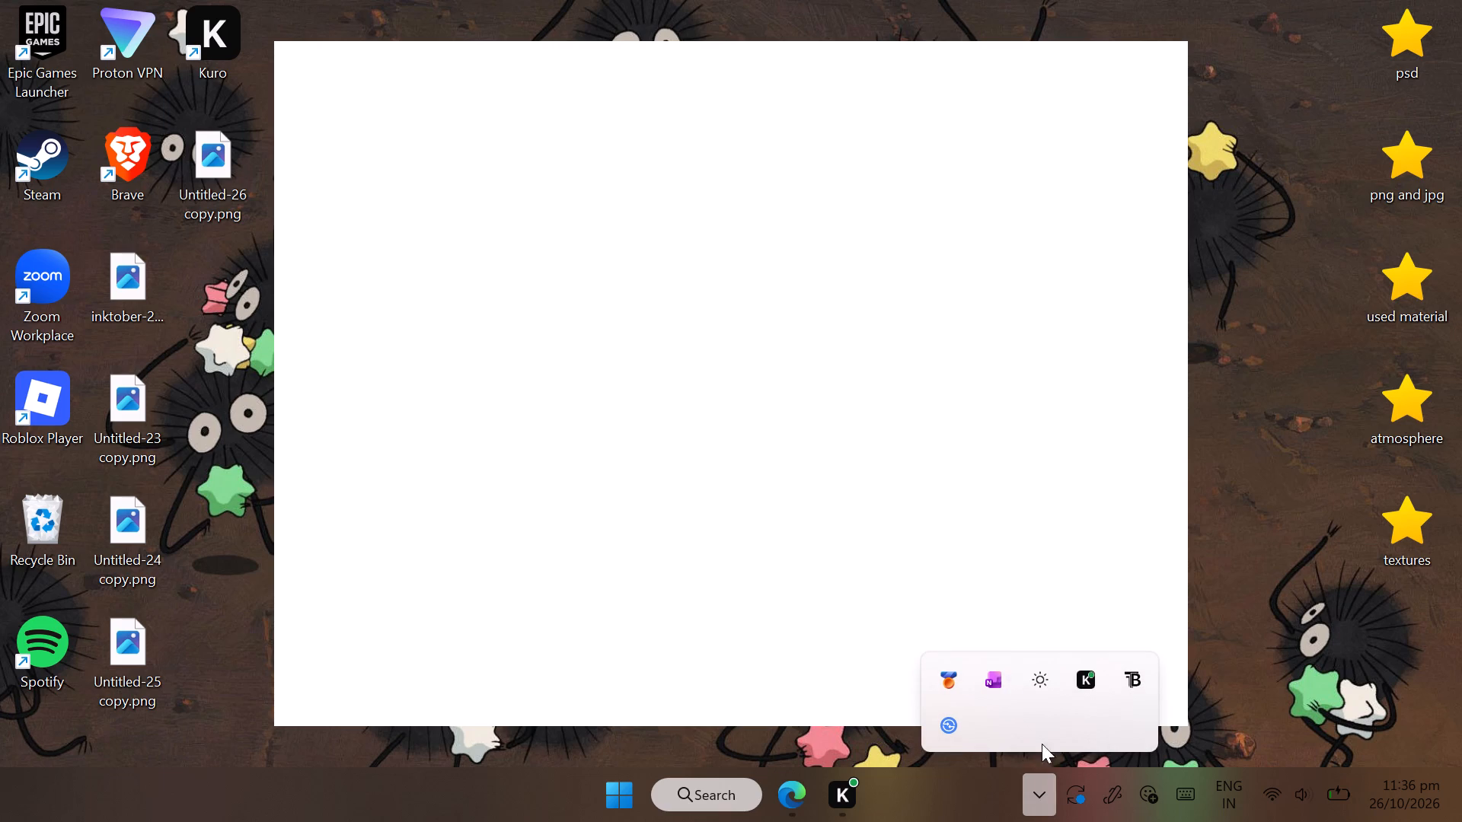
click(954, 732)
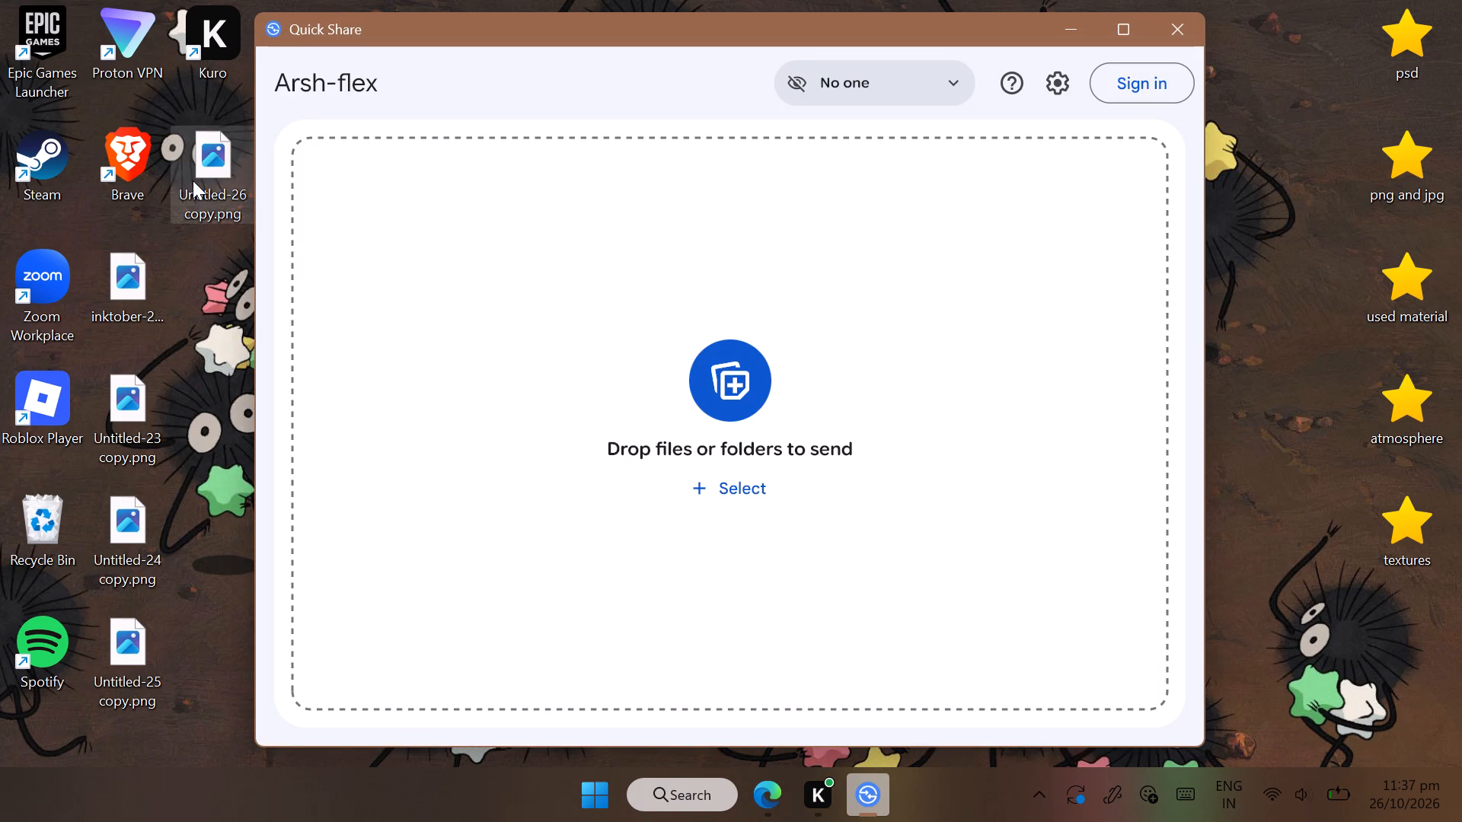
drag(193, 180, 438, 276)
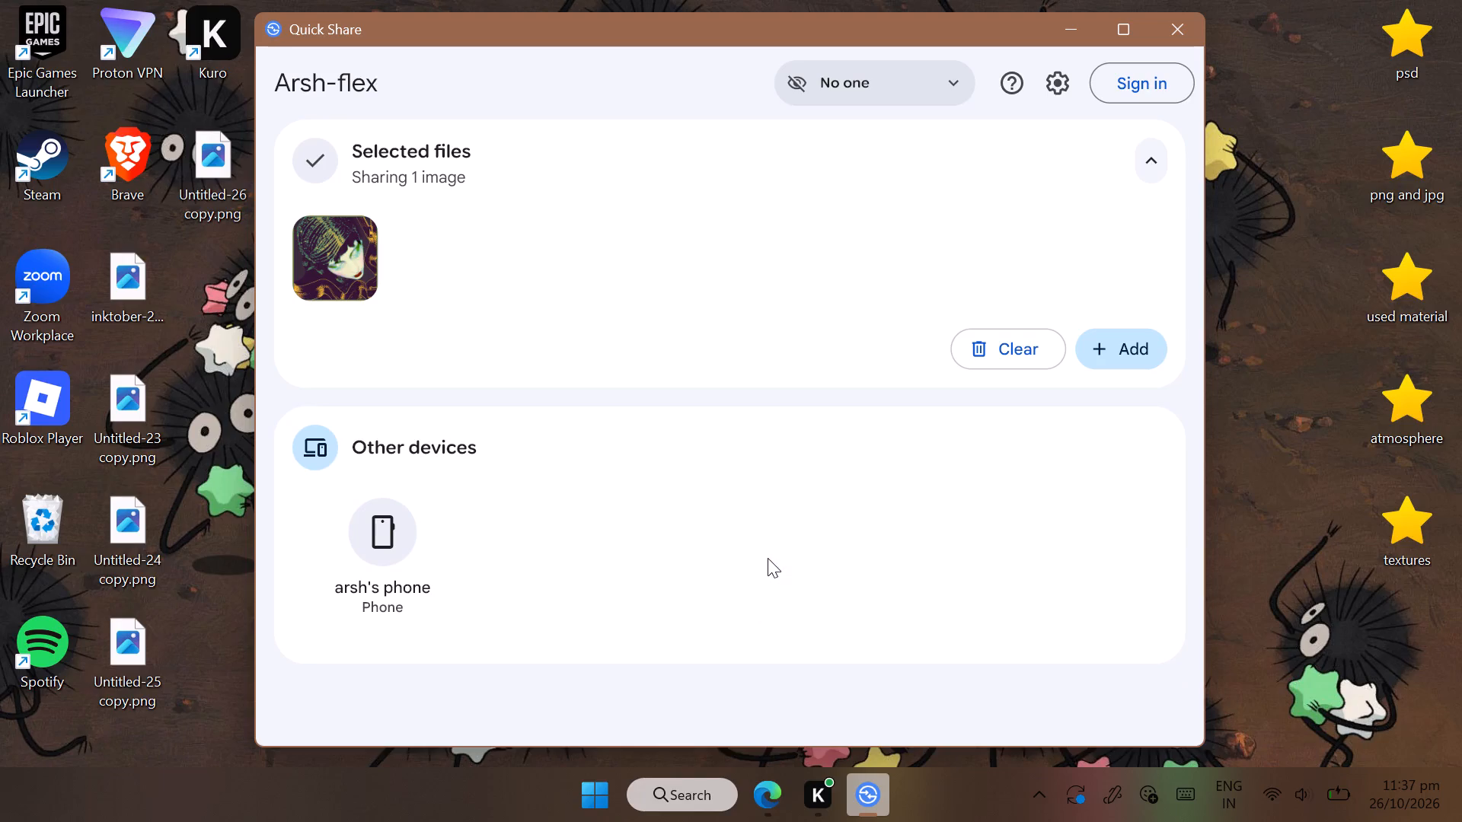
click(388, 544)
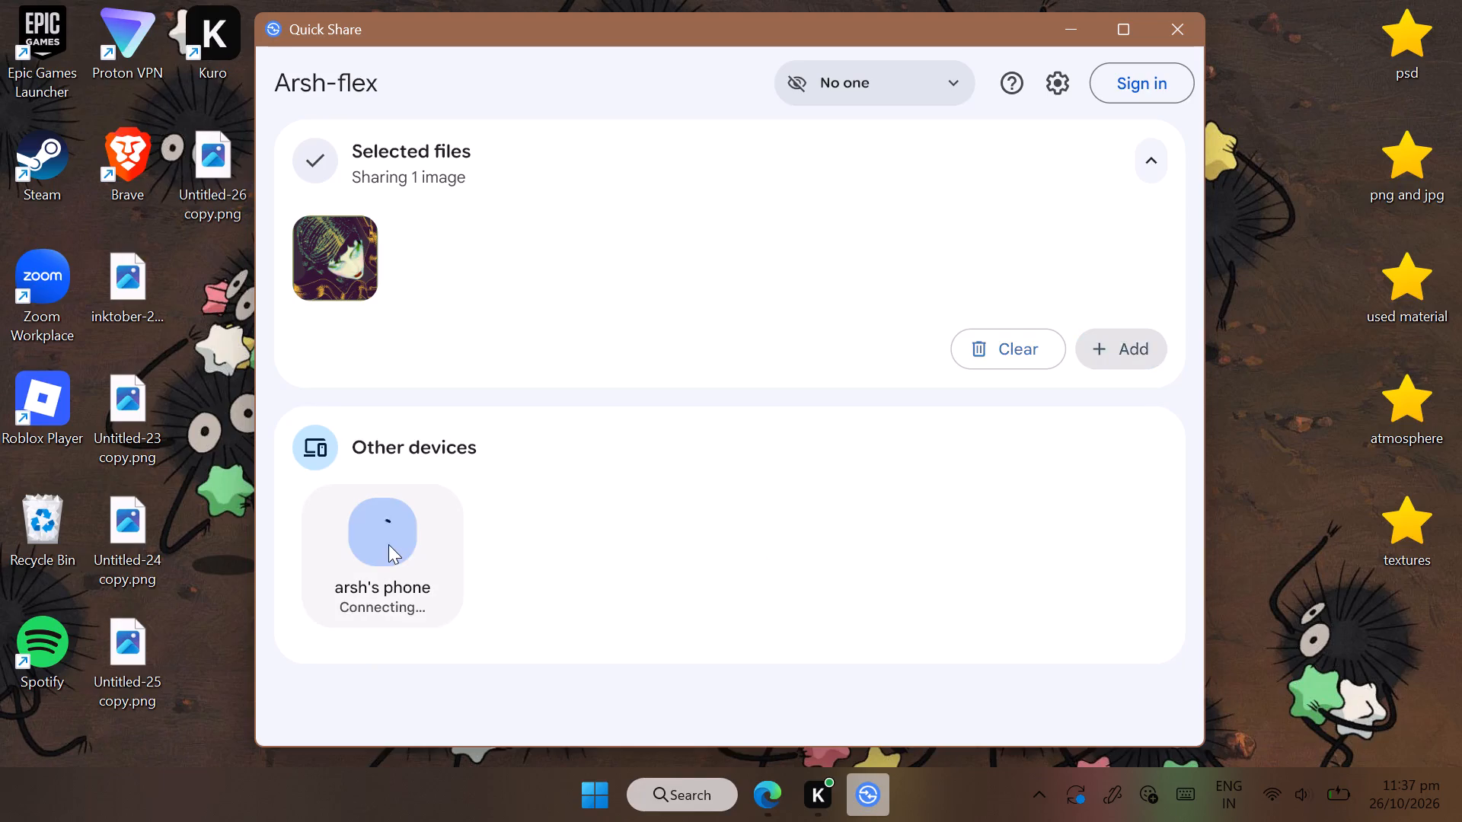